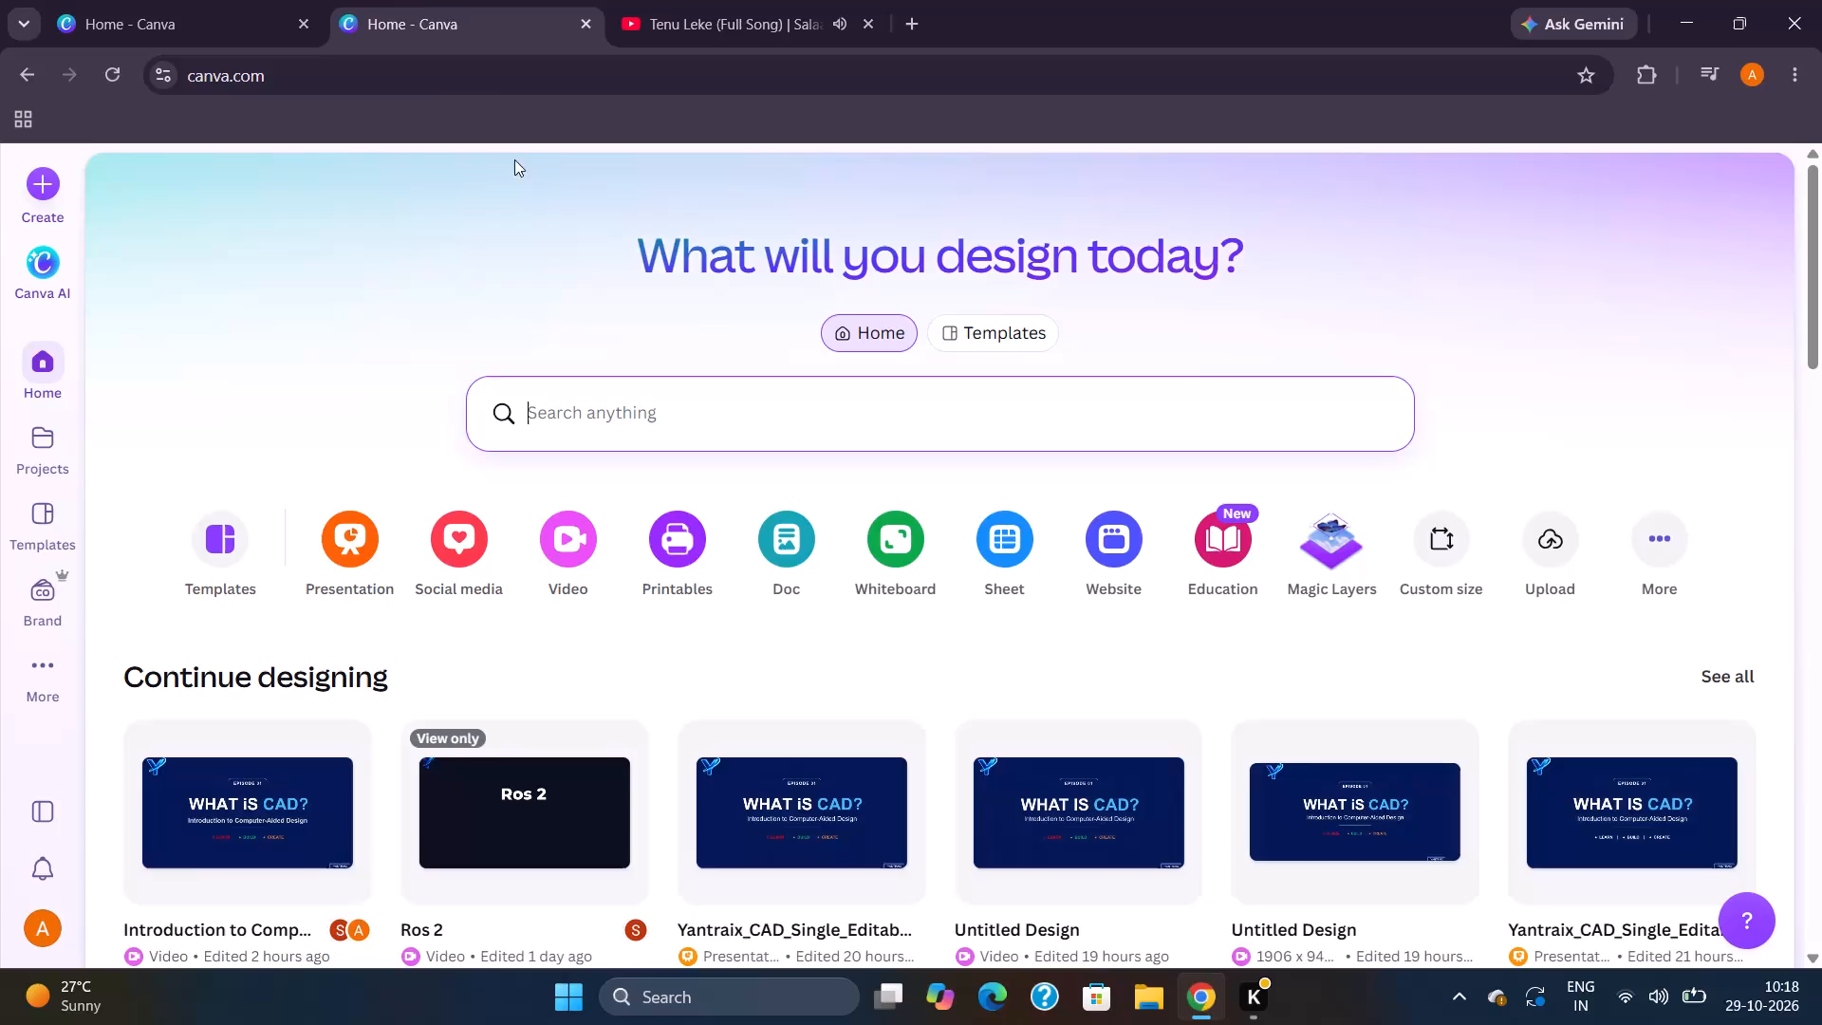
Open the "Introduction to Computer-Aided Design" video from the recent designs.
{"action": "left_click", "coordinate": [241, 0]}
{"action": "left_click", "coordinate": [374, 21]}
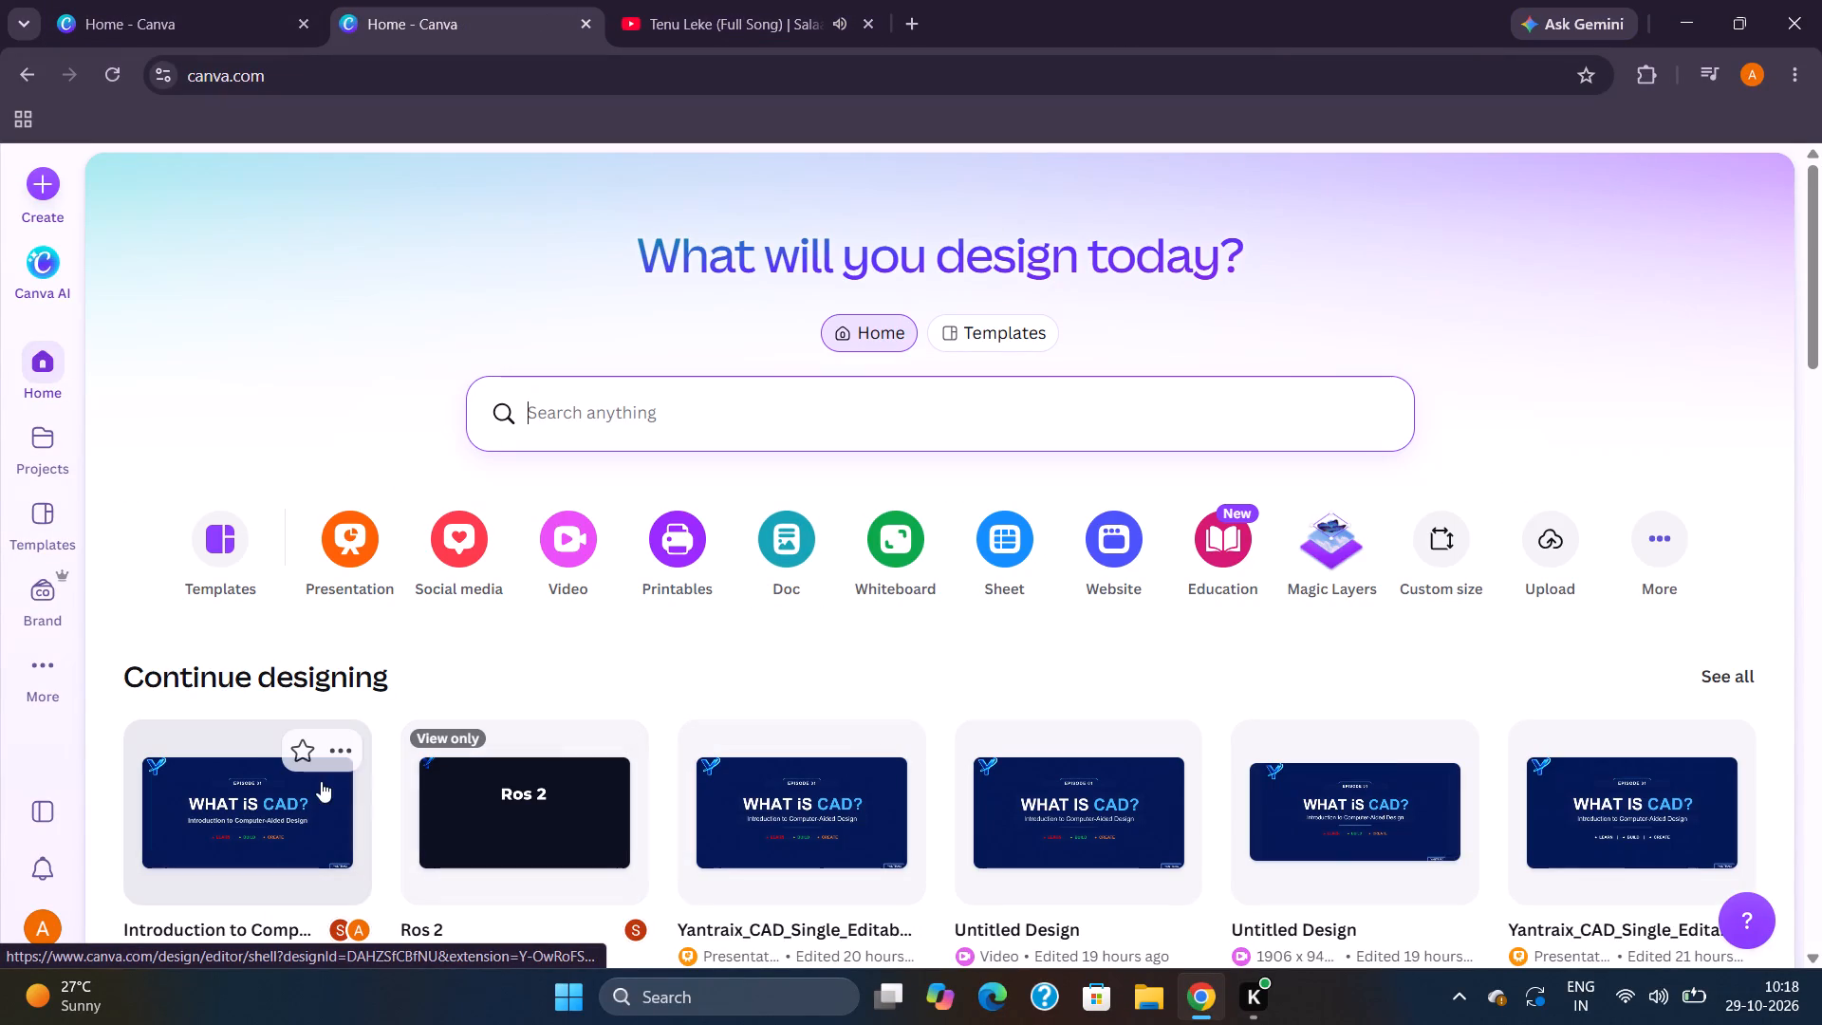
{"action": "left_click", "coordinate": [288, 807]}
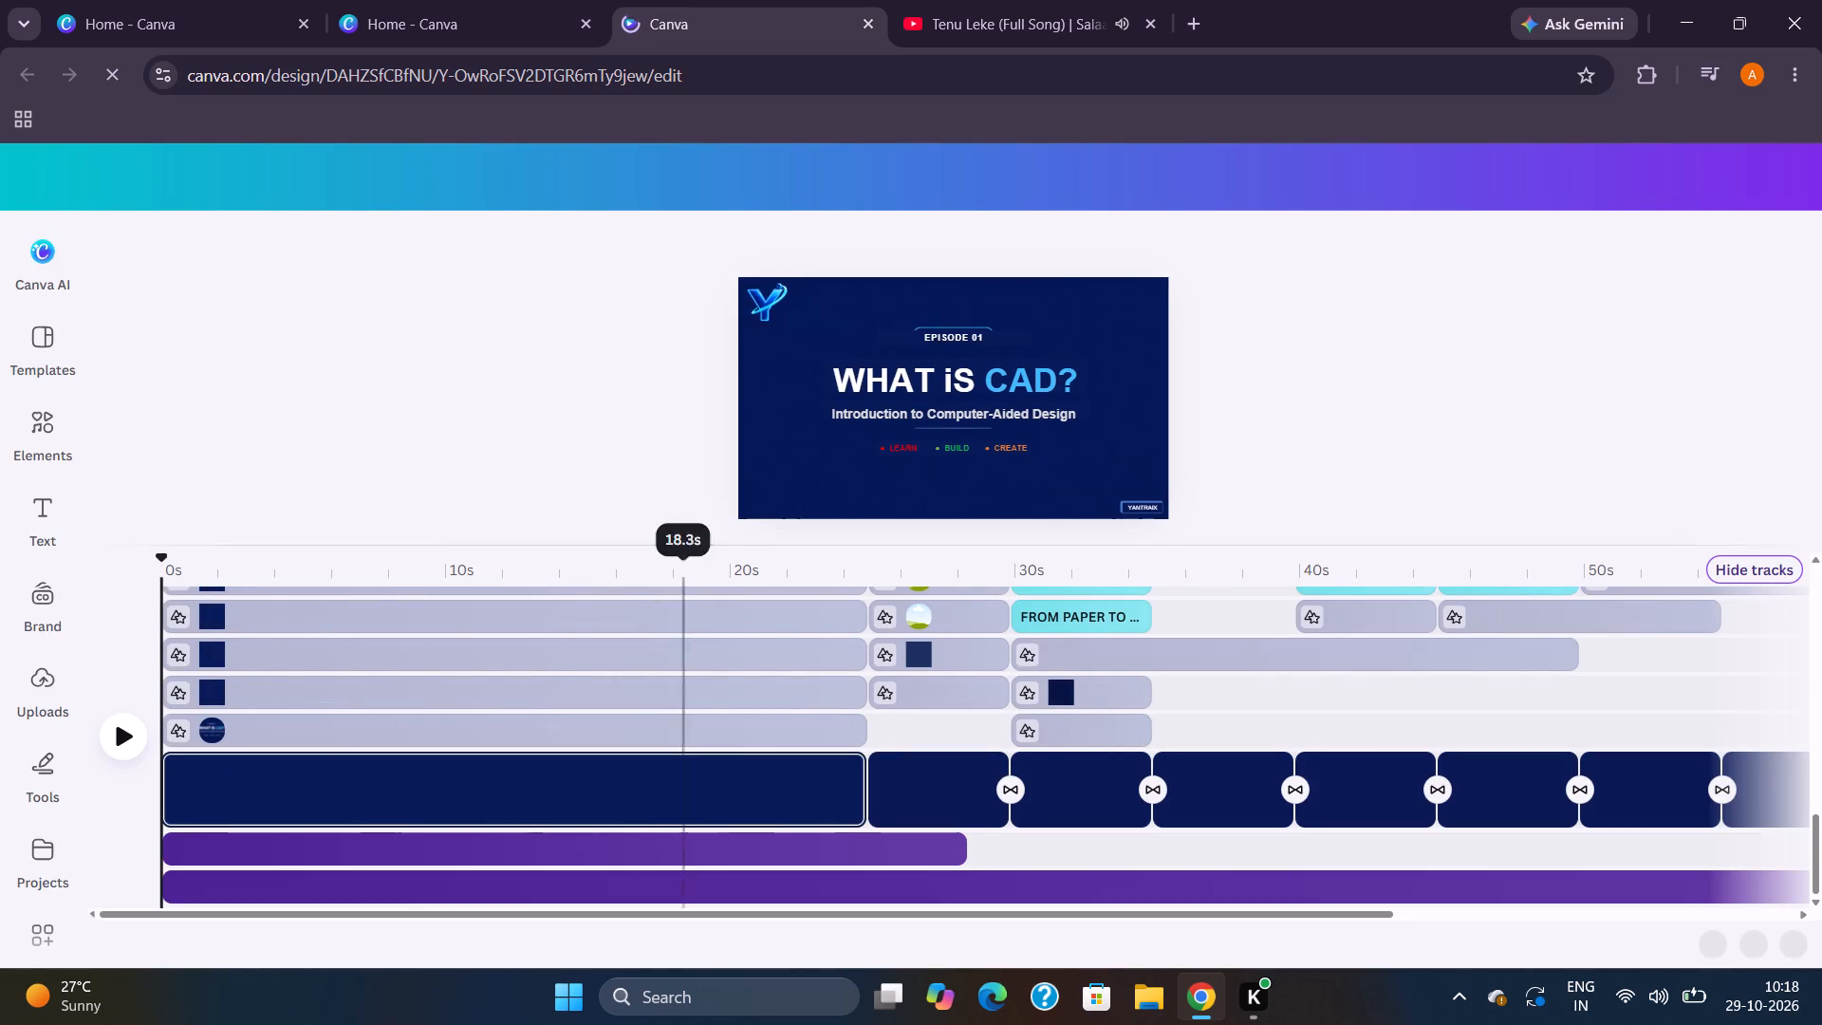
Play the video's opening page from the start and view the design's visit analytics.
{"action": "left_click", "coordinate": [124, 747]}
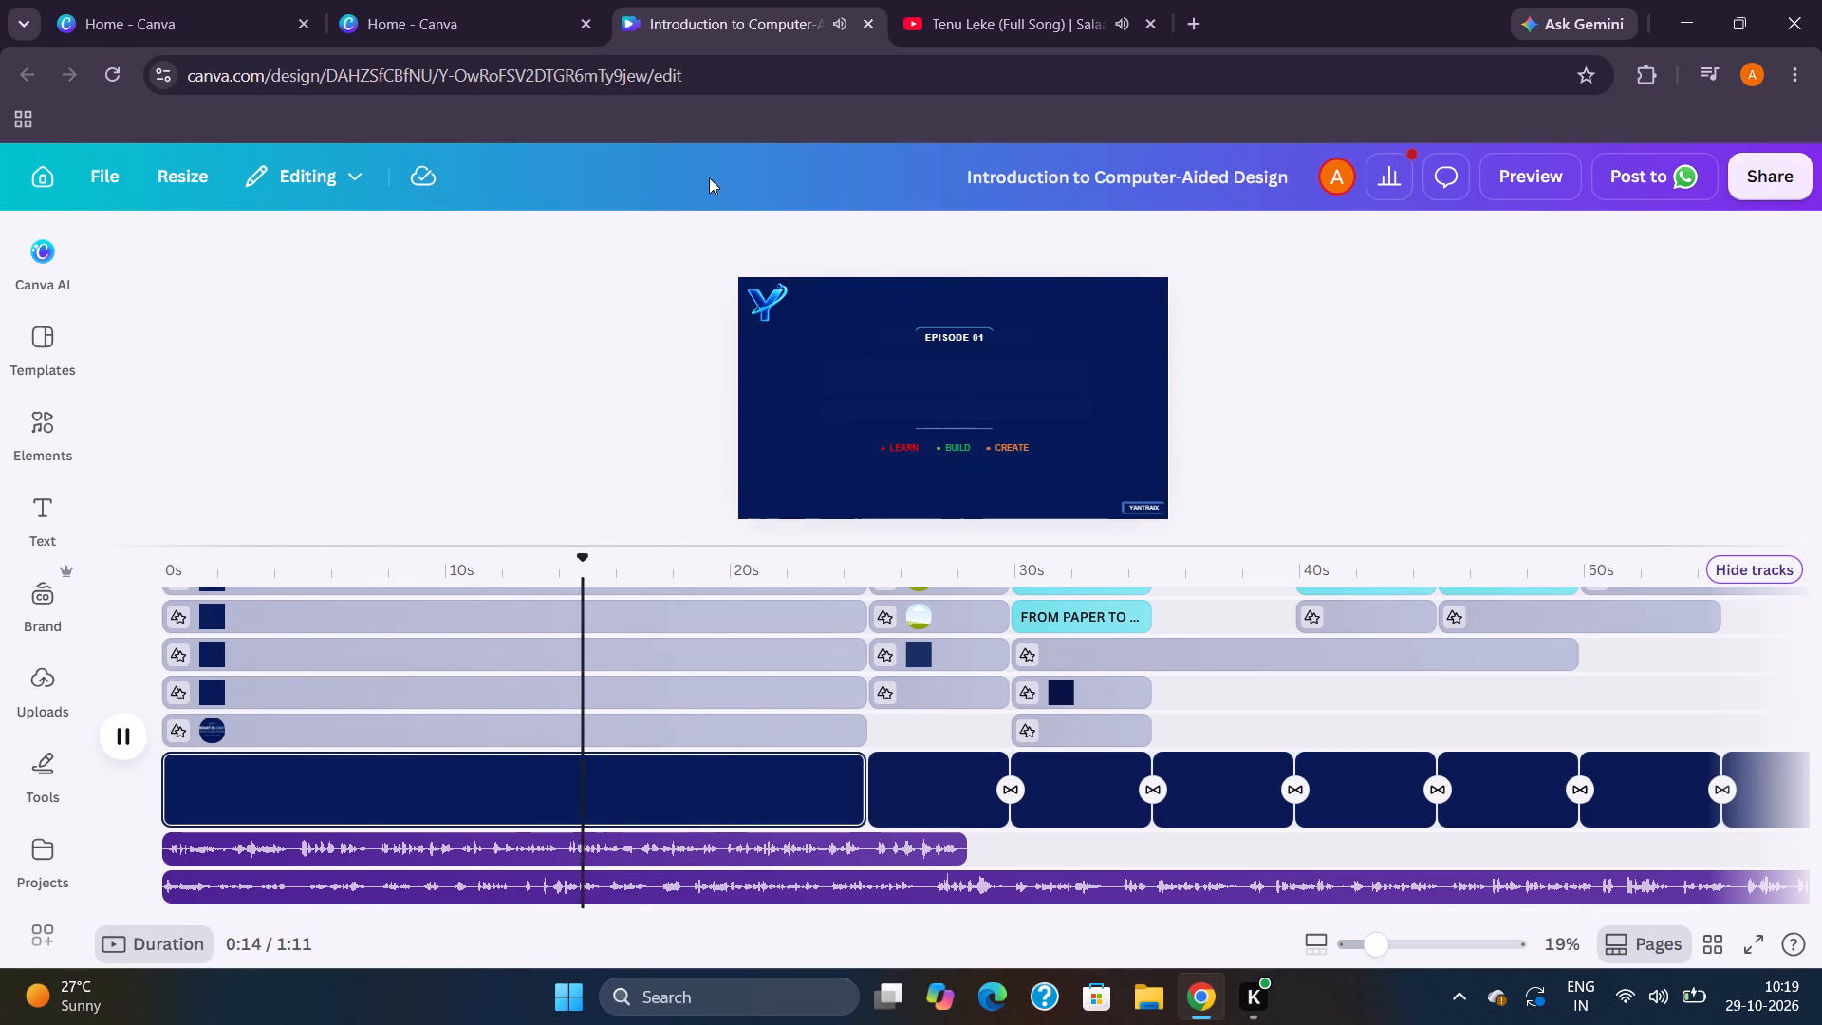
{"action": "left_click", "coordinate": [1380, 176]}
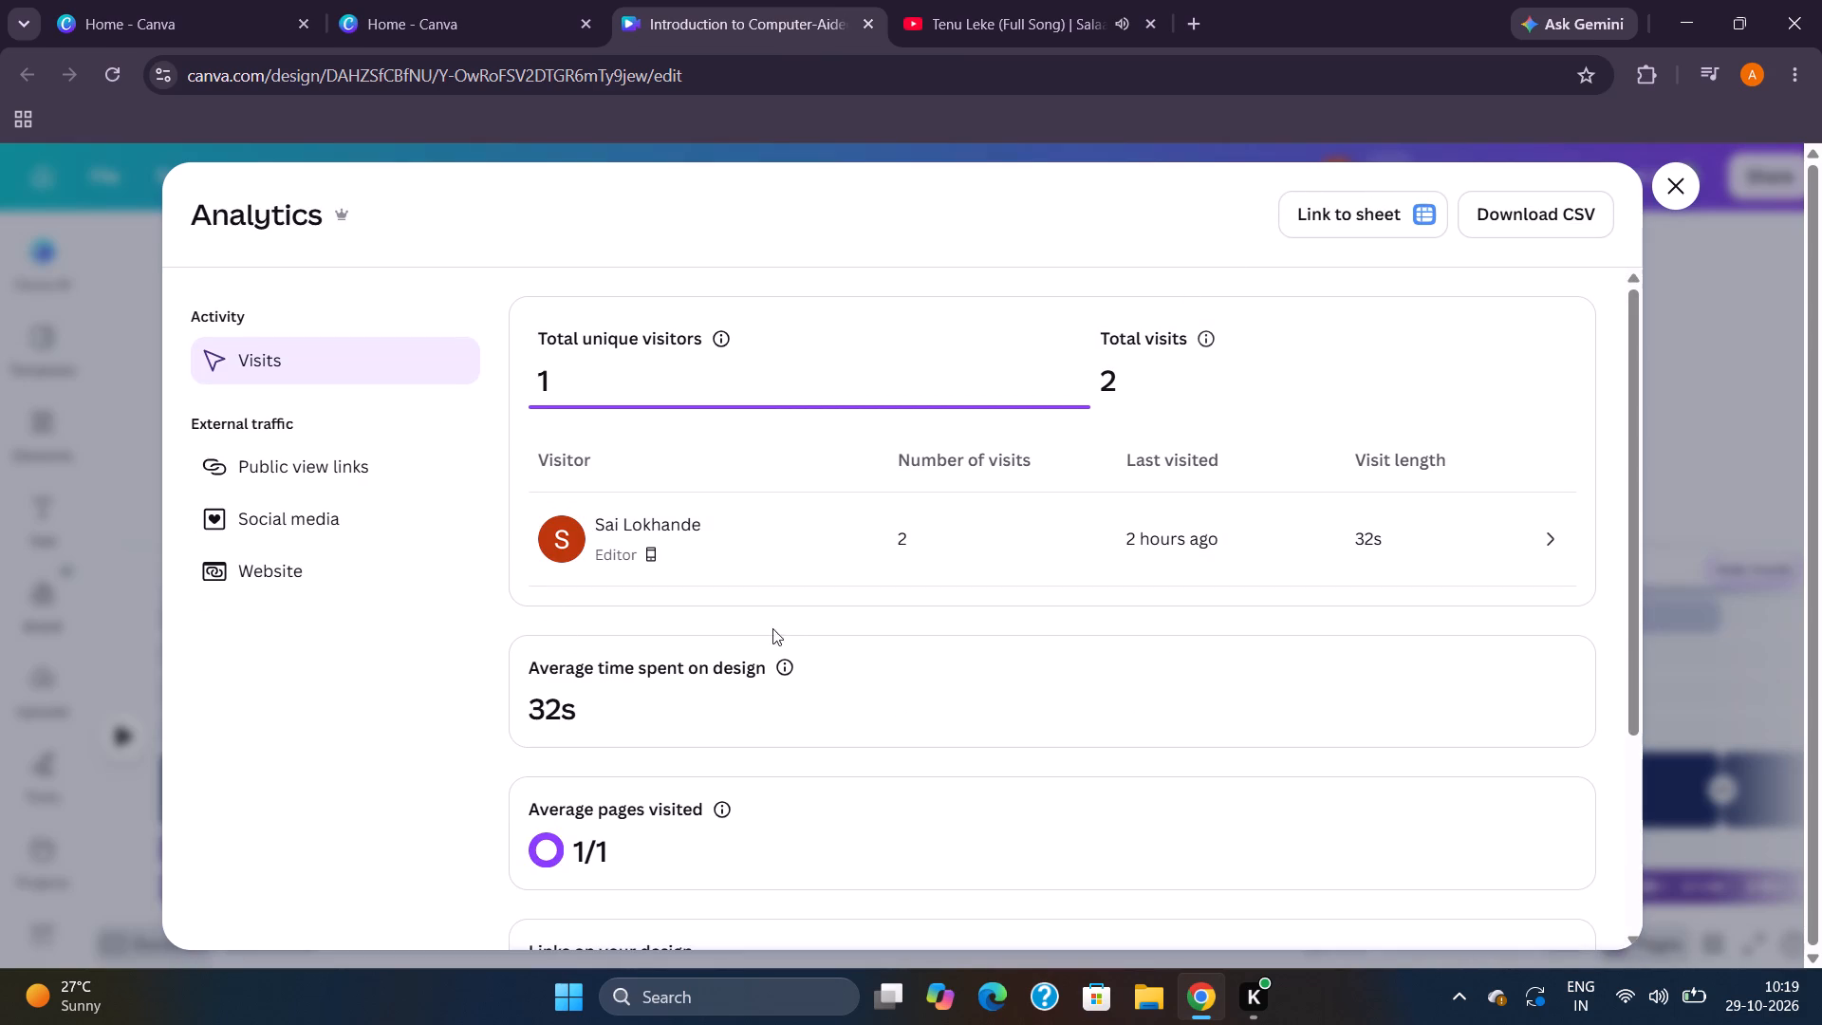
{"action": "left_click", "coordinate": [1666, 177]}
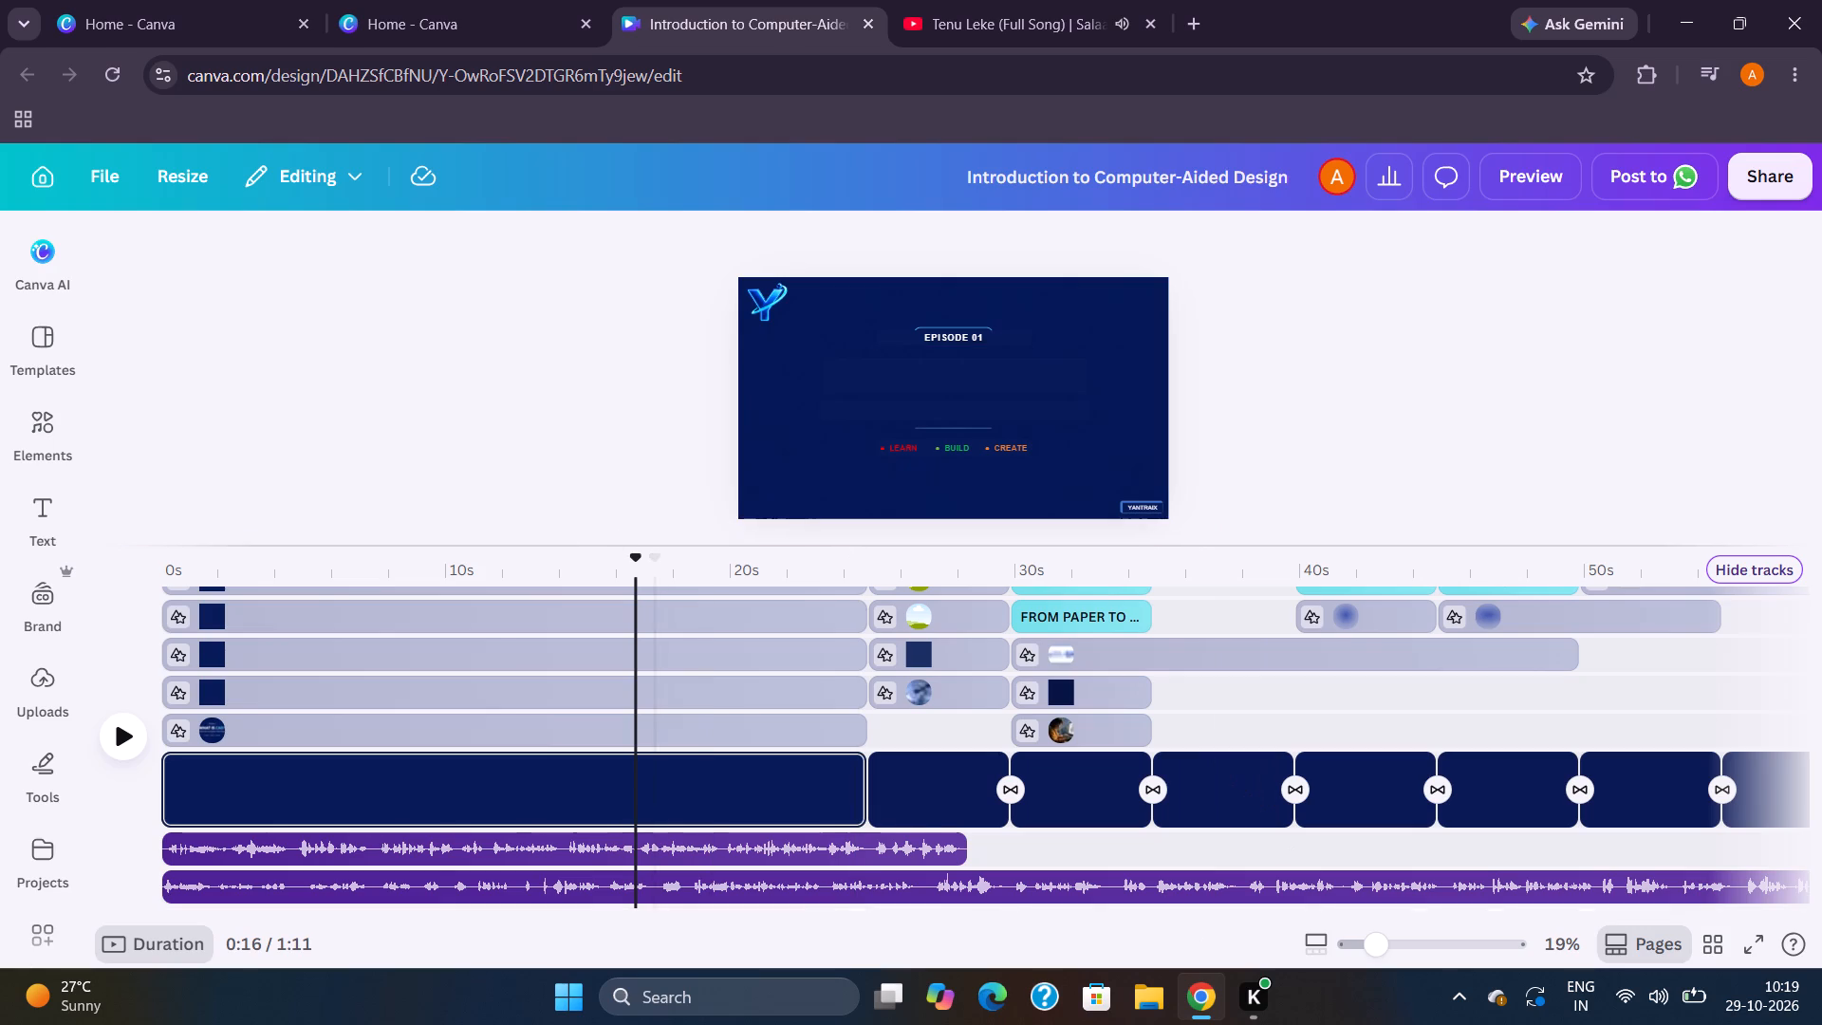
Extend the second page, "Different industries need different CAD tools", on the timeline to about 12 s long.
{"action": "left_click", "coordinate": [155, 789]}
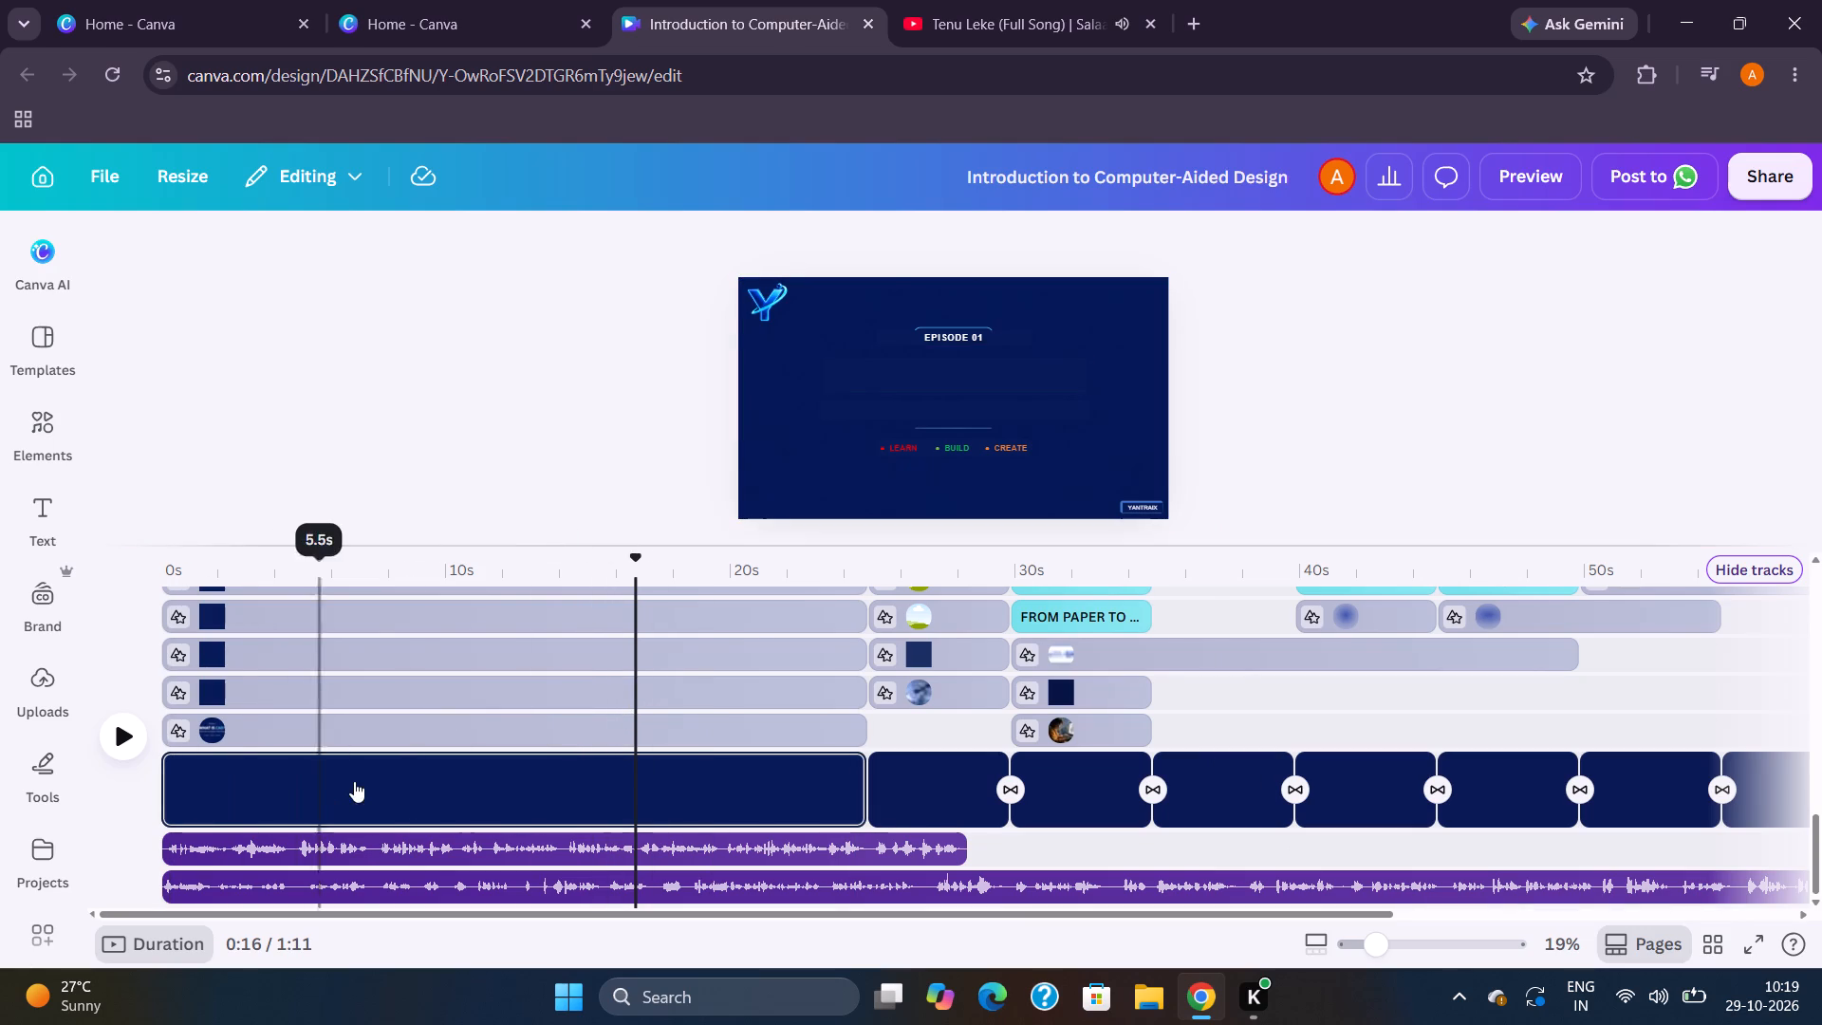
{"action": "left_click", "coordinate": [196, 782]}
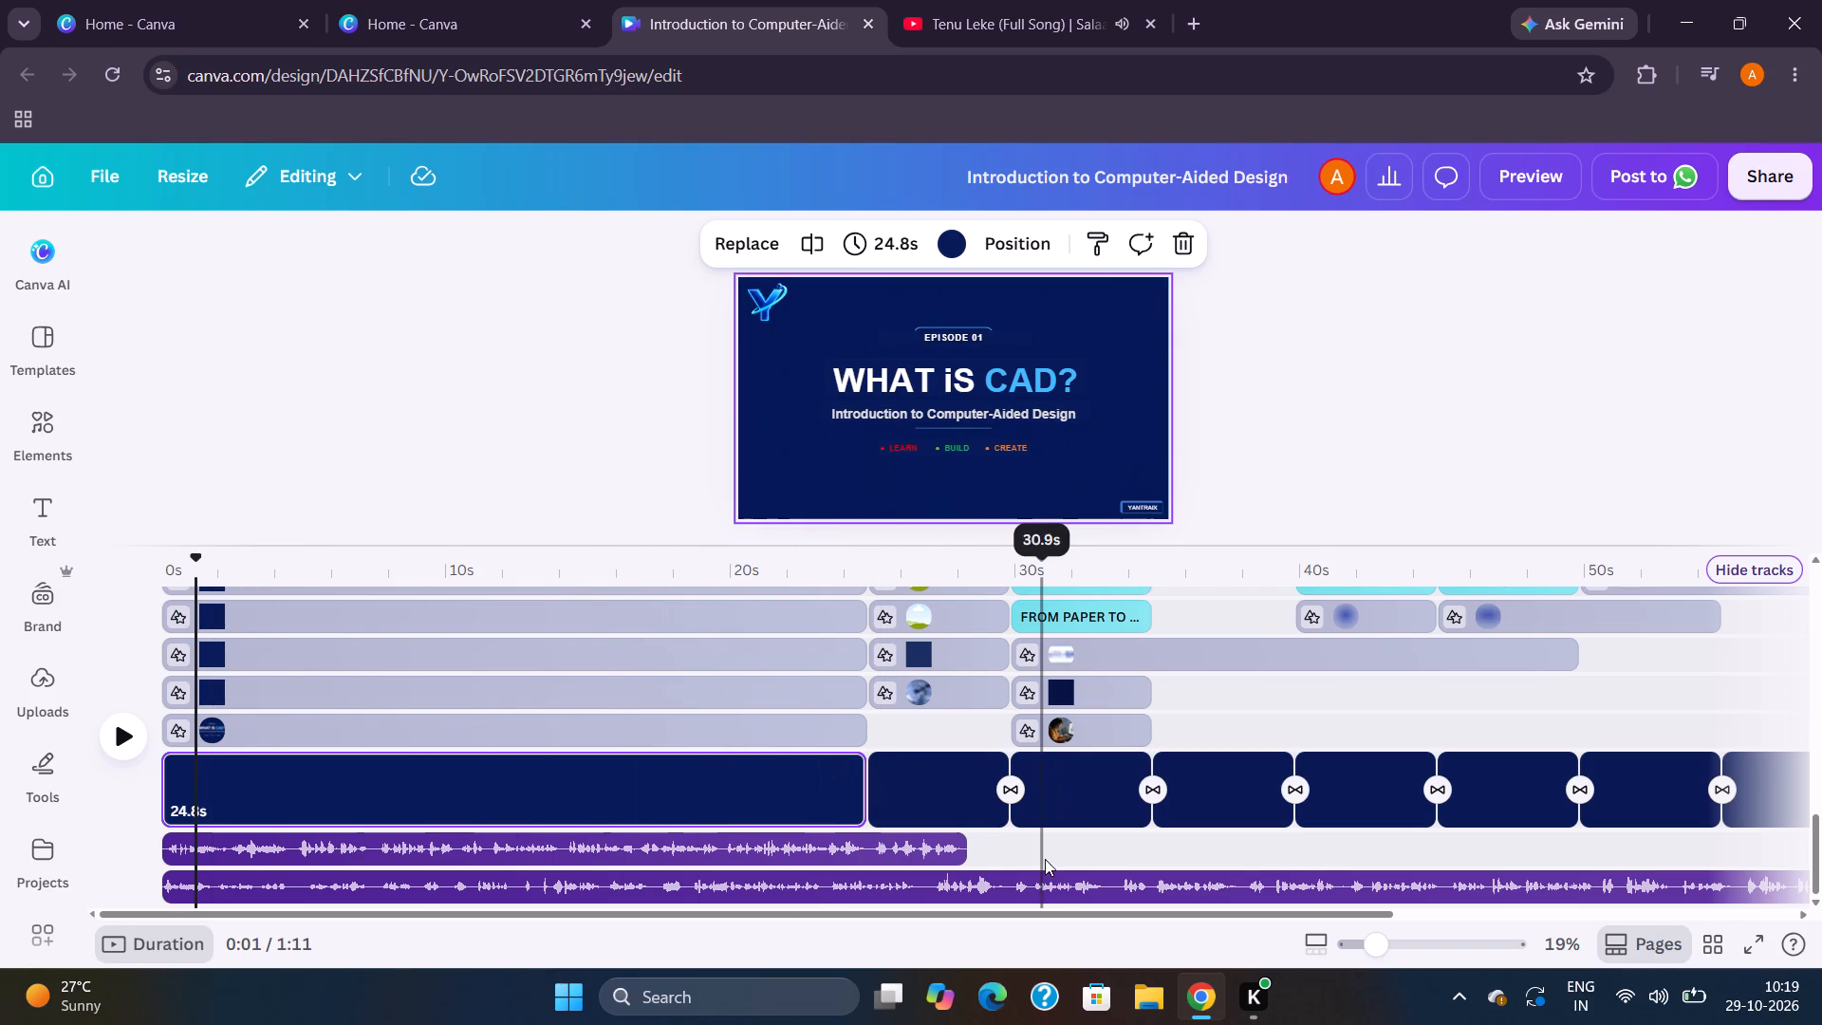
{"action": "left_click", "coordinate": [903, 789]}
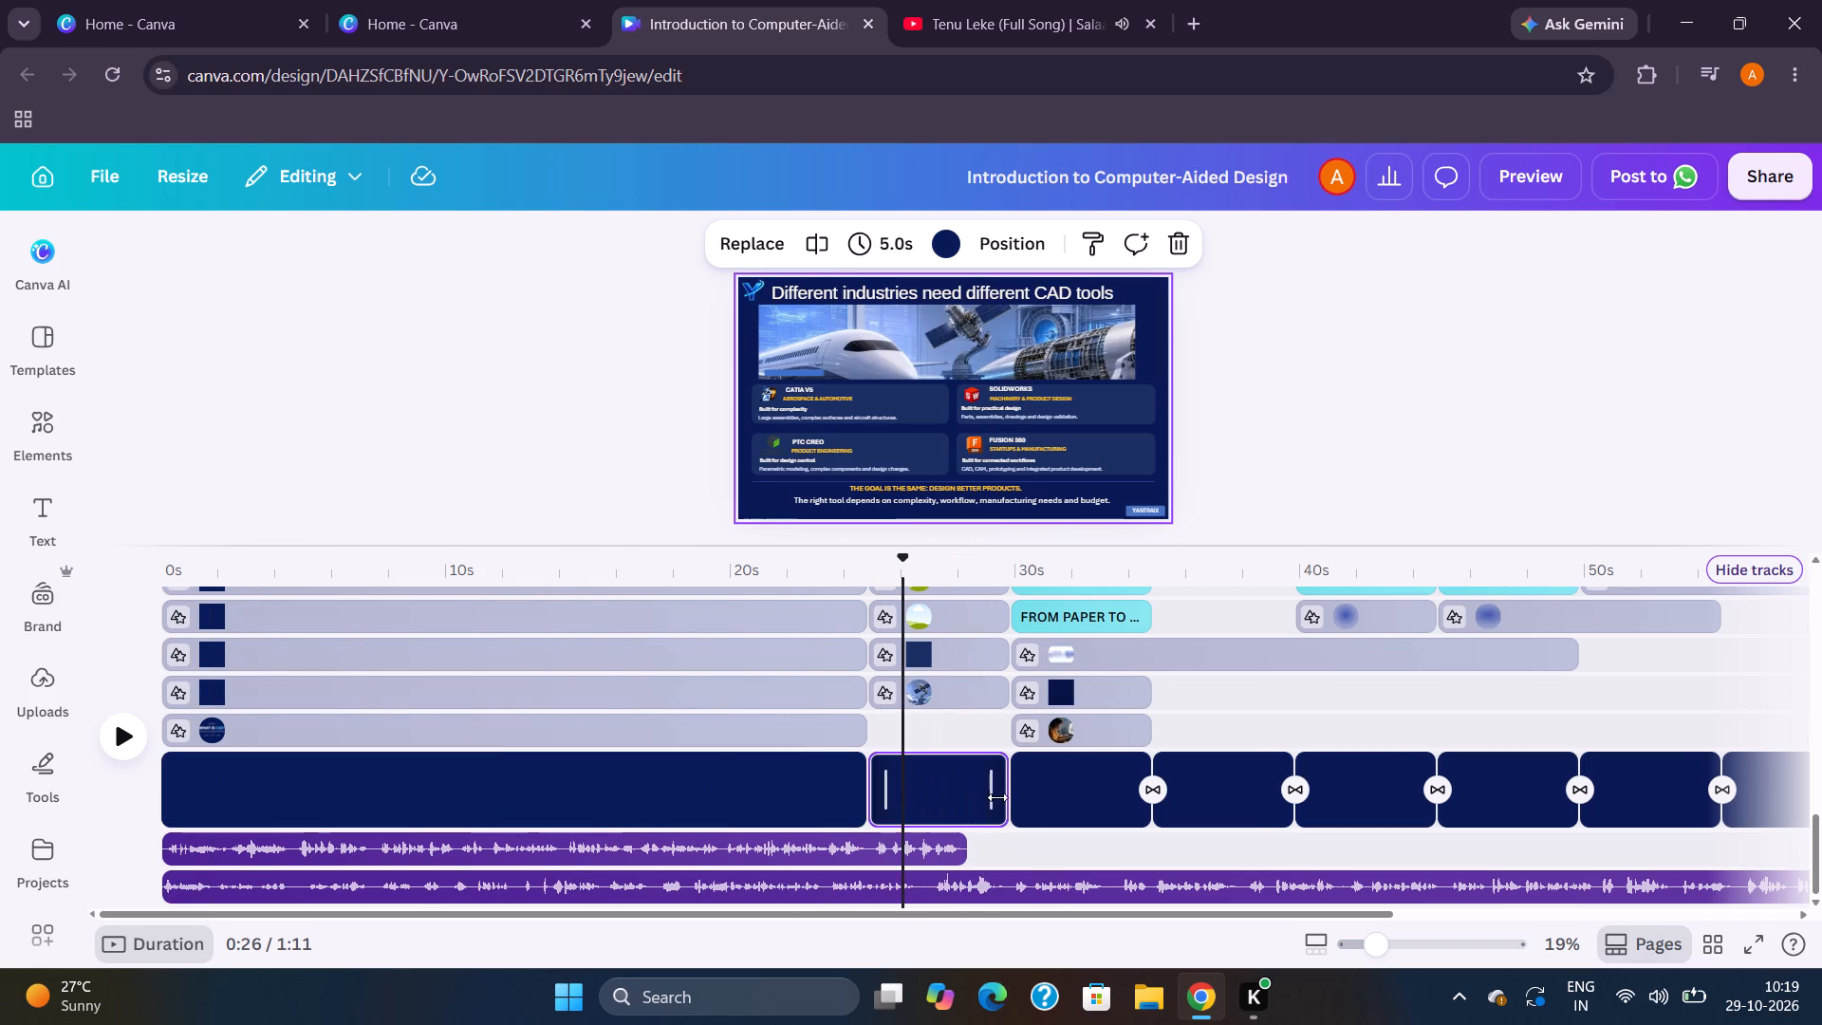
{"action": "left_click_drag", "start_coordinate": [997, 797], "coordinate": [1200, 778]}
Lengthen the opening "What is CAD?" page to 28.2 s, matching the end of the upper audio track.
{"action": "left_click", "coordinate": [805, 802]}
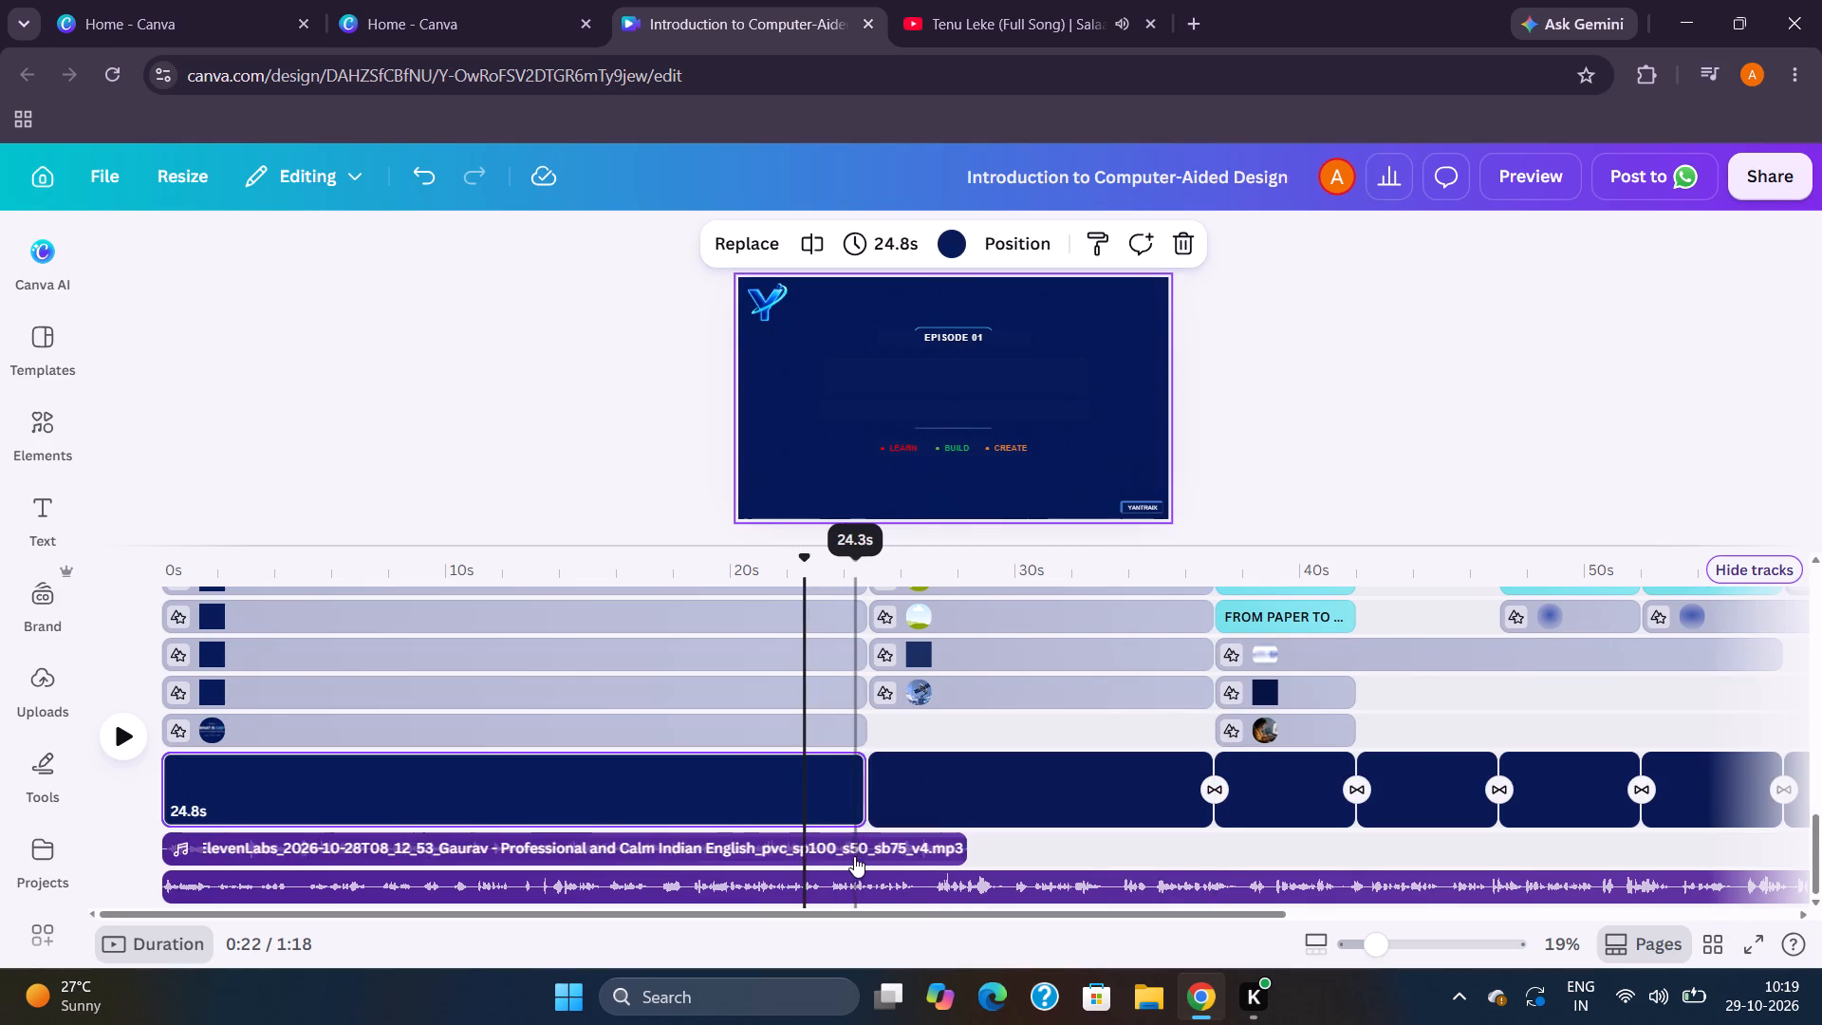
{"action": "left_click_drag", "start_coordinate": [852, 784], "coordinate": [886, 780]}
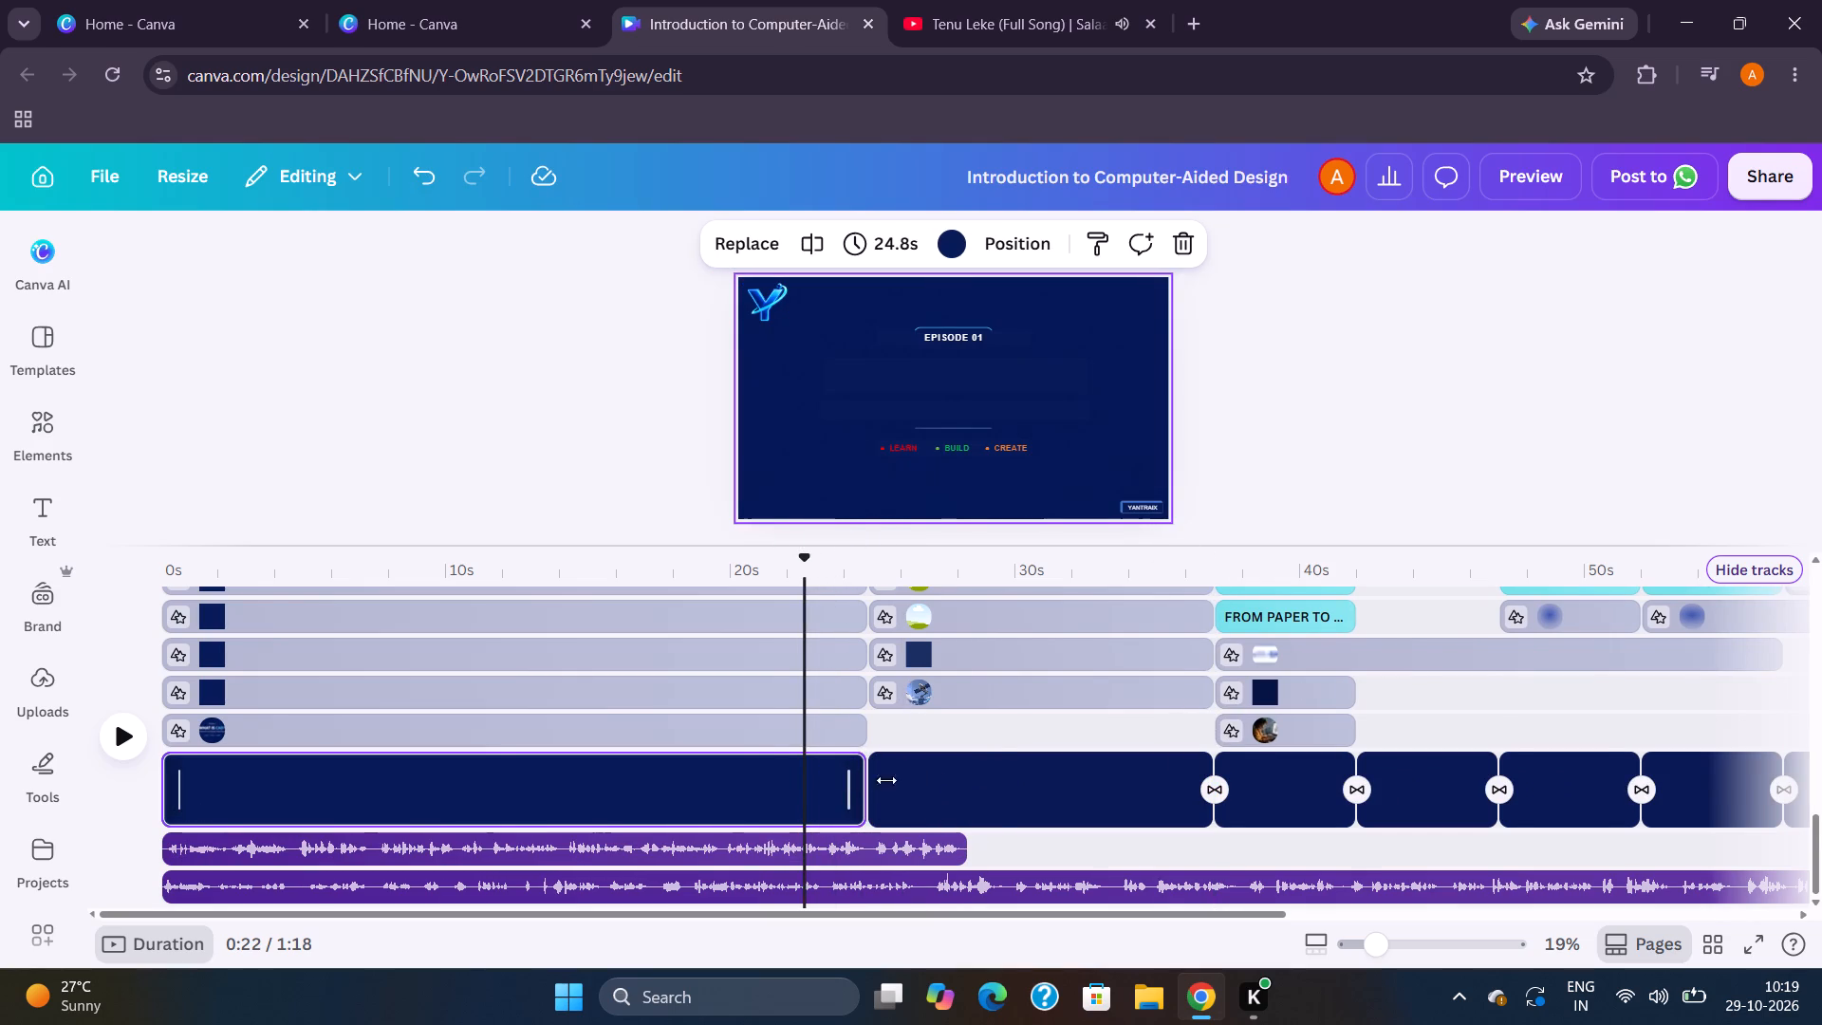
{"action": "left_click_drag", "start_coordinate": [886, 780], "coordinate": [957, 773]}
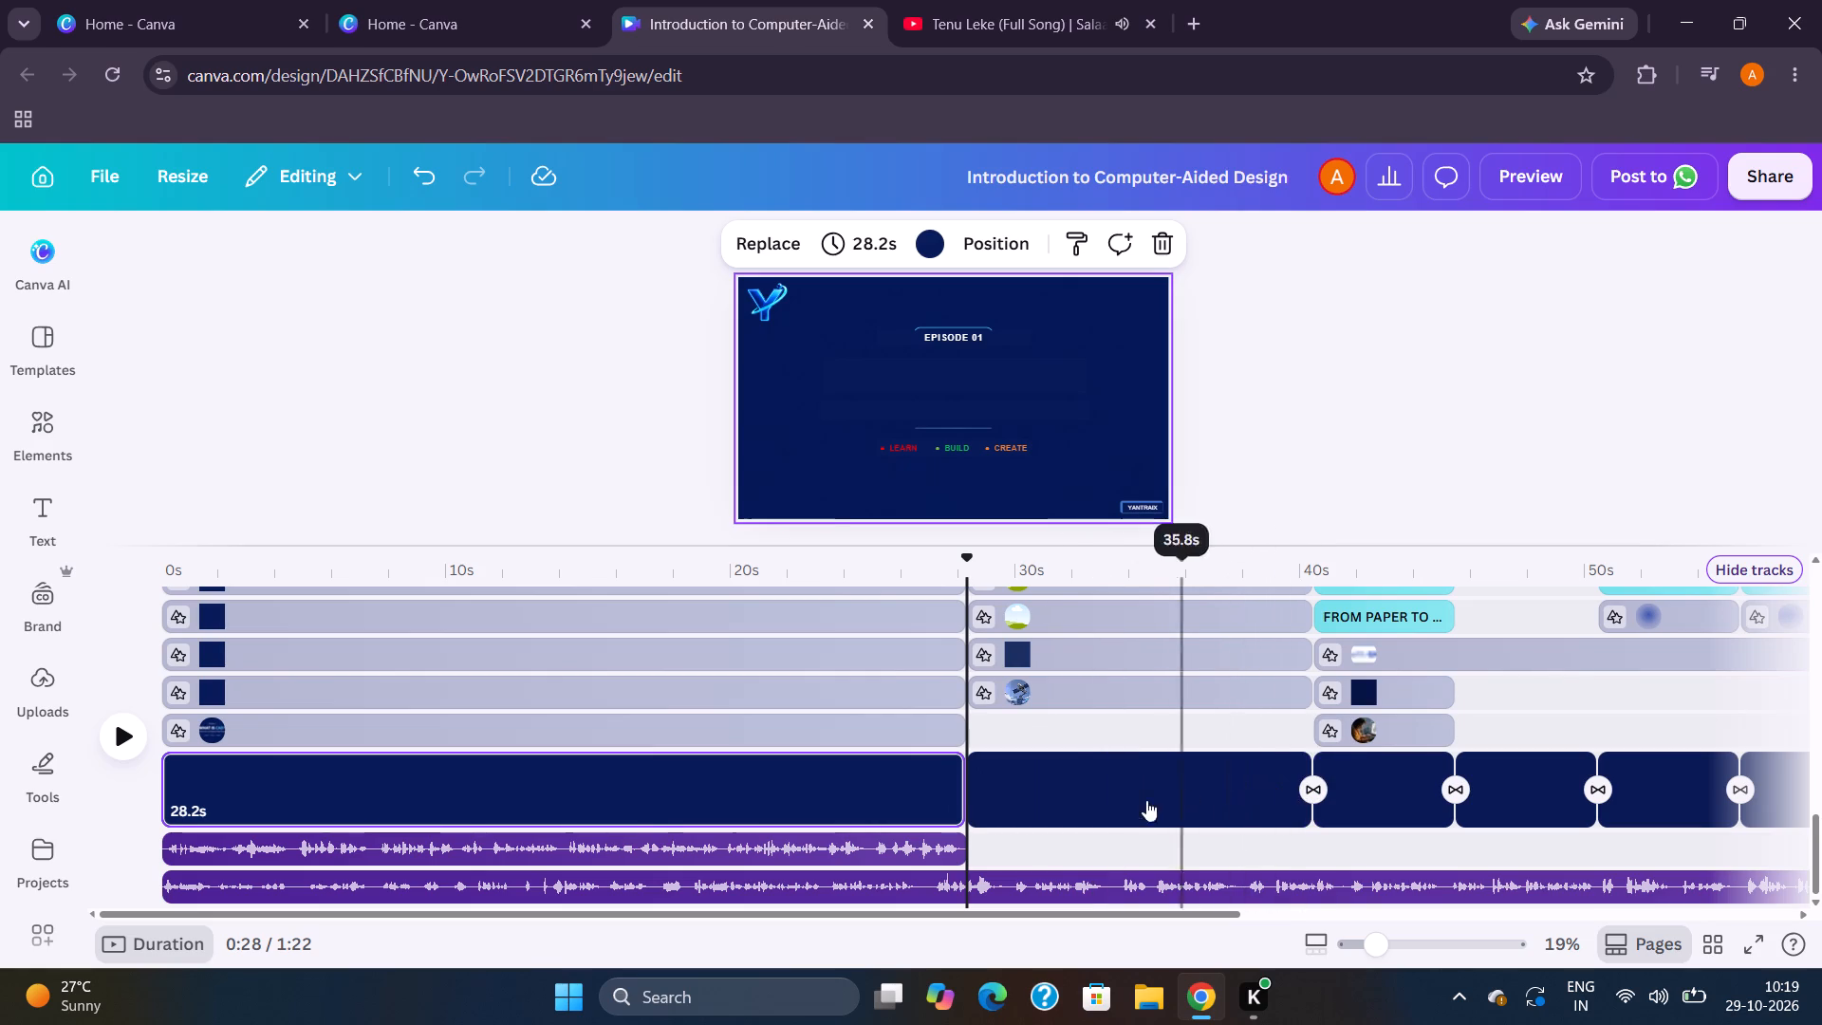
Look over the files in the Downloads folder in File Explorer and return to the video design in Chrome.
{"action": "left_click", "coordinate": [1150, 993]}
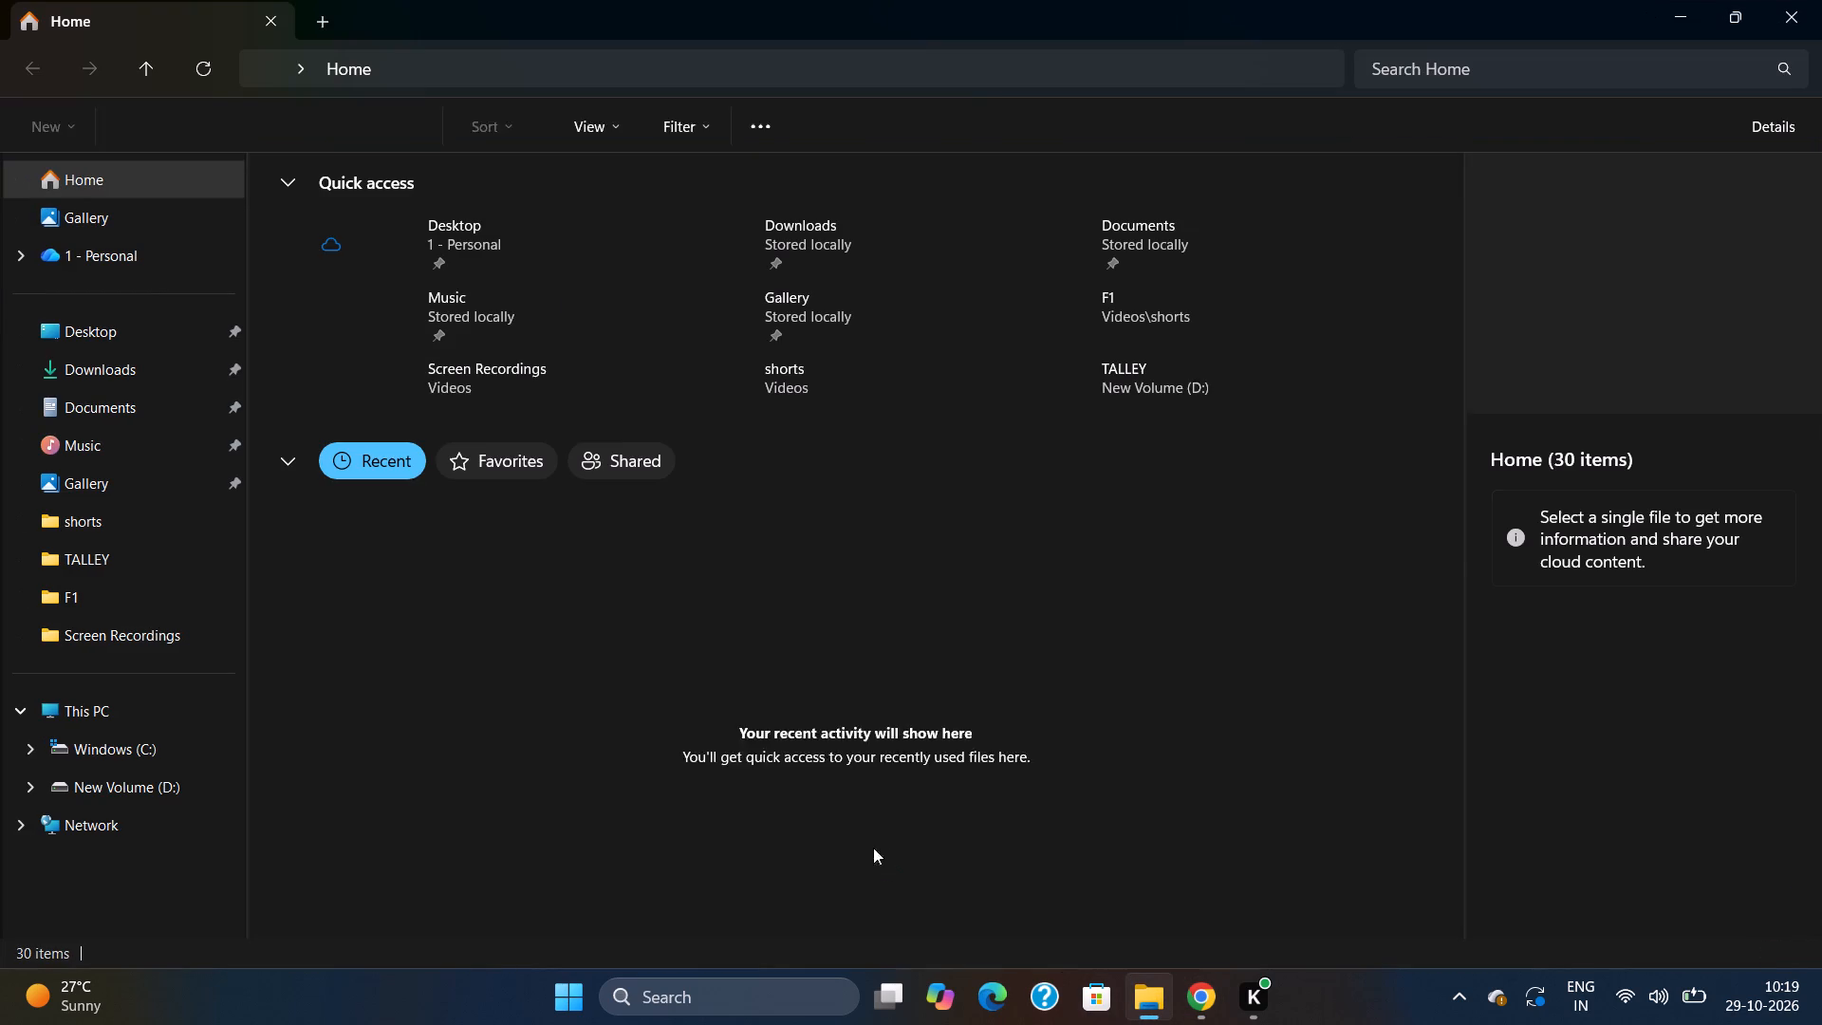
{"action": "left_click", "coordinate": [112, 381]}
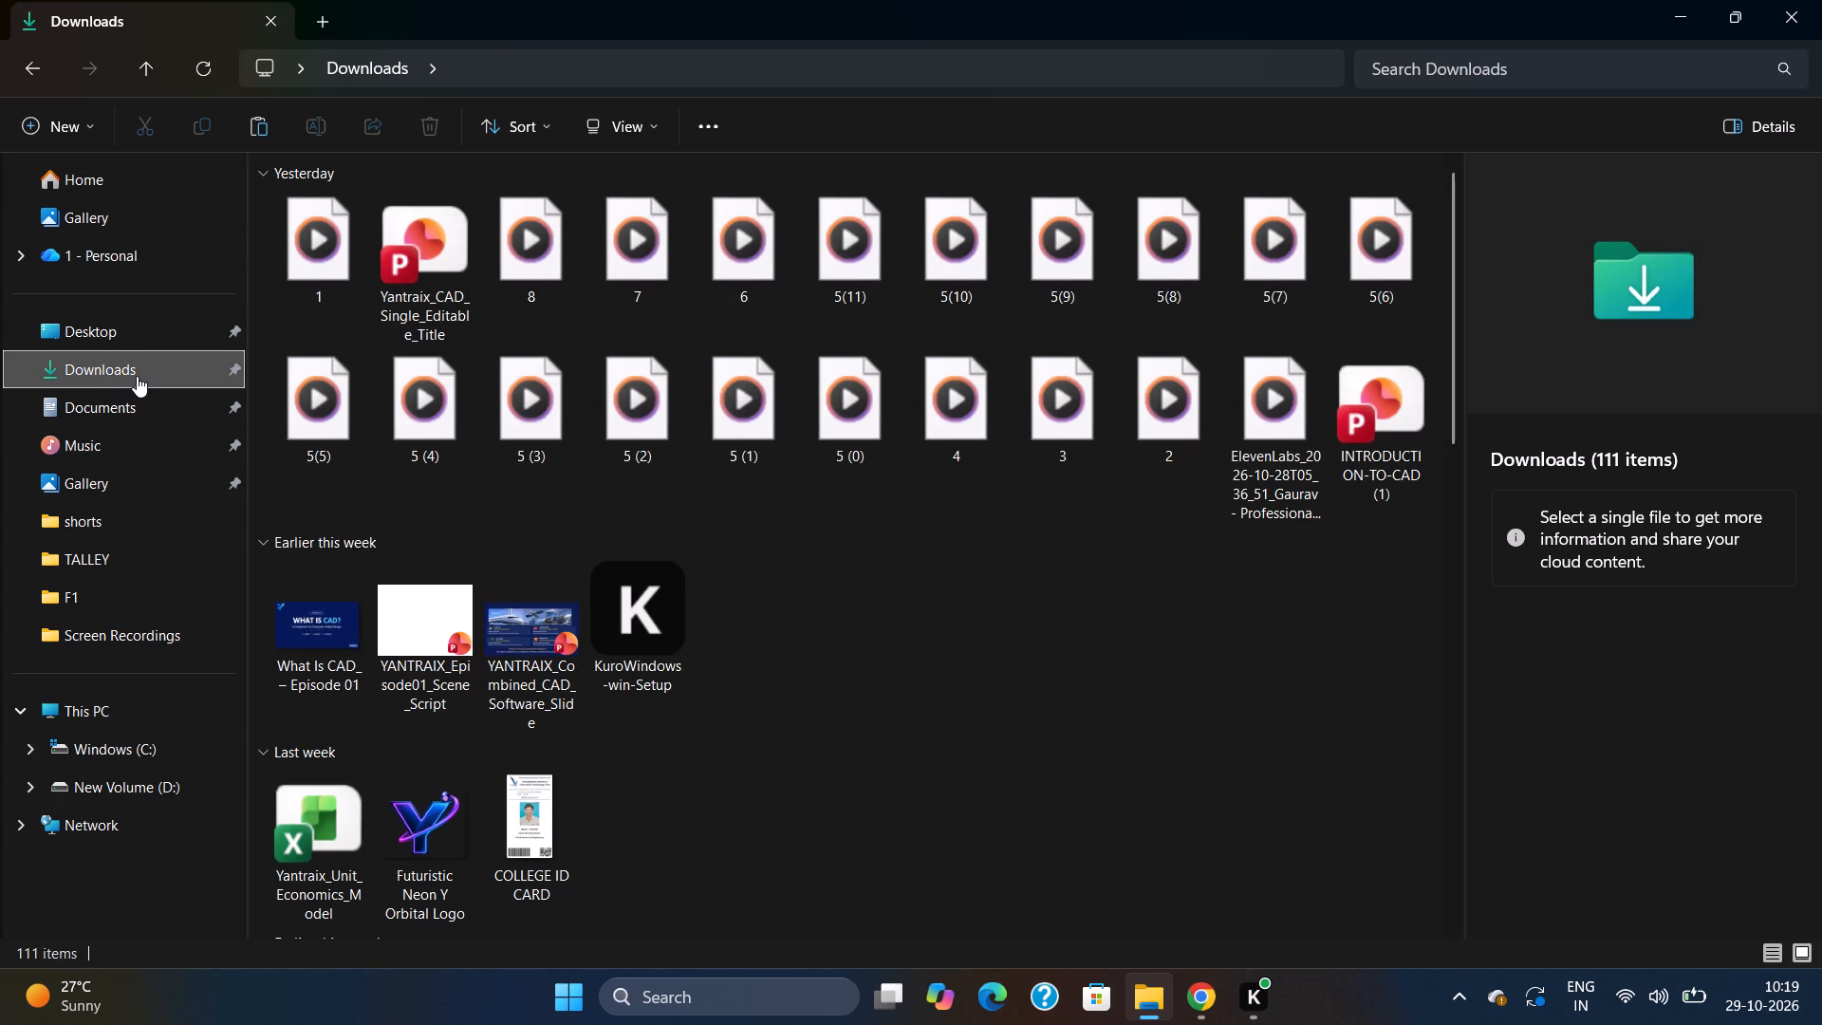
{"action": "left_click", "coordinate": [1200, 1007]}
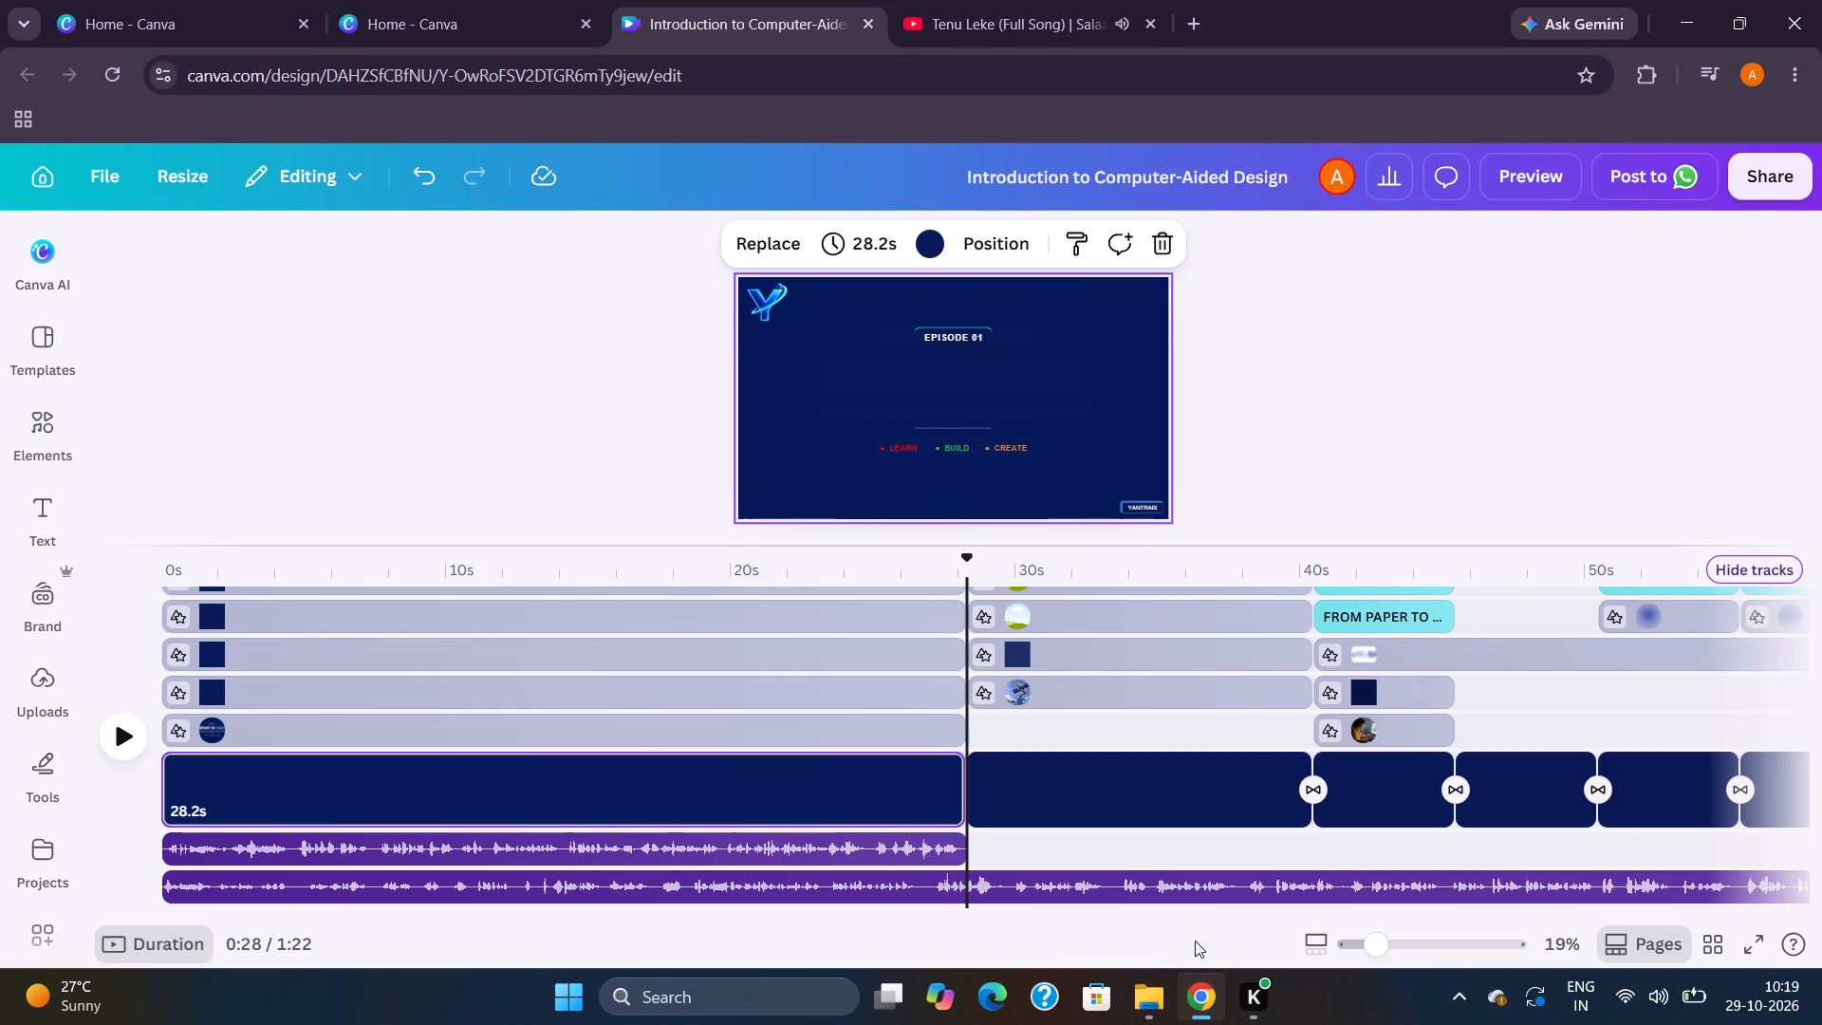
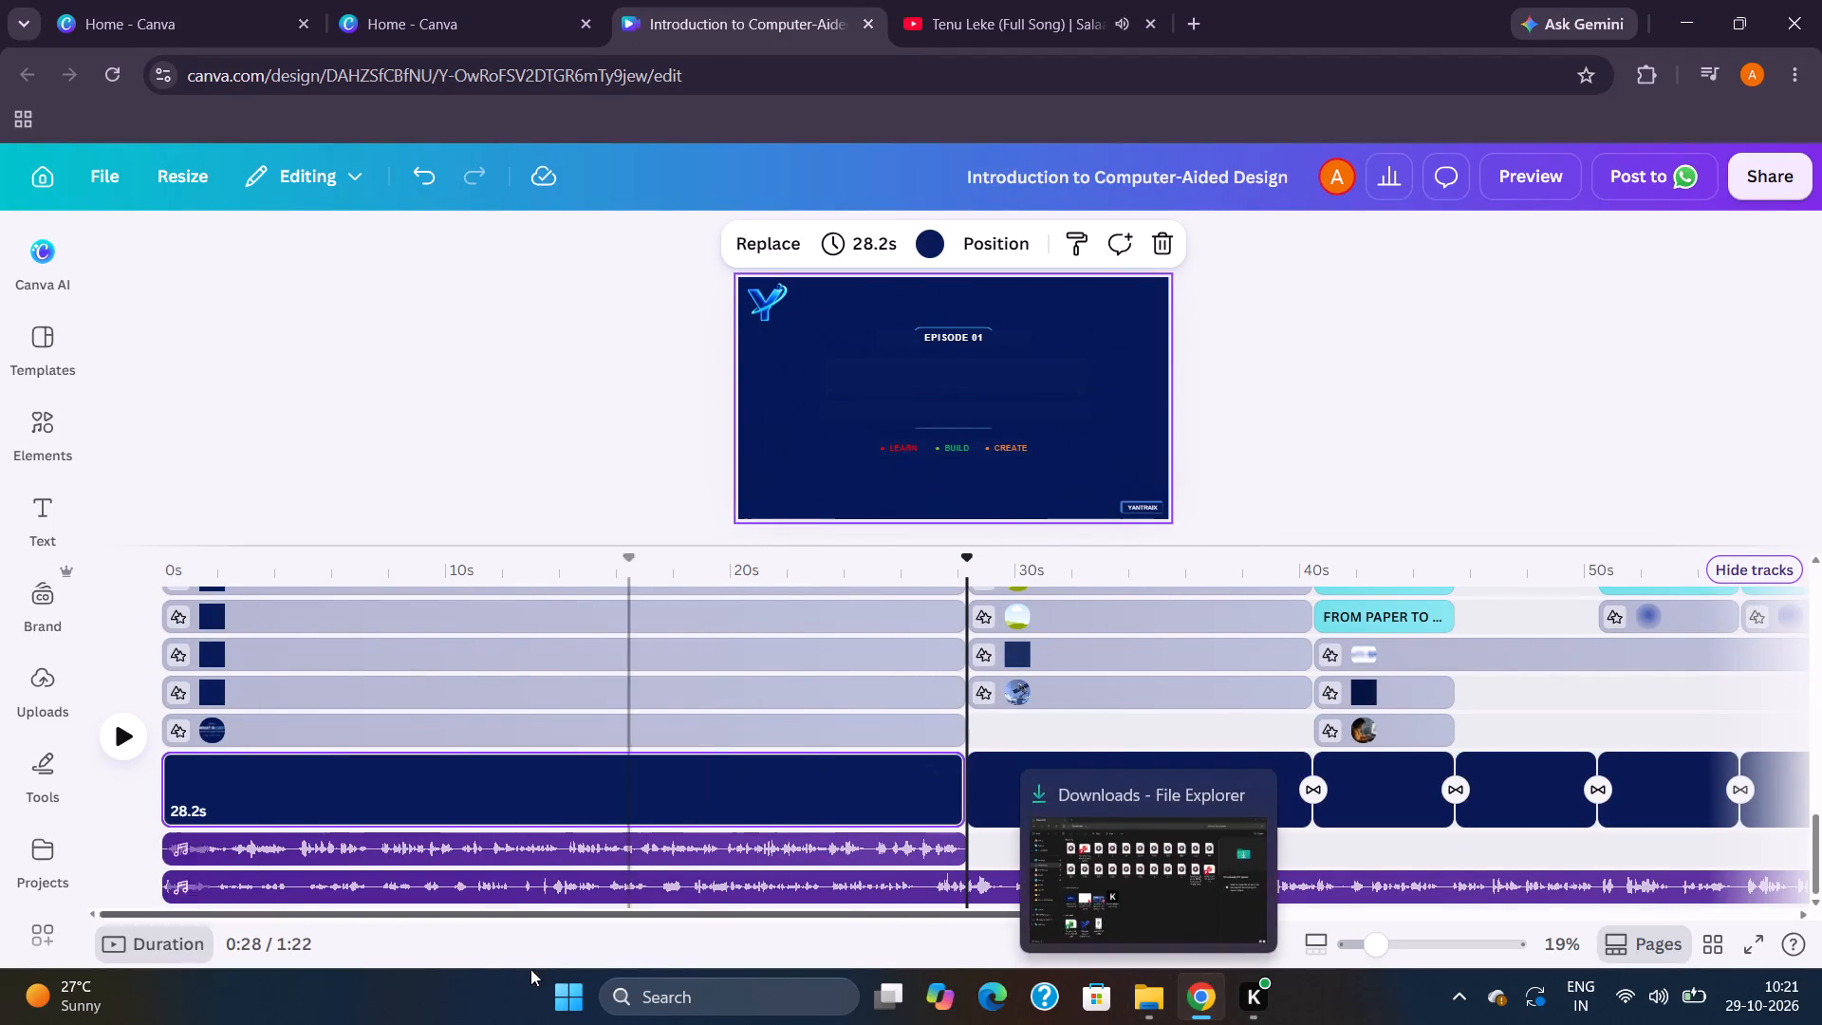
Show the uploaded audio files.
{"action": "left_click", "coordinate": [38, 709]}
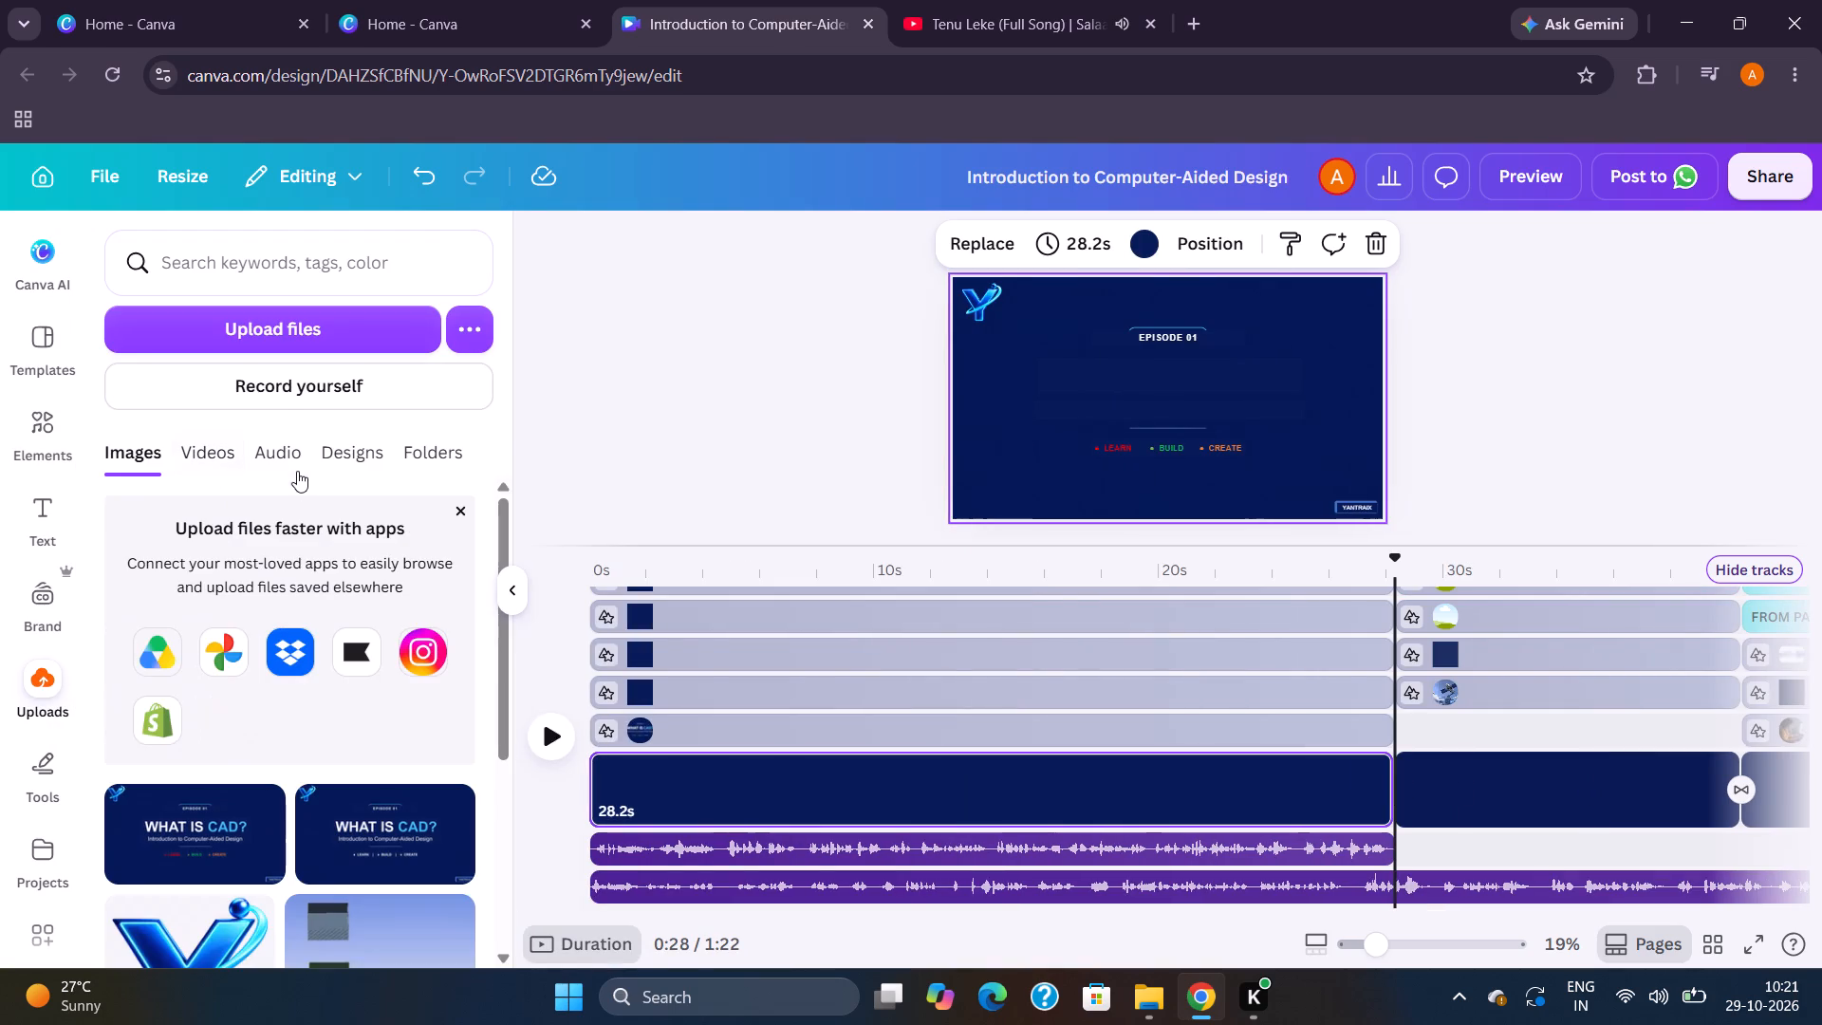
{"action": "left_click", "coordinate": [300, 462]}
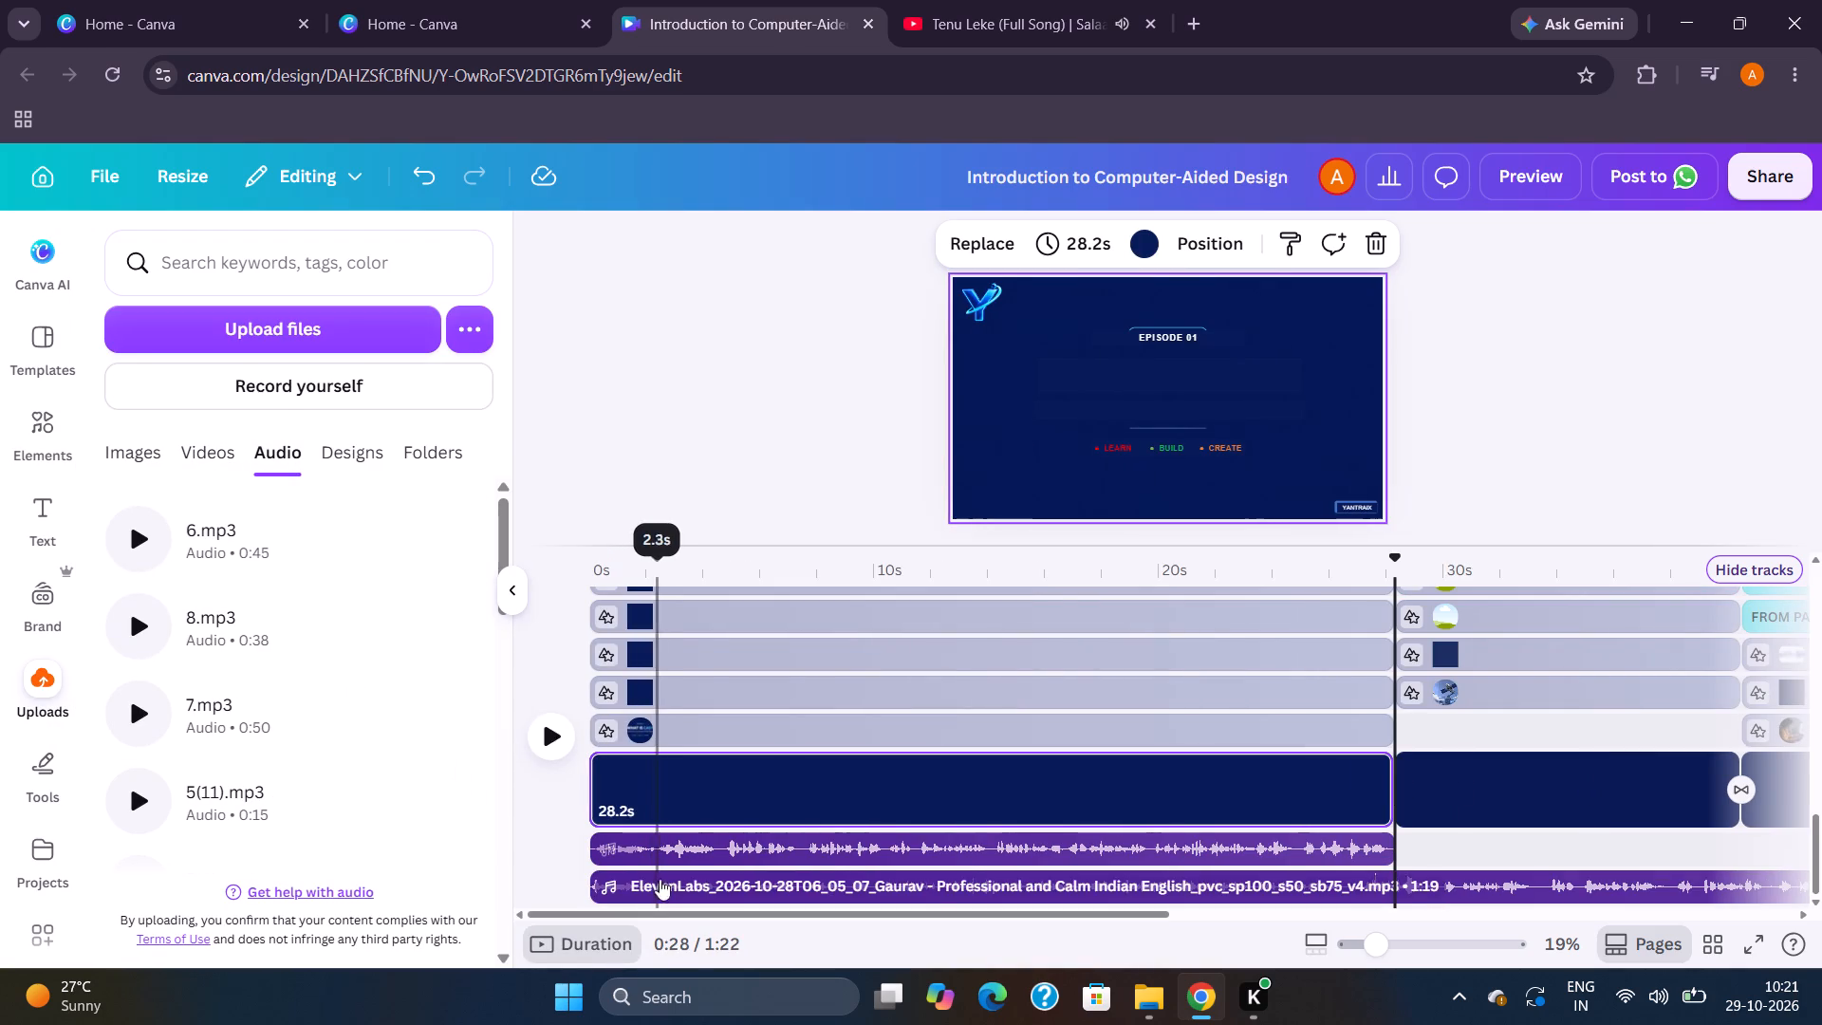
Delete the 1:19 ElevenLabs voice-over track from the timeline, keeping the shorter one.
{"action": "left_click", "coordinate": [655, 886]}
{"action": "key", "text": "Delete"}
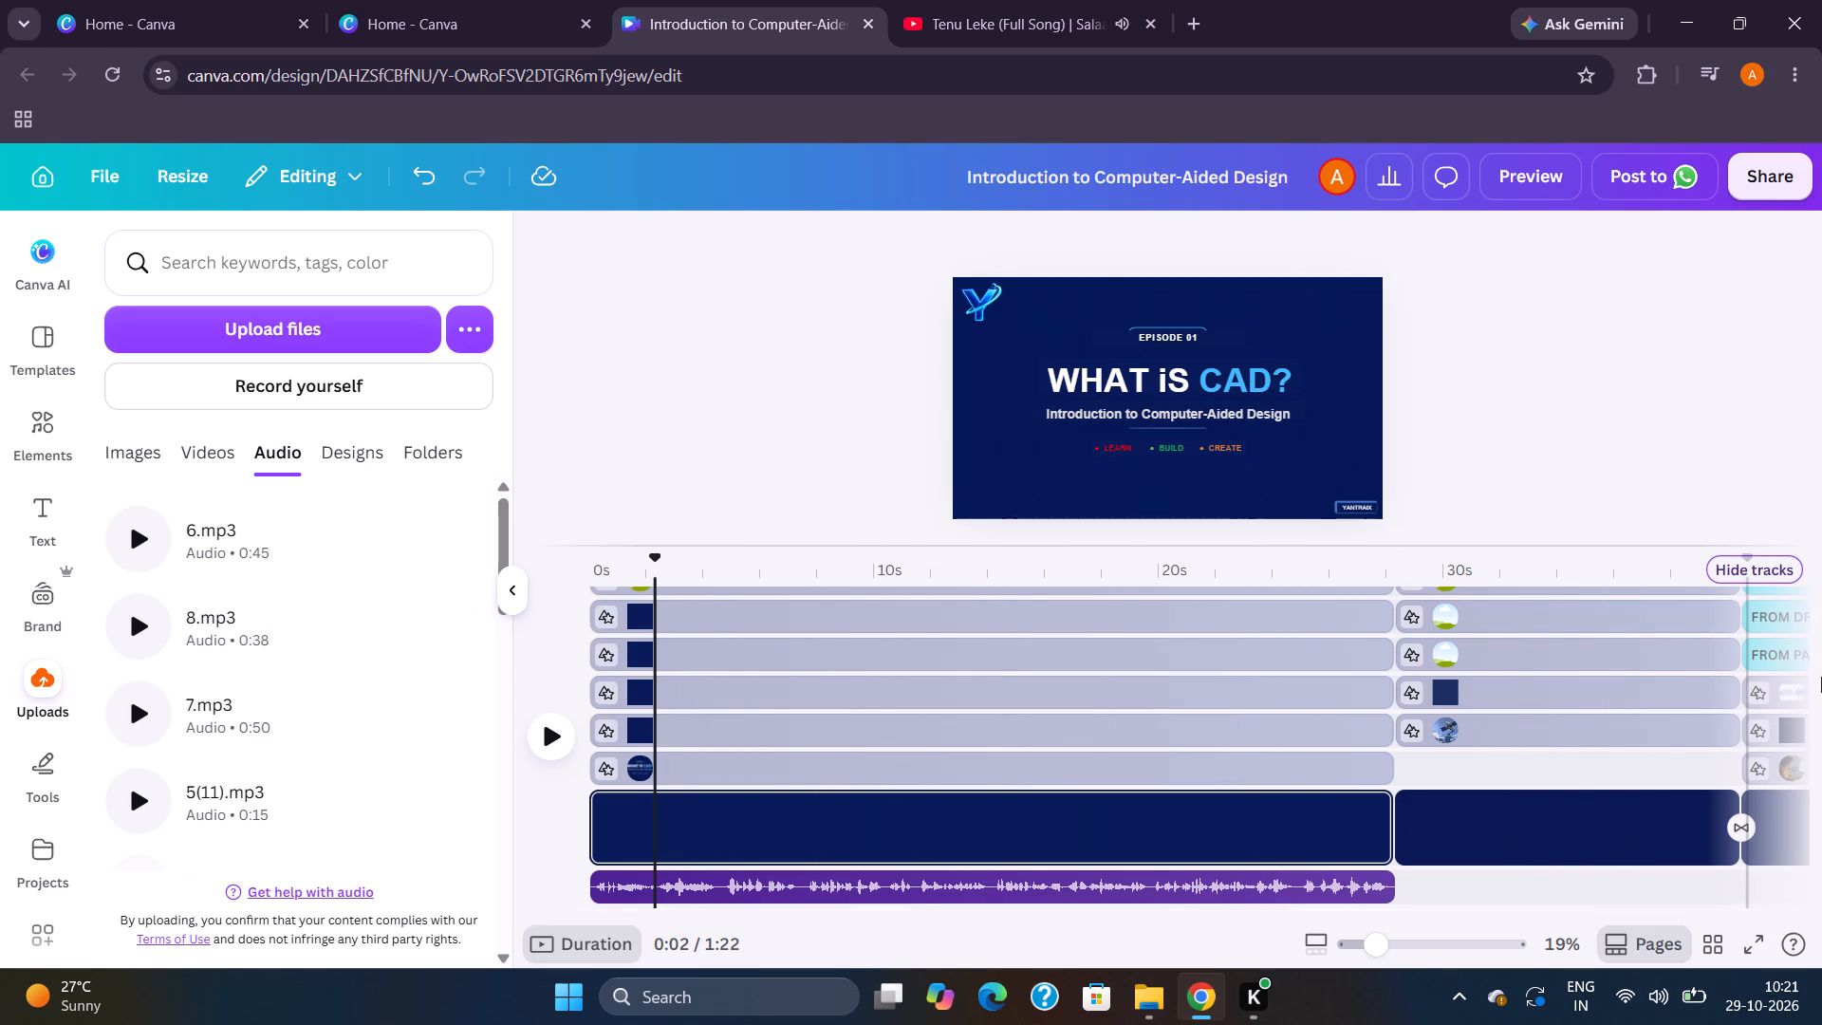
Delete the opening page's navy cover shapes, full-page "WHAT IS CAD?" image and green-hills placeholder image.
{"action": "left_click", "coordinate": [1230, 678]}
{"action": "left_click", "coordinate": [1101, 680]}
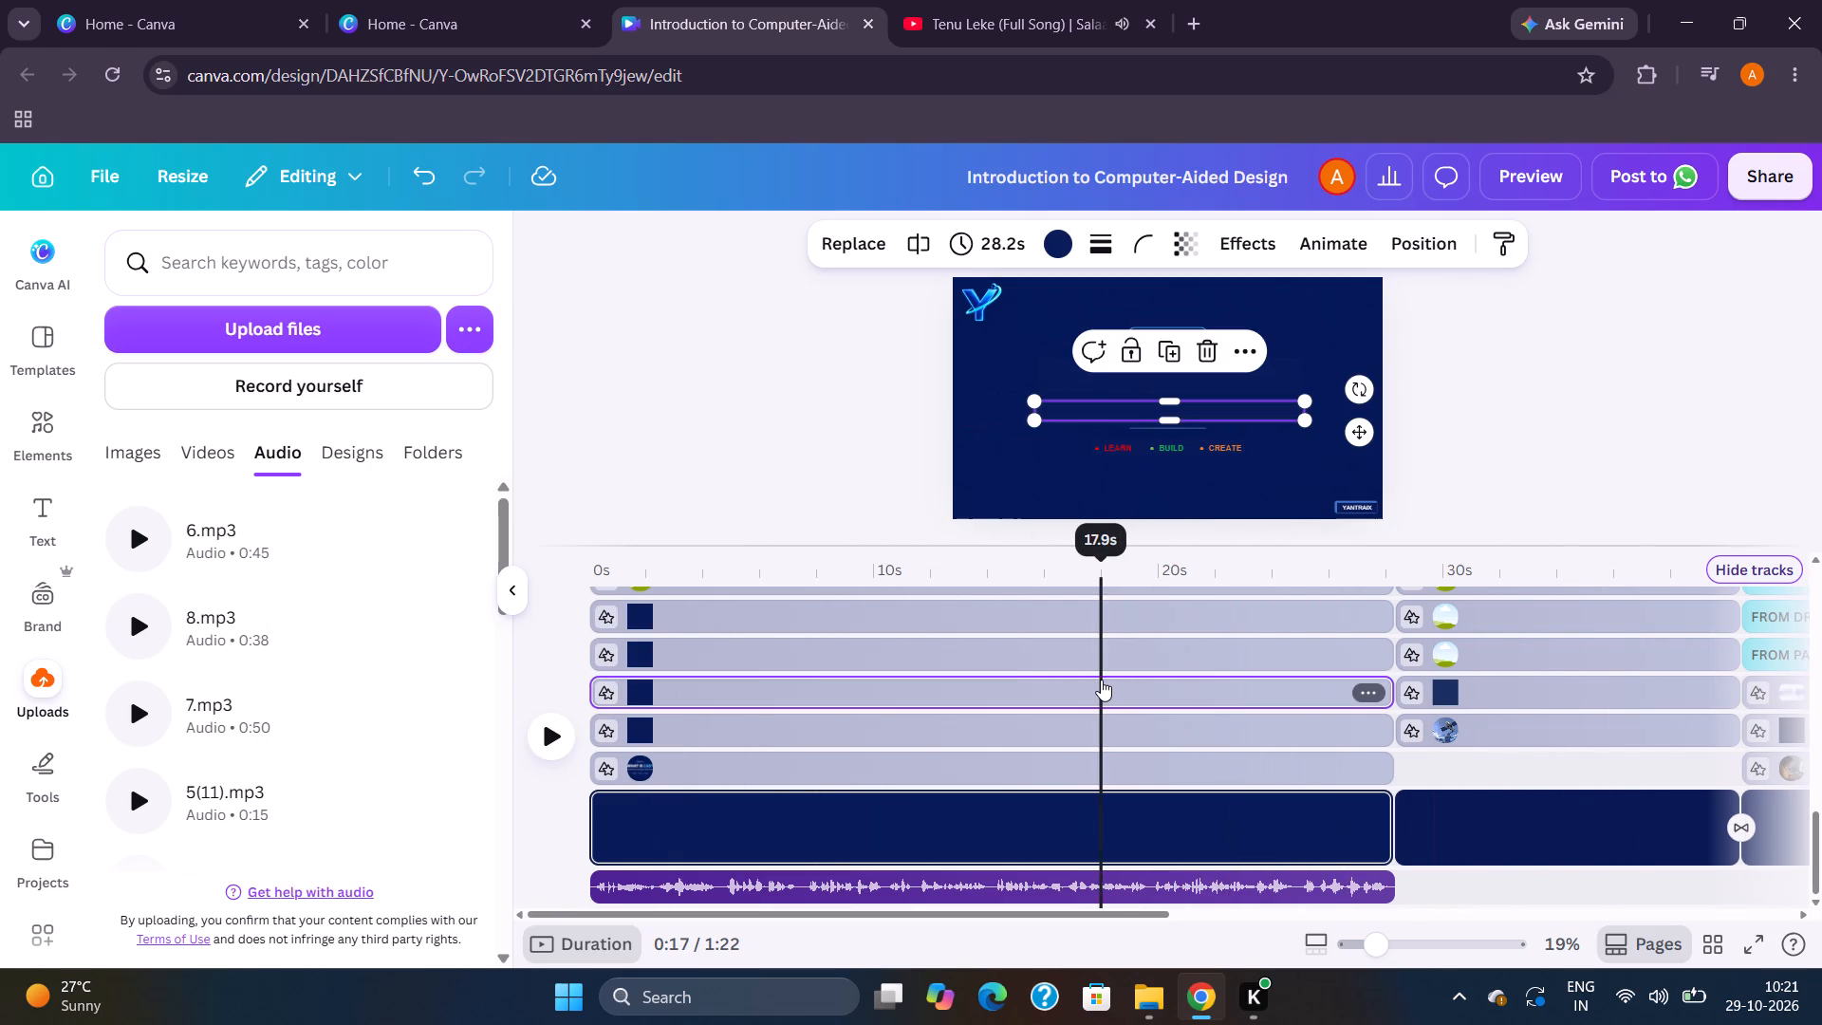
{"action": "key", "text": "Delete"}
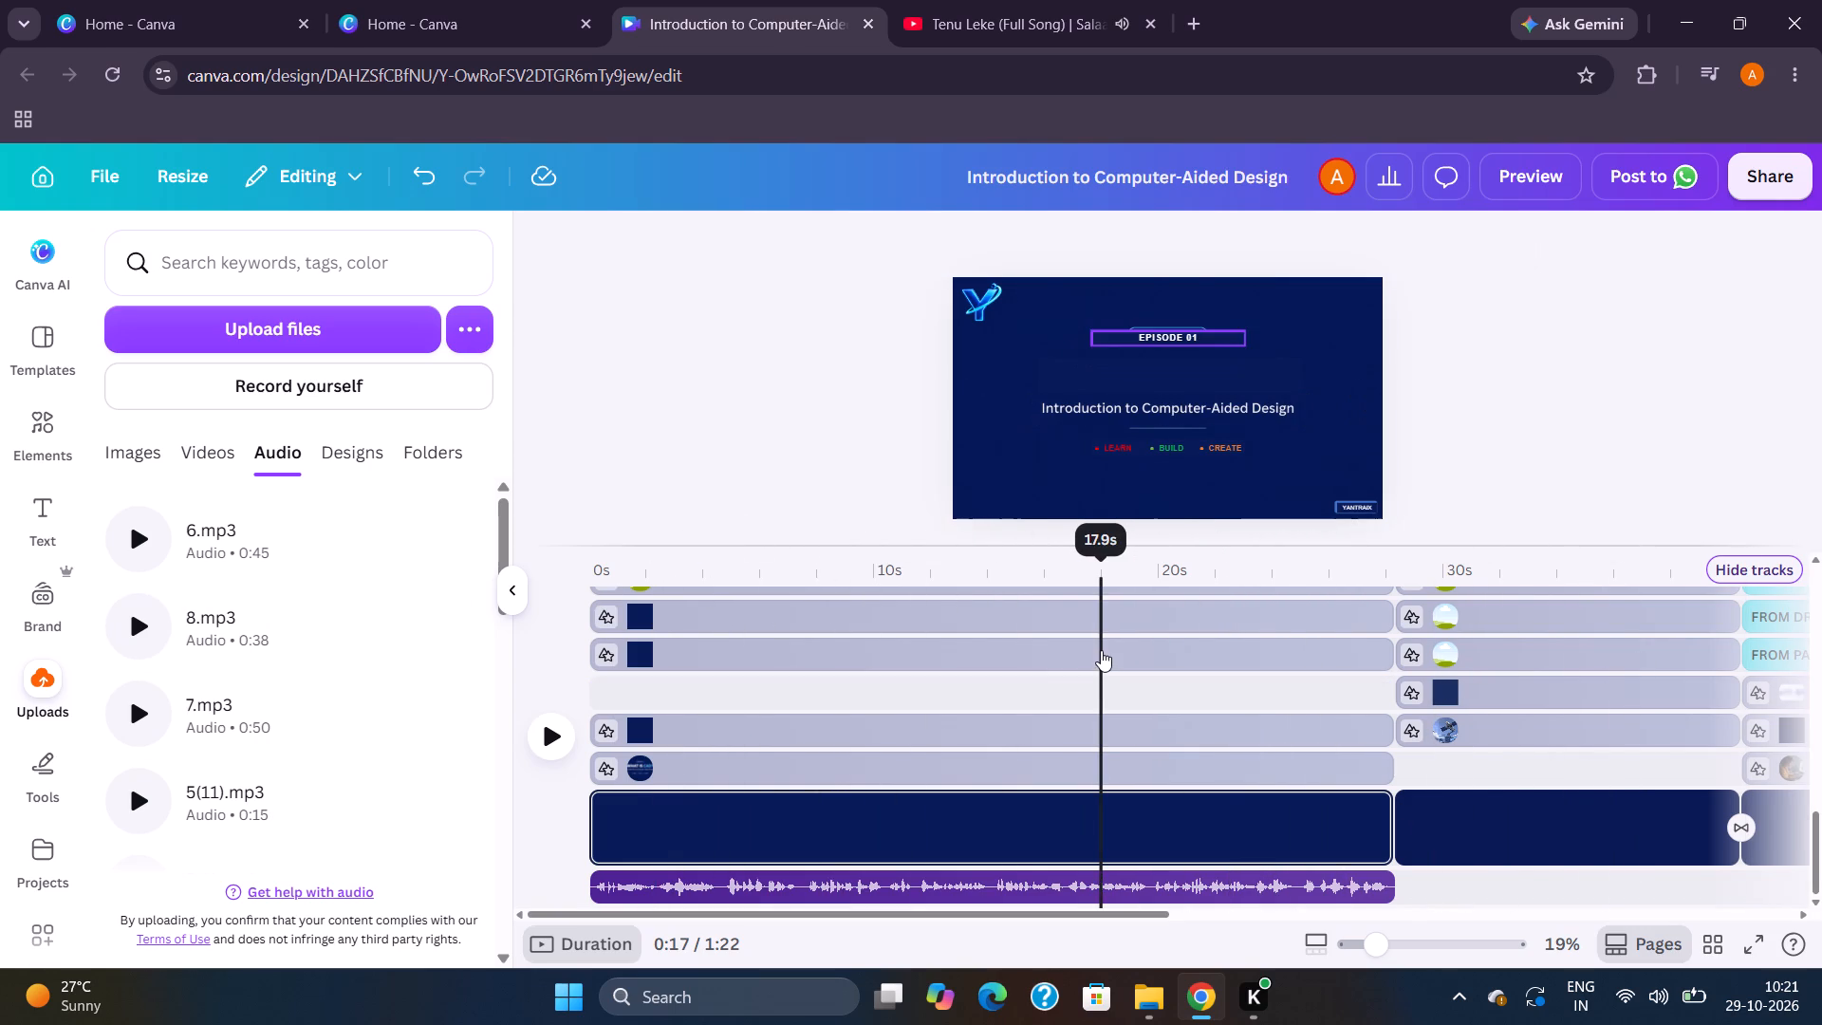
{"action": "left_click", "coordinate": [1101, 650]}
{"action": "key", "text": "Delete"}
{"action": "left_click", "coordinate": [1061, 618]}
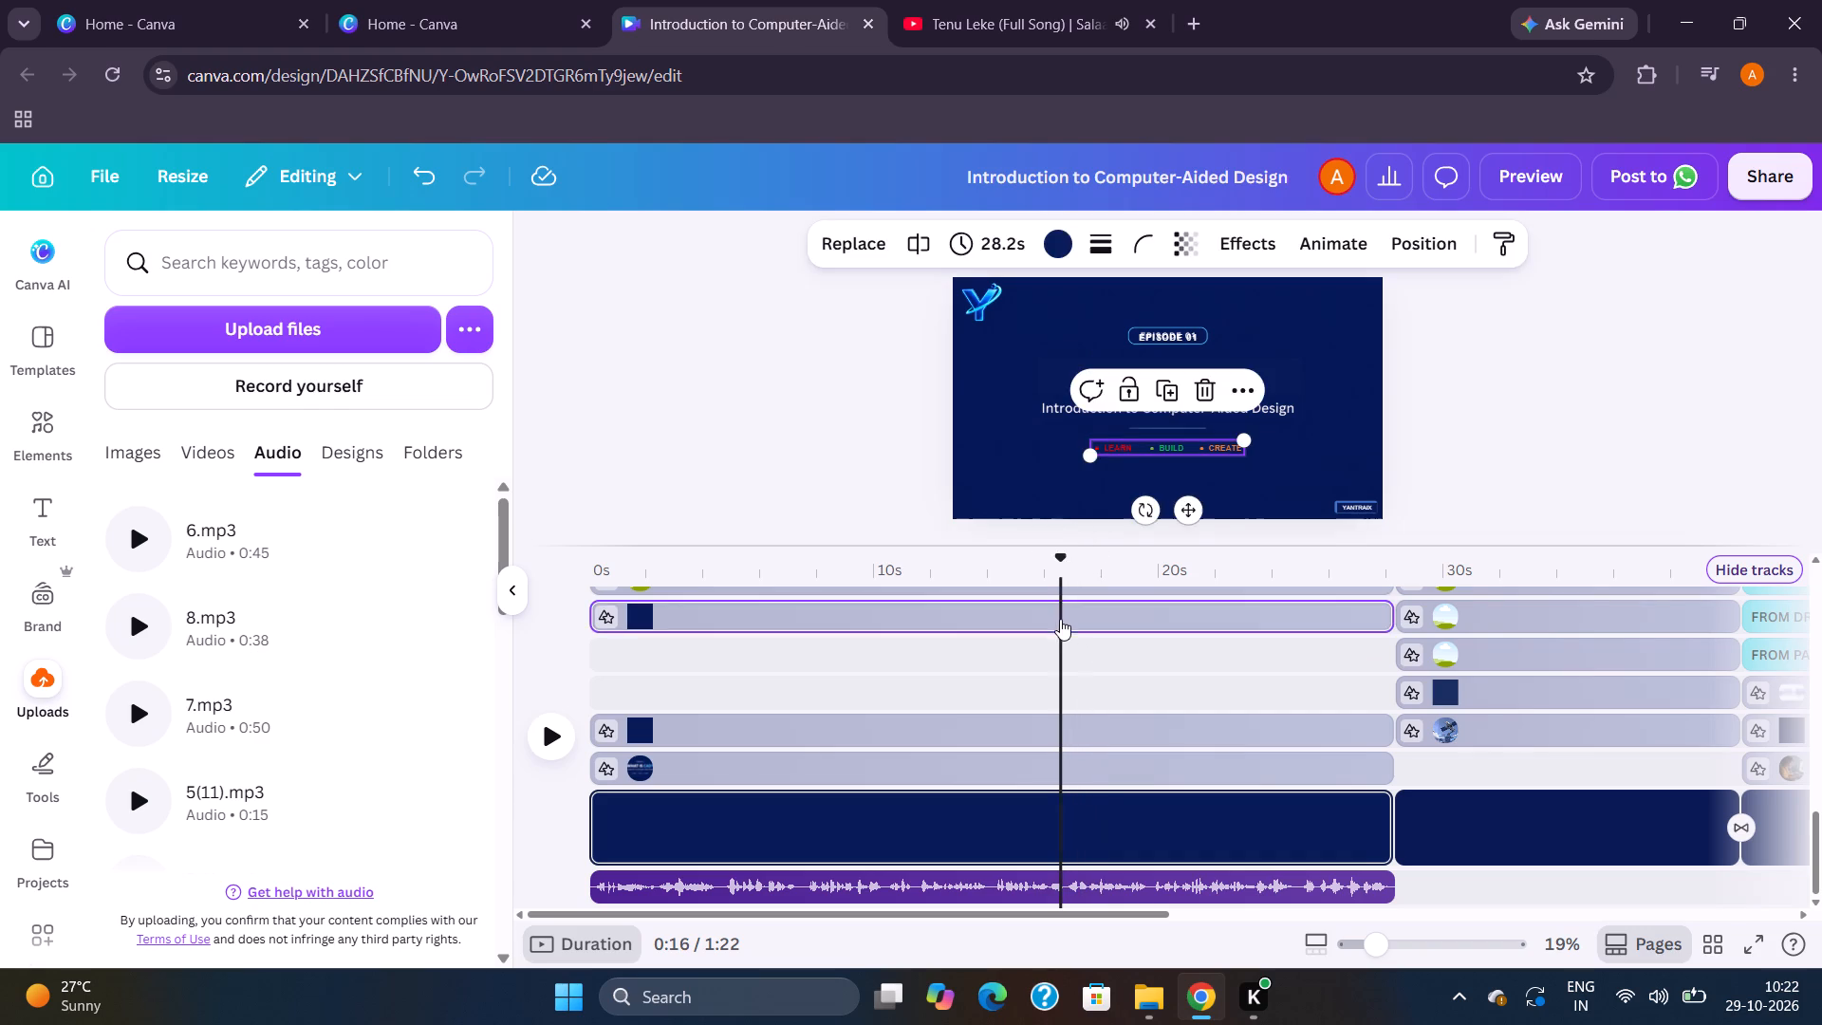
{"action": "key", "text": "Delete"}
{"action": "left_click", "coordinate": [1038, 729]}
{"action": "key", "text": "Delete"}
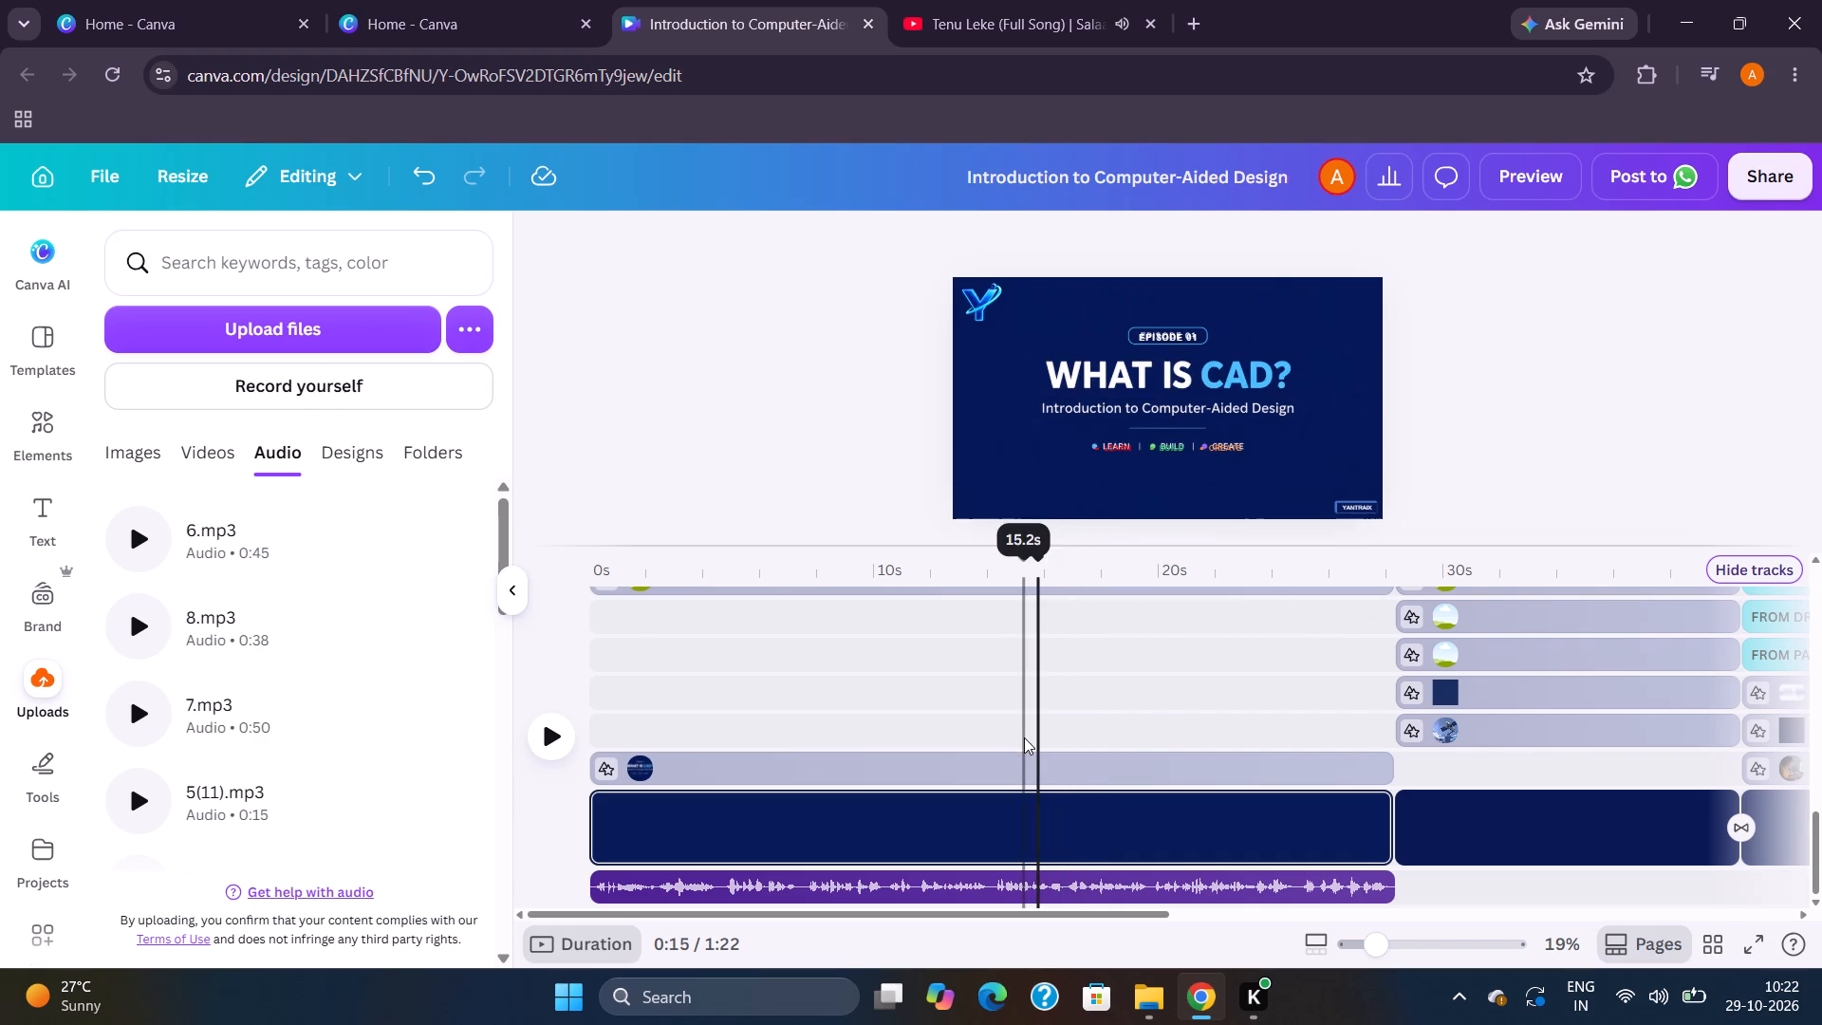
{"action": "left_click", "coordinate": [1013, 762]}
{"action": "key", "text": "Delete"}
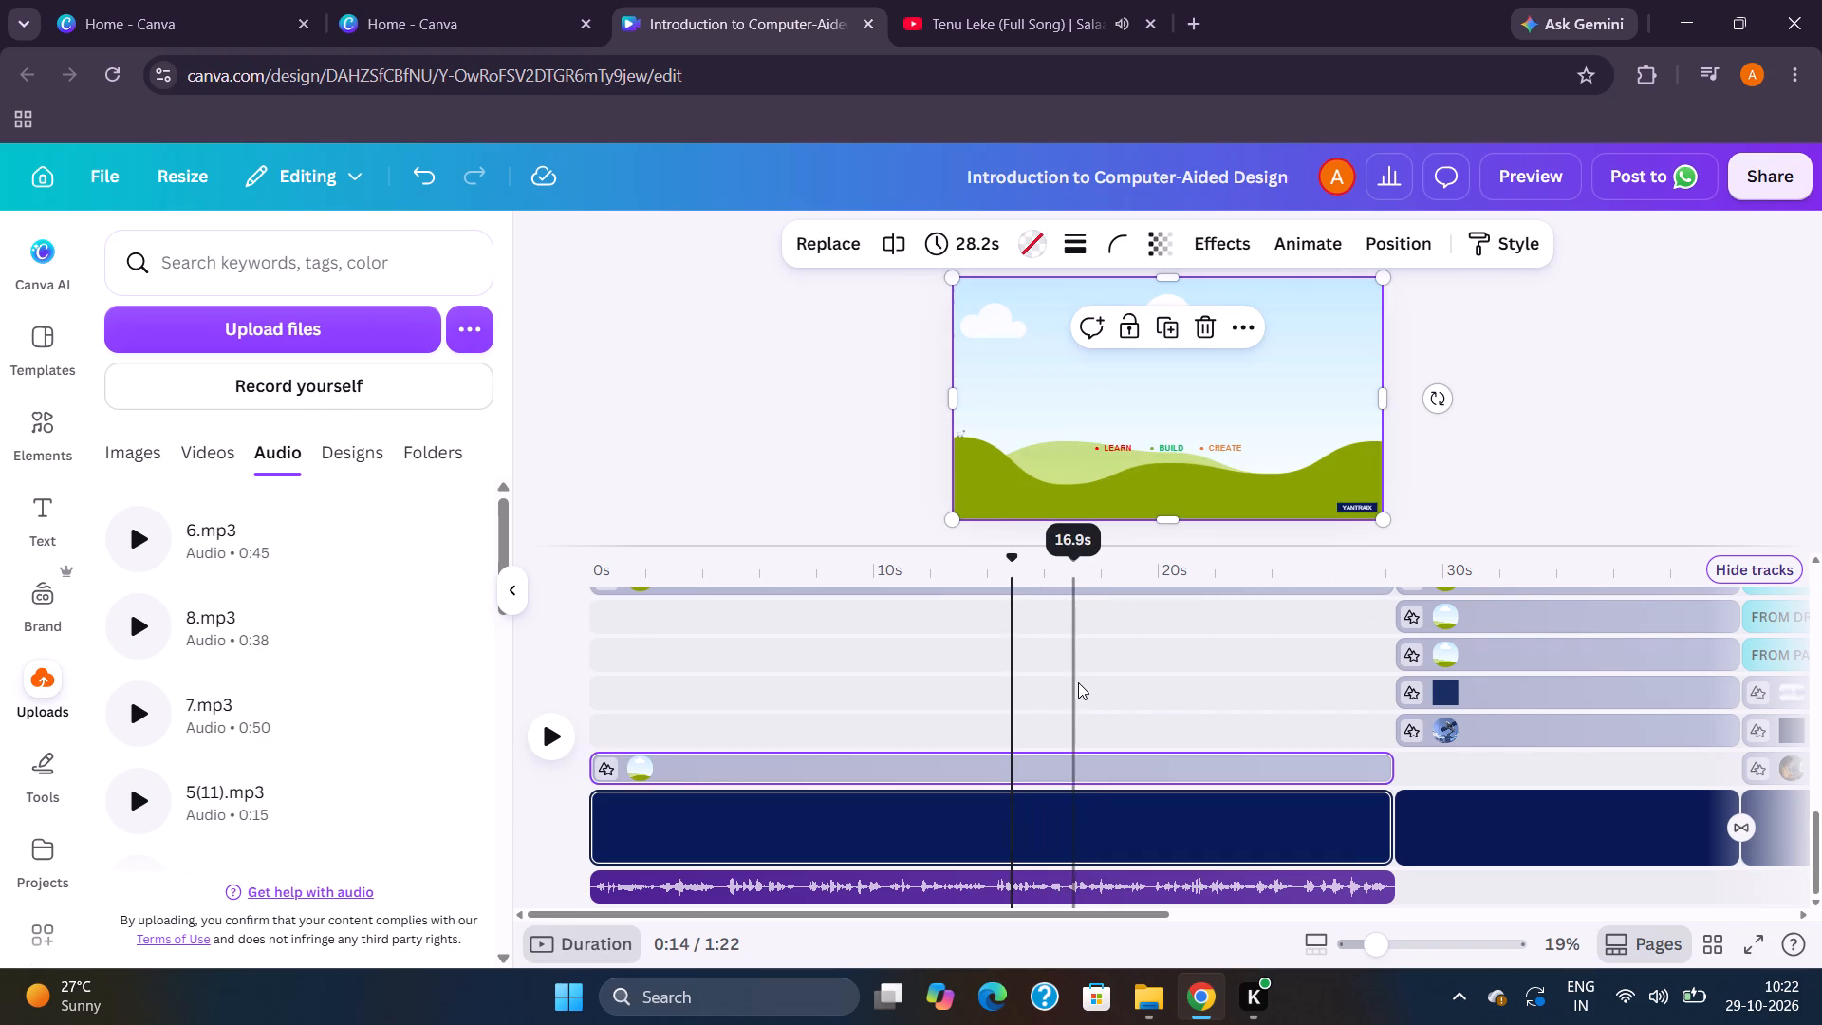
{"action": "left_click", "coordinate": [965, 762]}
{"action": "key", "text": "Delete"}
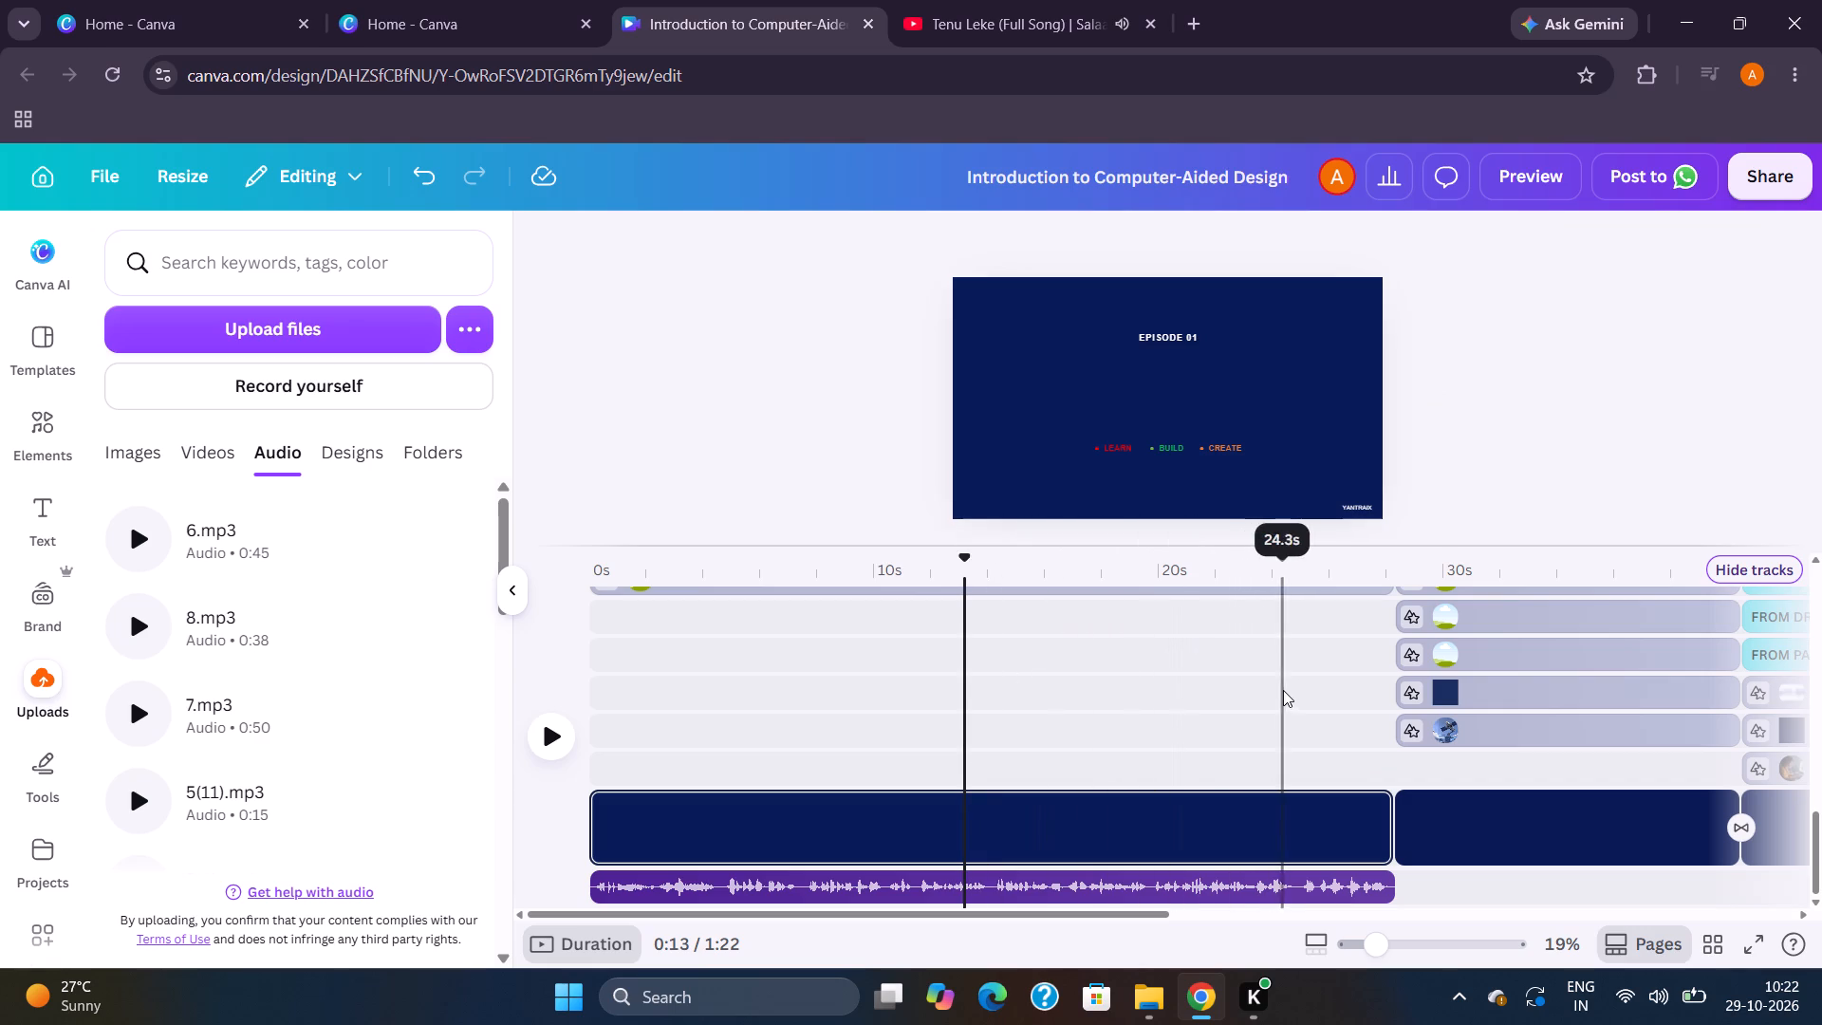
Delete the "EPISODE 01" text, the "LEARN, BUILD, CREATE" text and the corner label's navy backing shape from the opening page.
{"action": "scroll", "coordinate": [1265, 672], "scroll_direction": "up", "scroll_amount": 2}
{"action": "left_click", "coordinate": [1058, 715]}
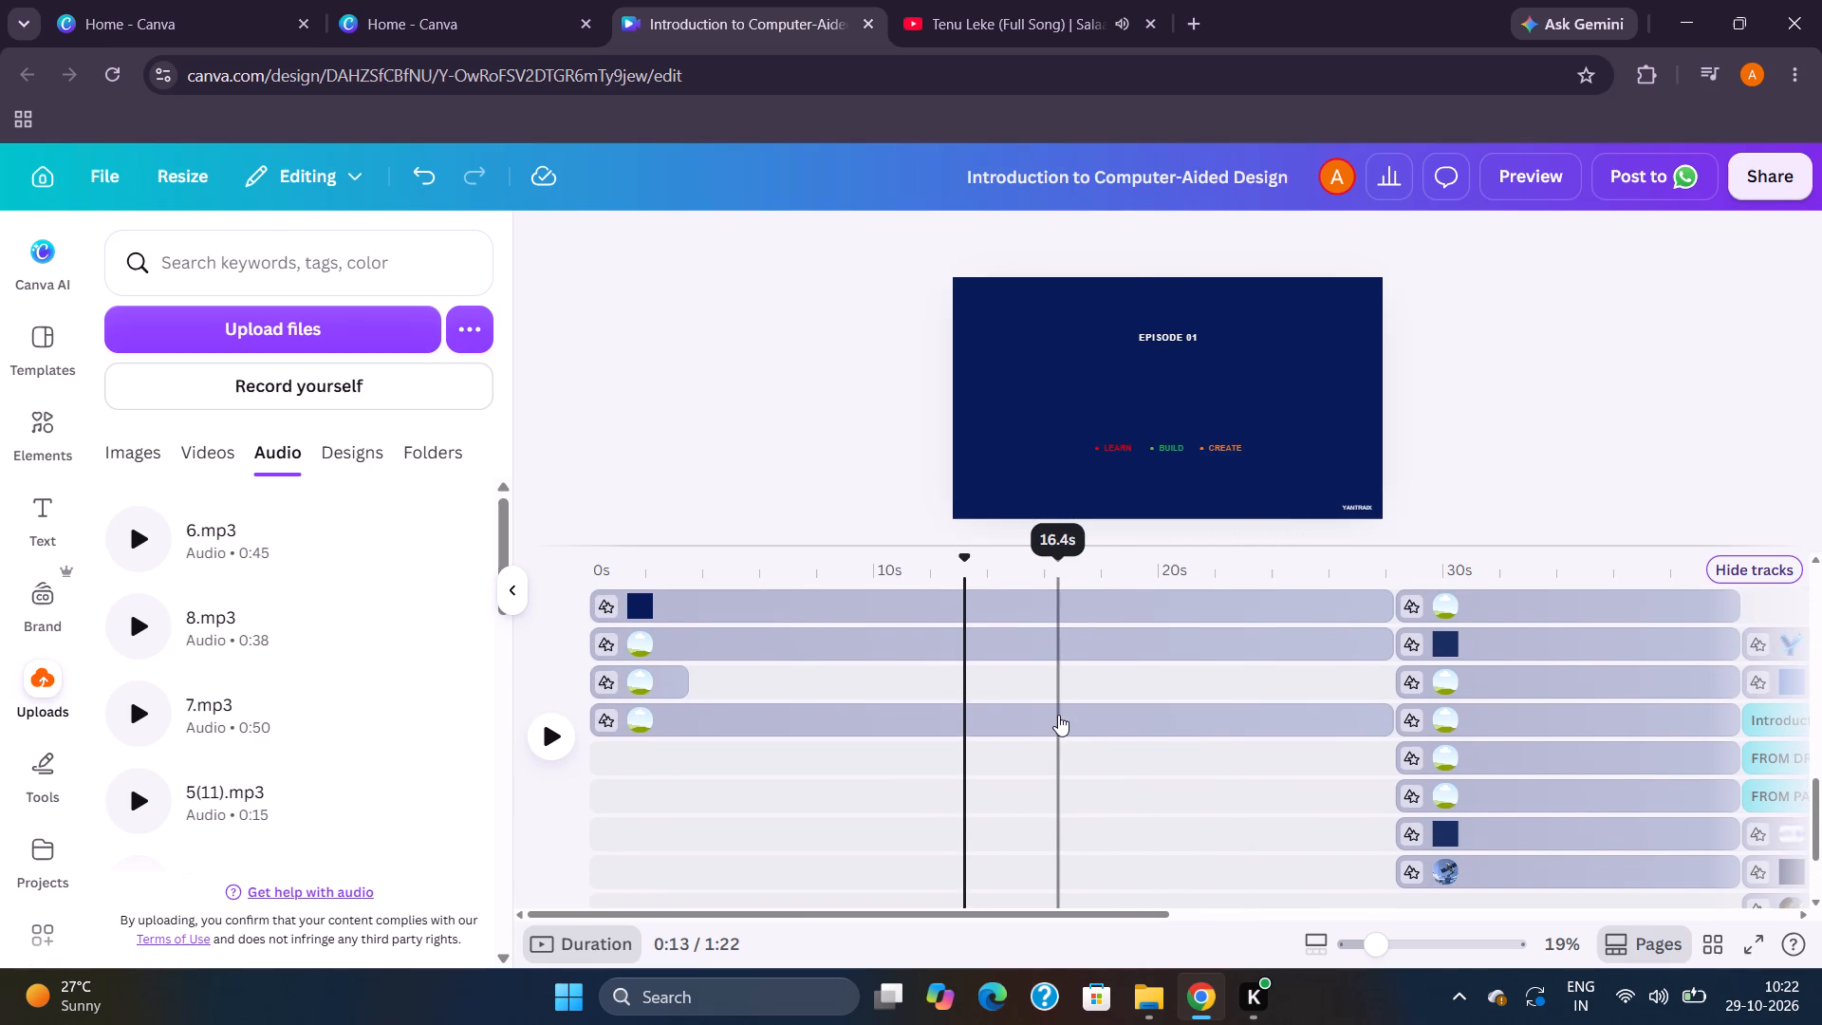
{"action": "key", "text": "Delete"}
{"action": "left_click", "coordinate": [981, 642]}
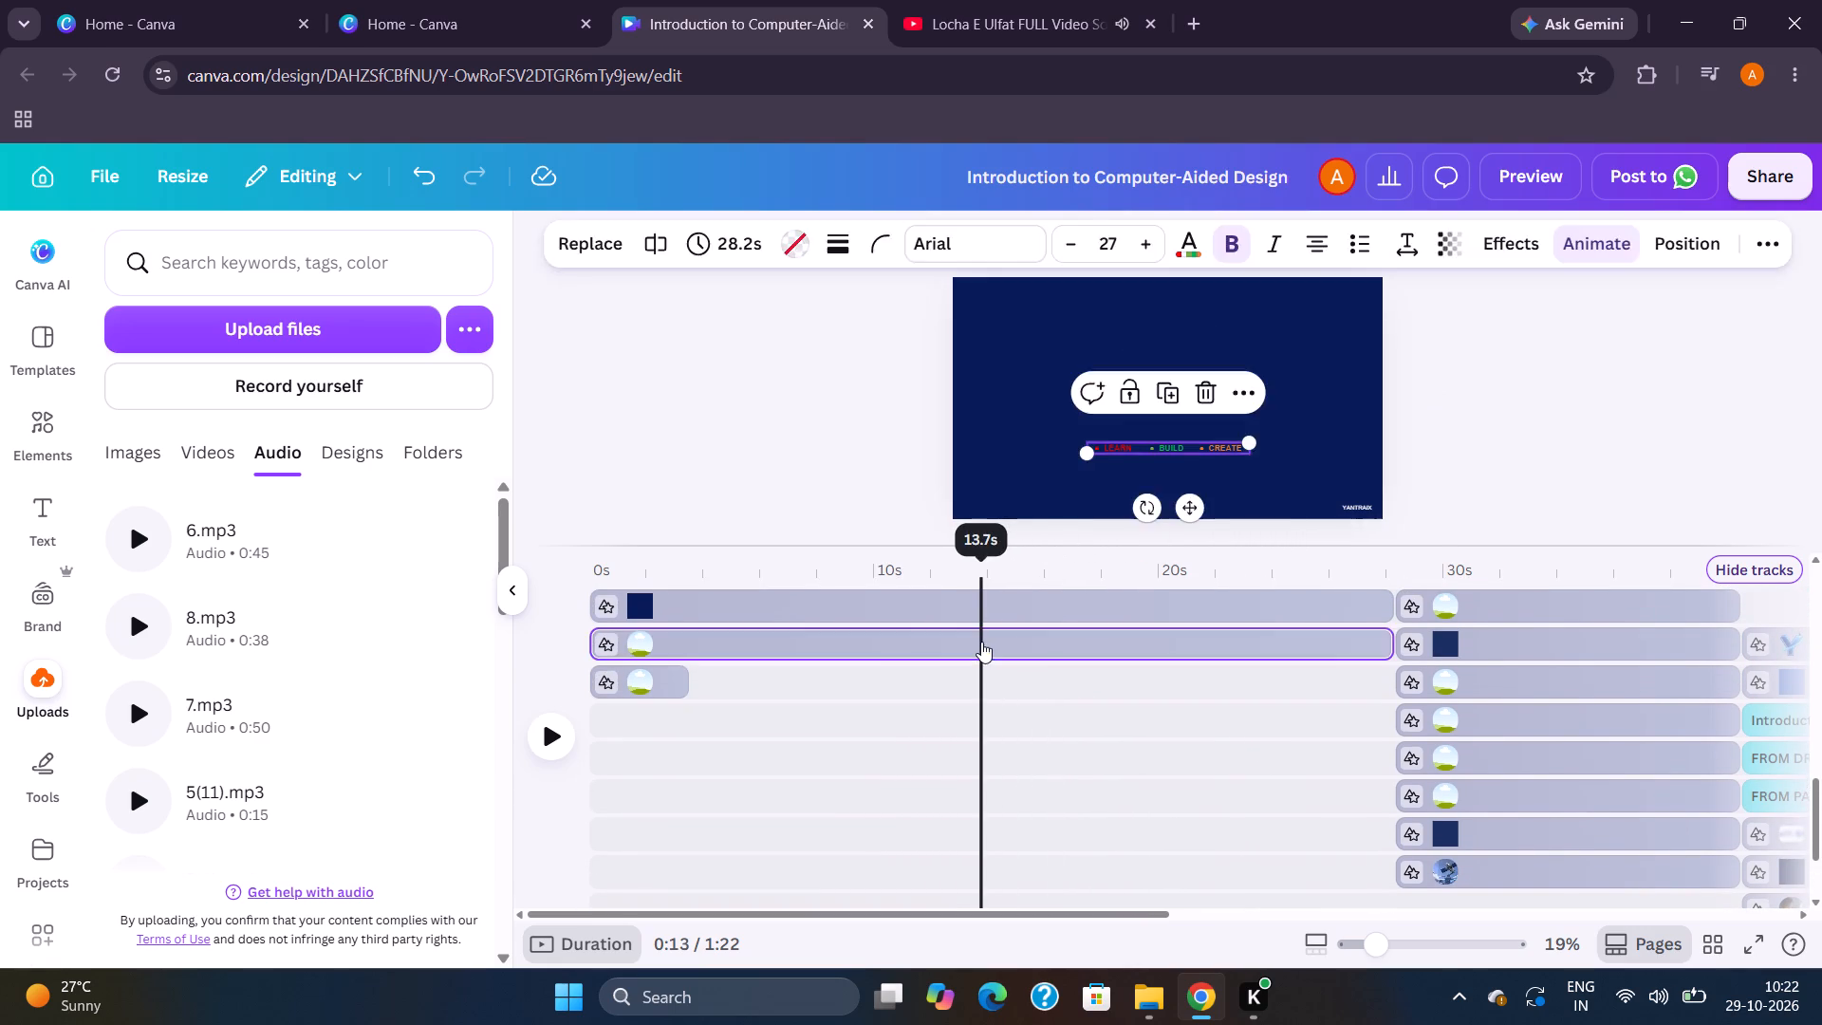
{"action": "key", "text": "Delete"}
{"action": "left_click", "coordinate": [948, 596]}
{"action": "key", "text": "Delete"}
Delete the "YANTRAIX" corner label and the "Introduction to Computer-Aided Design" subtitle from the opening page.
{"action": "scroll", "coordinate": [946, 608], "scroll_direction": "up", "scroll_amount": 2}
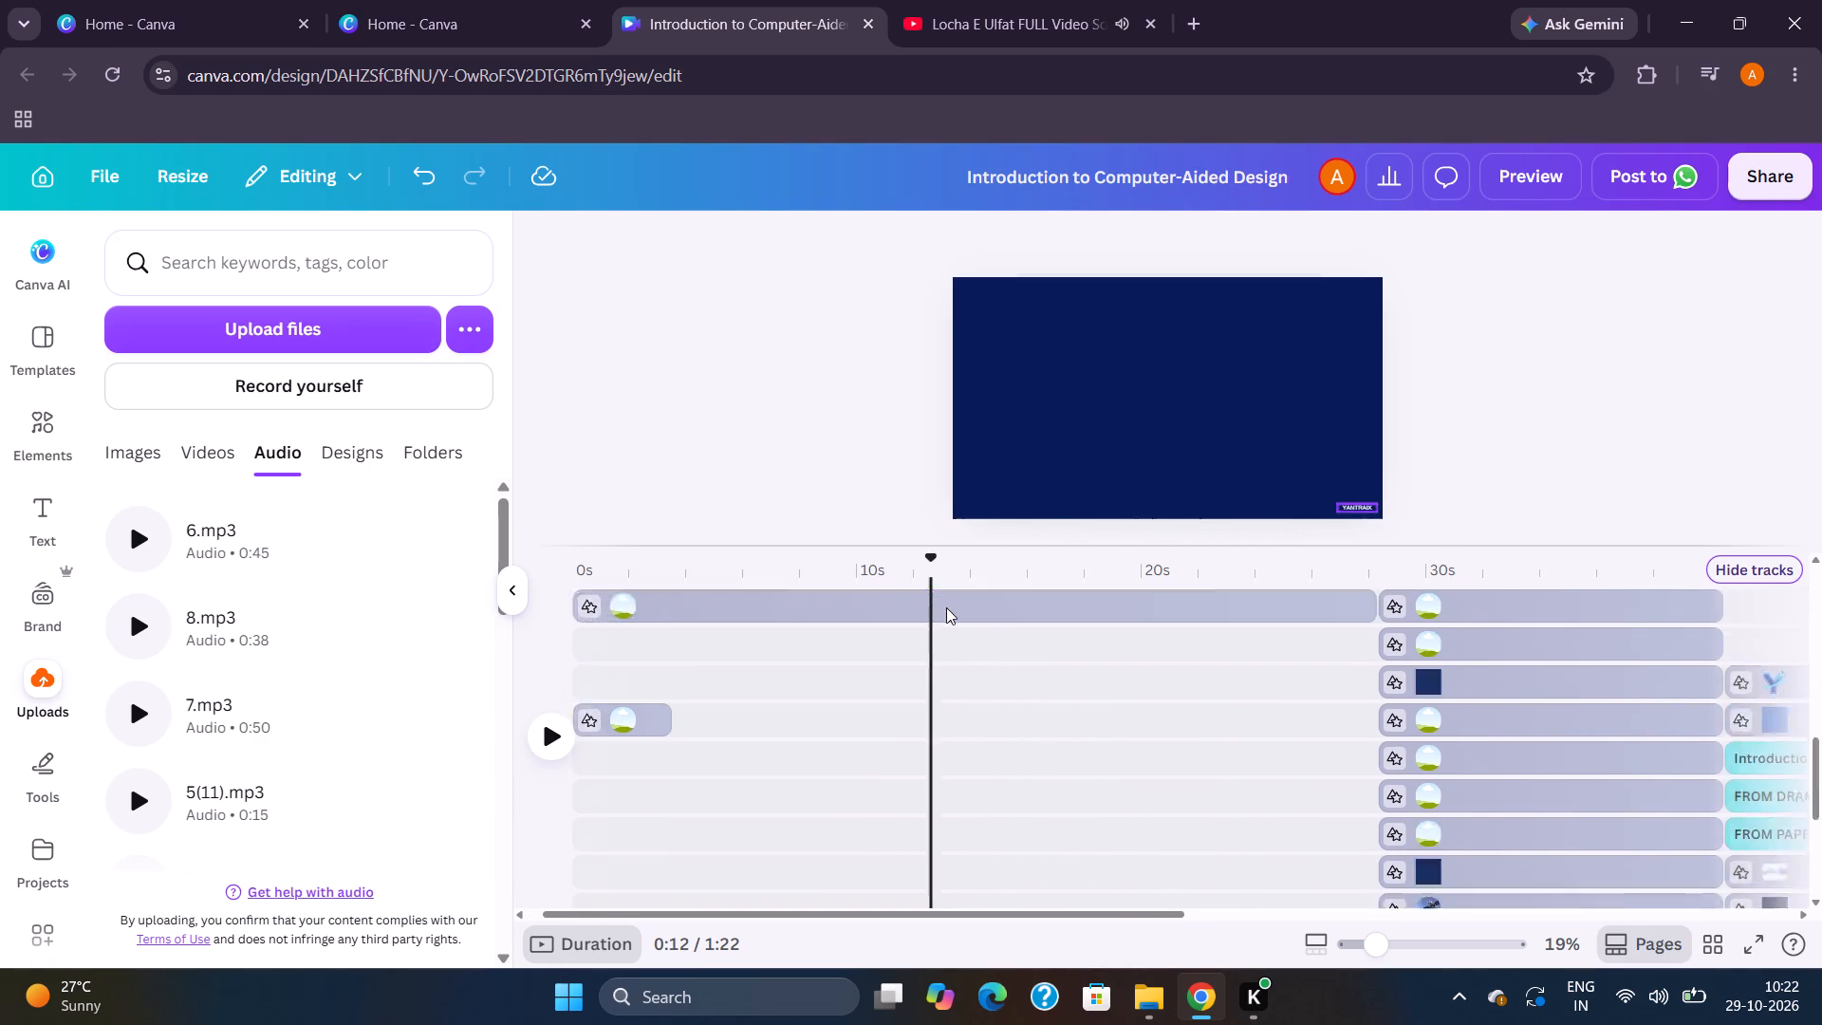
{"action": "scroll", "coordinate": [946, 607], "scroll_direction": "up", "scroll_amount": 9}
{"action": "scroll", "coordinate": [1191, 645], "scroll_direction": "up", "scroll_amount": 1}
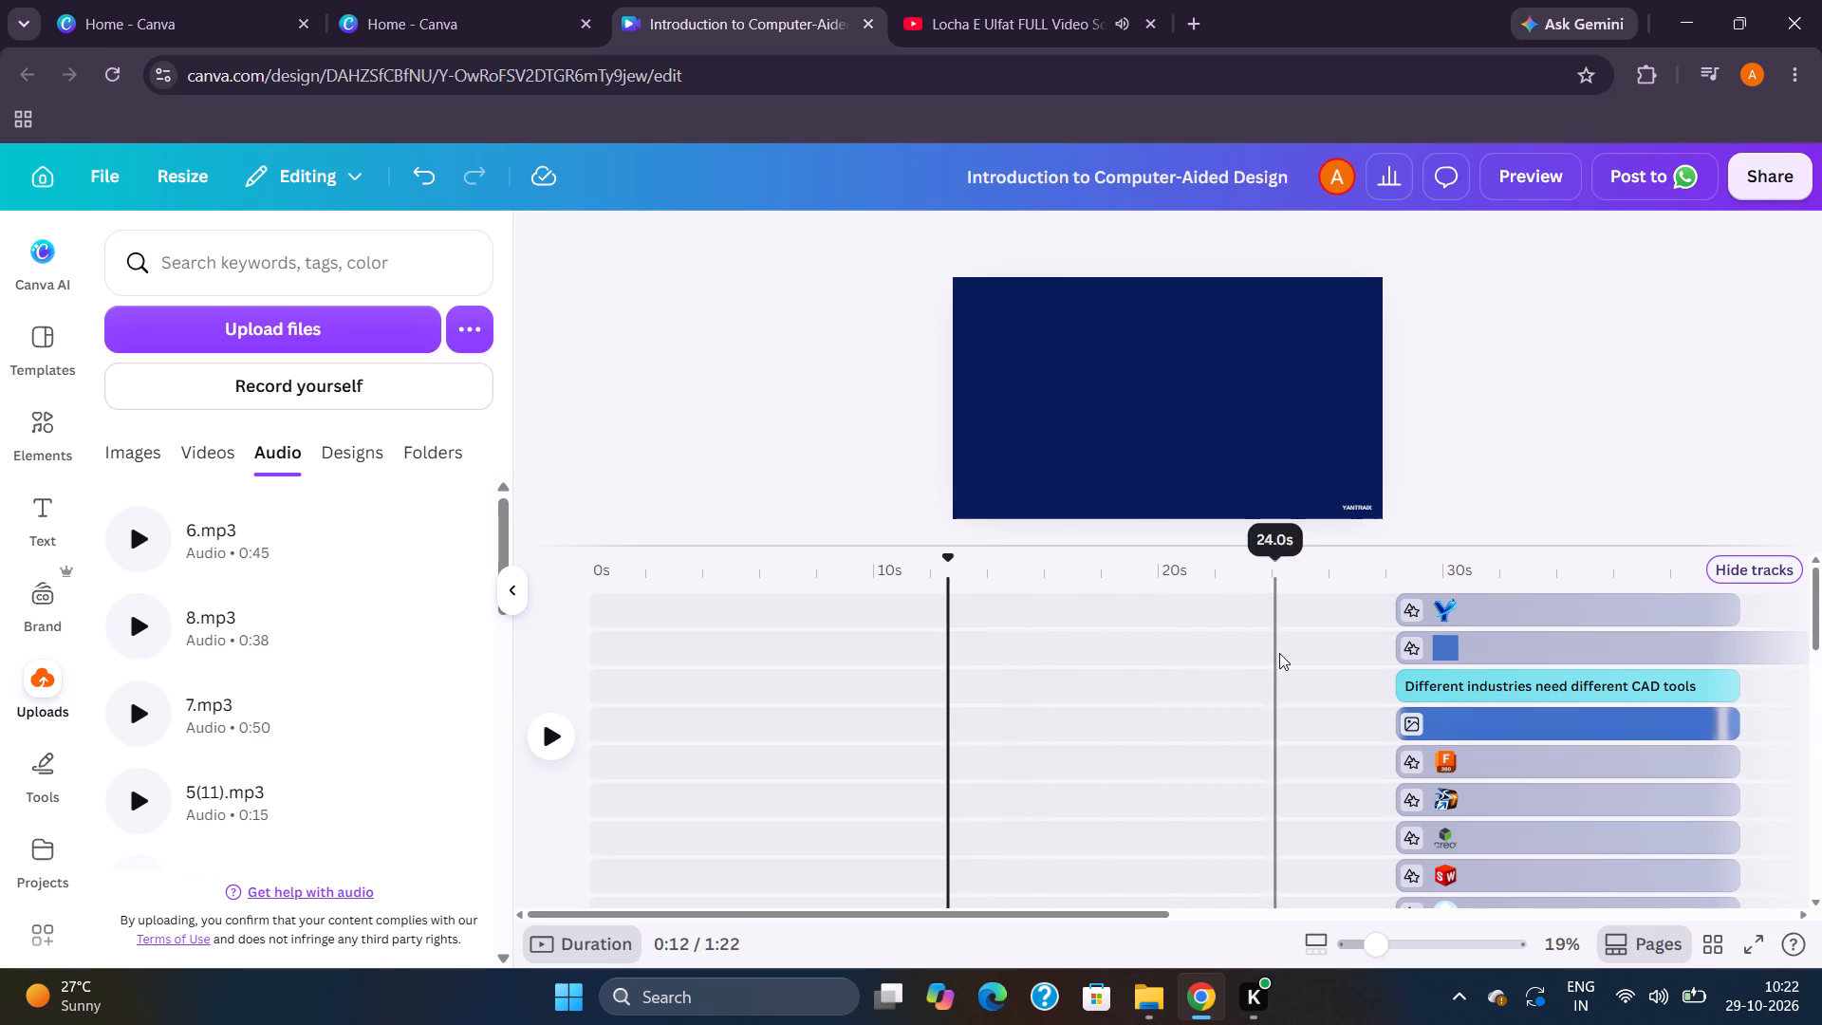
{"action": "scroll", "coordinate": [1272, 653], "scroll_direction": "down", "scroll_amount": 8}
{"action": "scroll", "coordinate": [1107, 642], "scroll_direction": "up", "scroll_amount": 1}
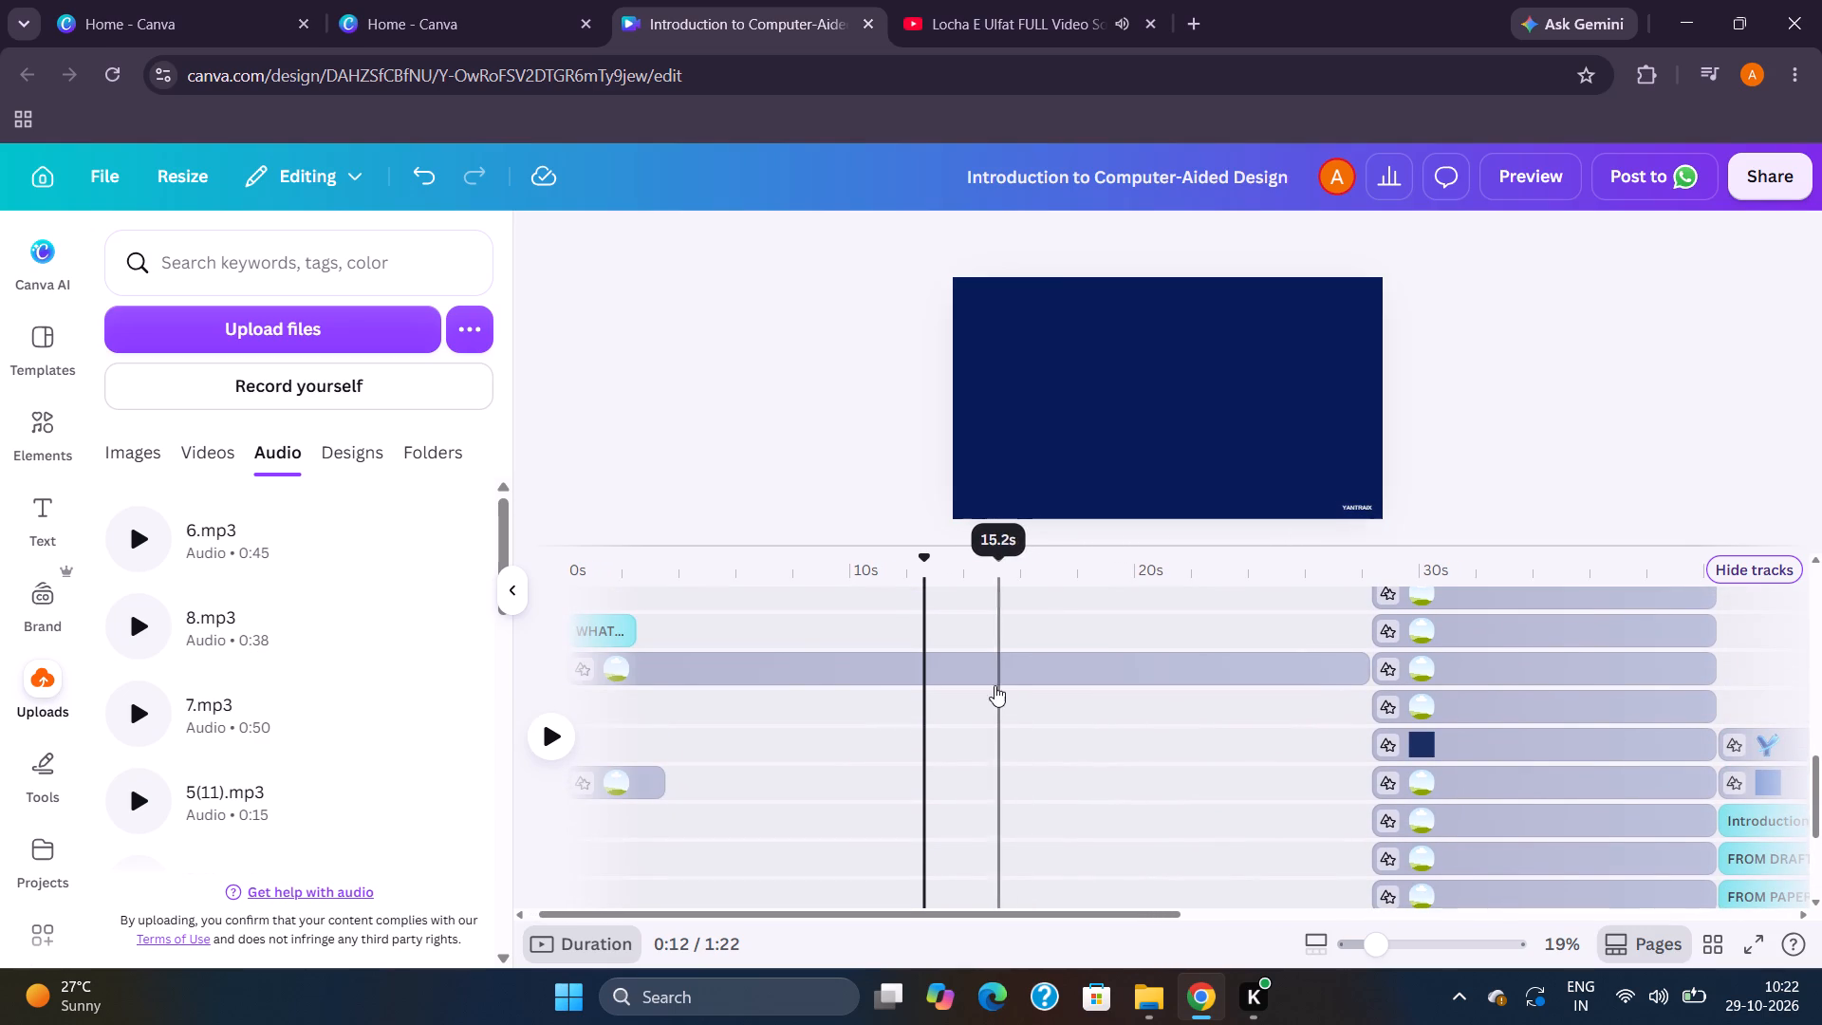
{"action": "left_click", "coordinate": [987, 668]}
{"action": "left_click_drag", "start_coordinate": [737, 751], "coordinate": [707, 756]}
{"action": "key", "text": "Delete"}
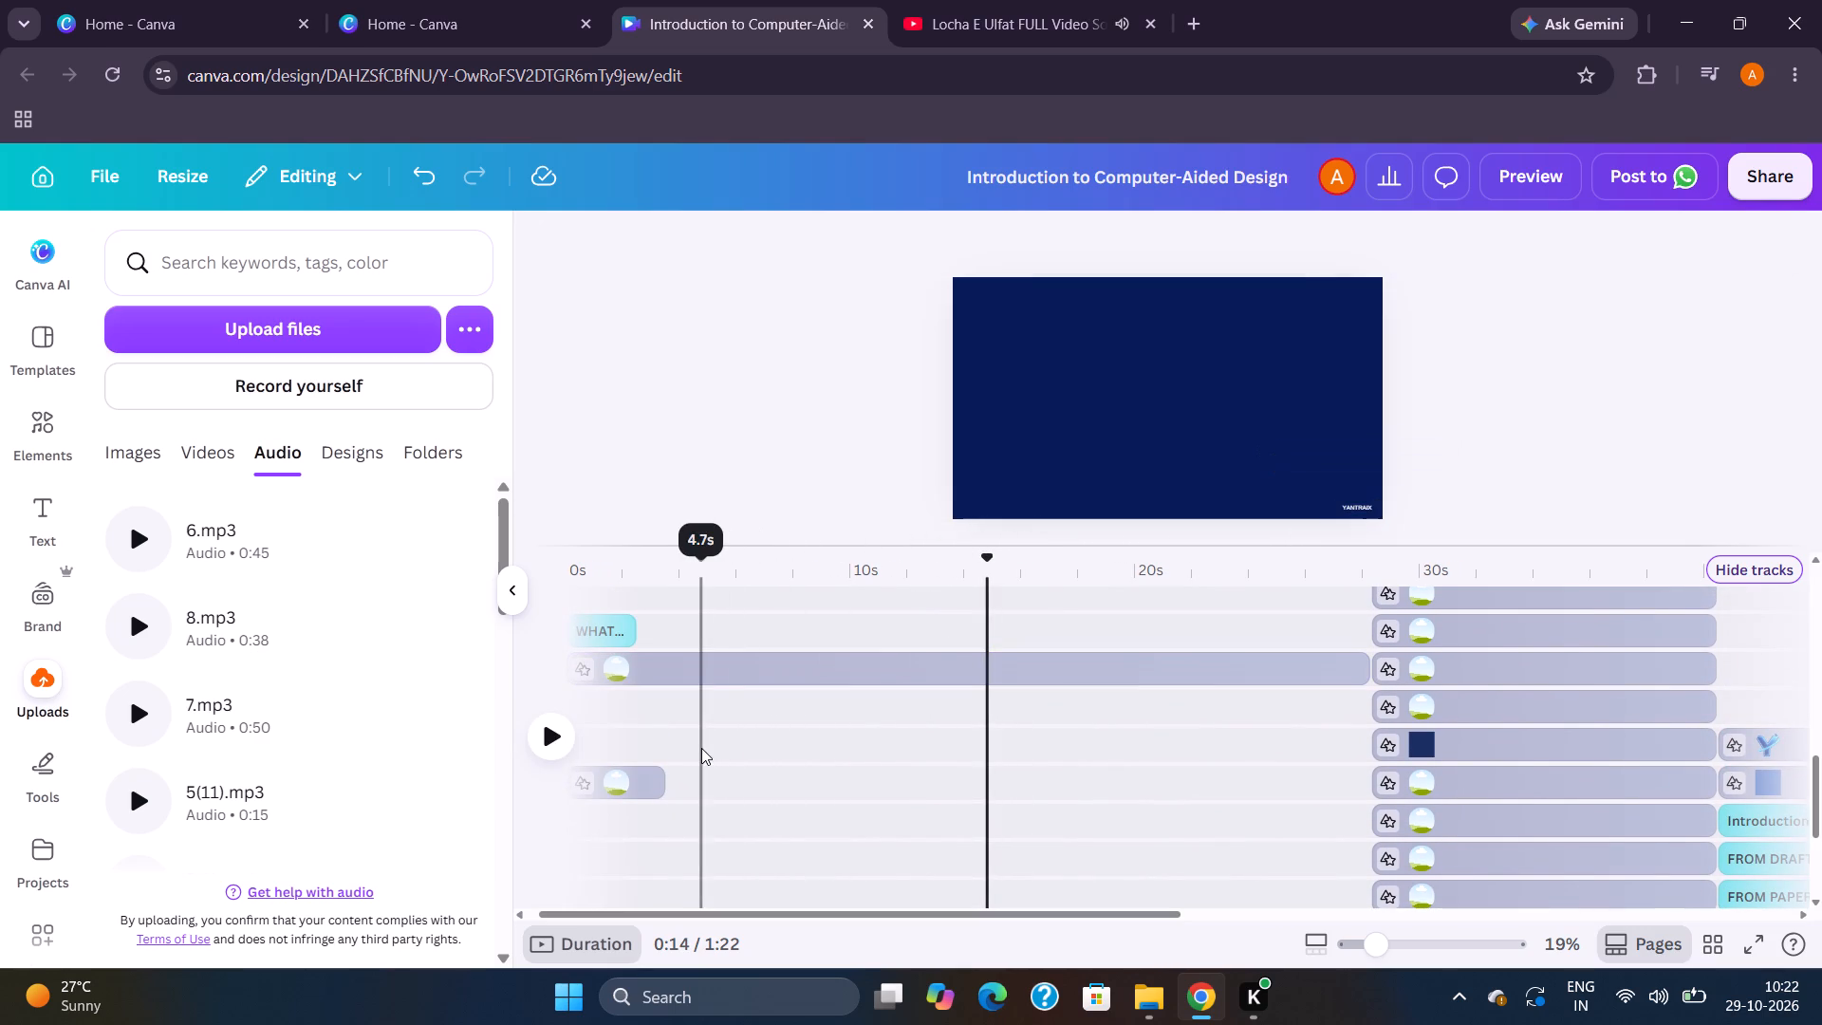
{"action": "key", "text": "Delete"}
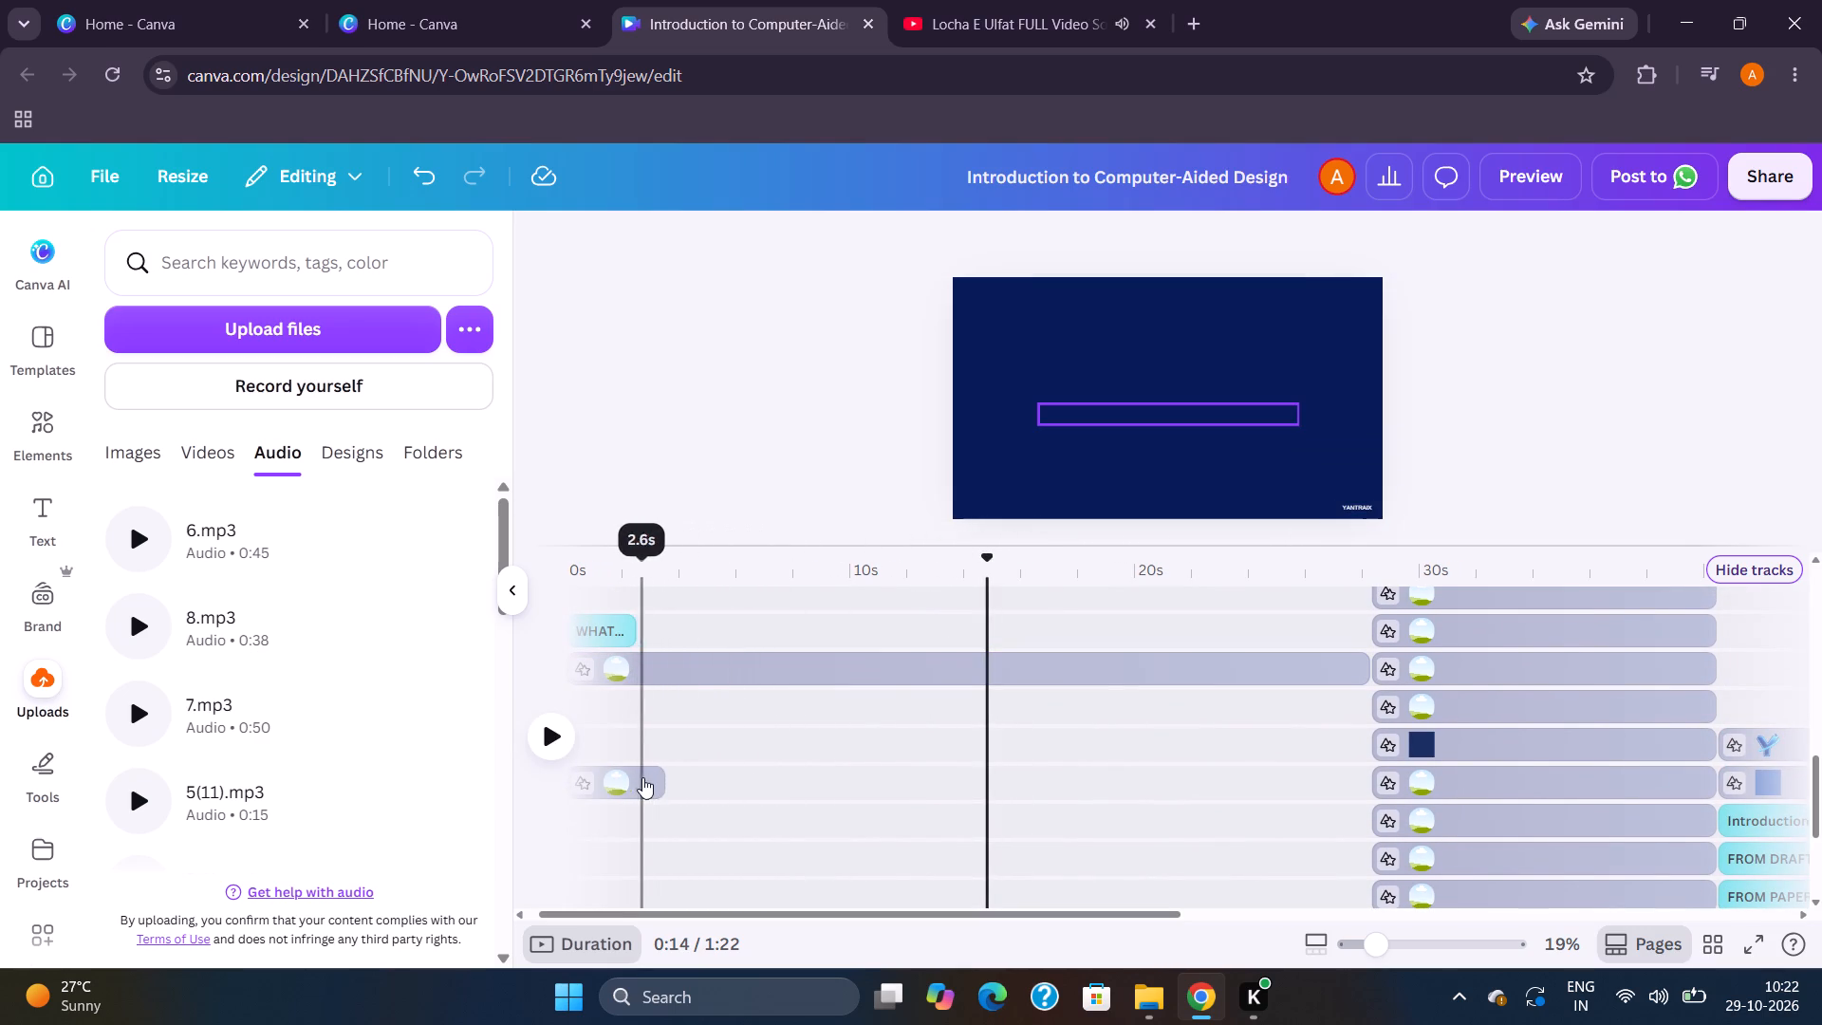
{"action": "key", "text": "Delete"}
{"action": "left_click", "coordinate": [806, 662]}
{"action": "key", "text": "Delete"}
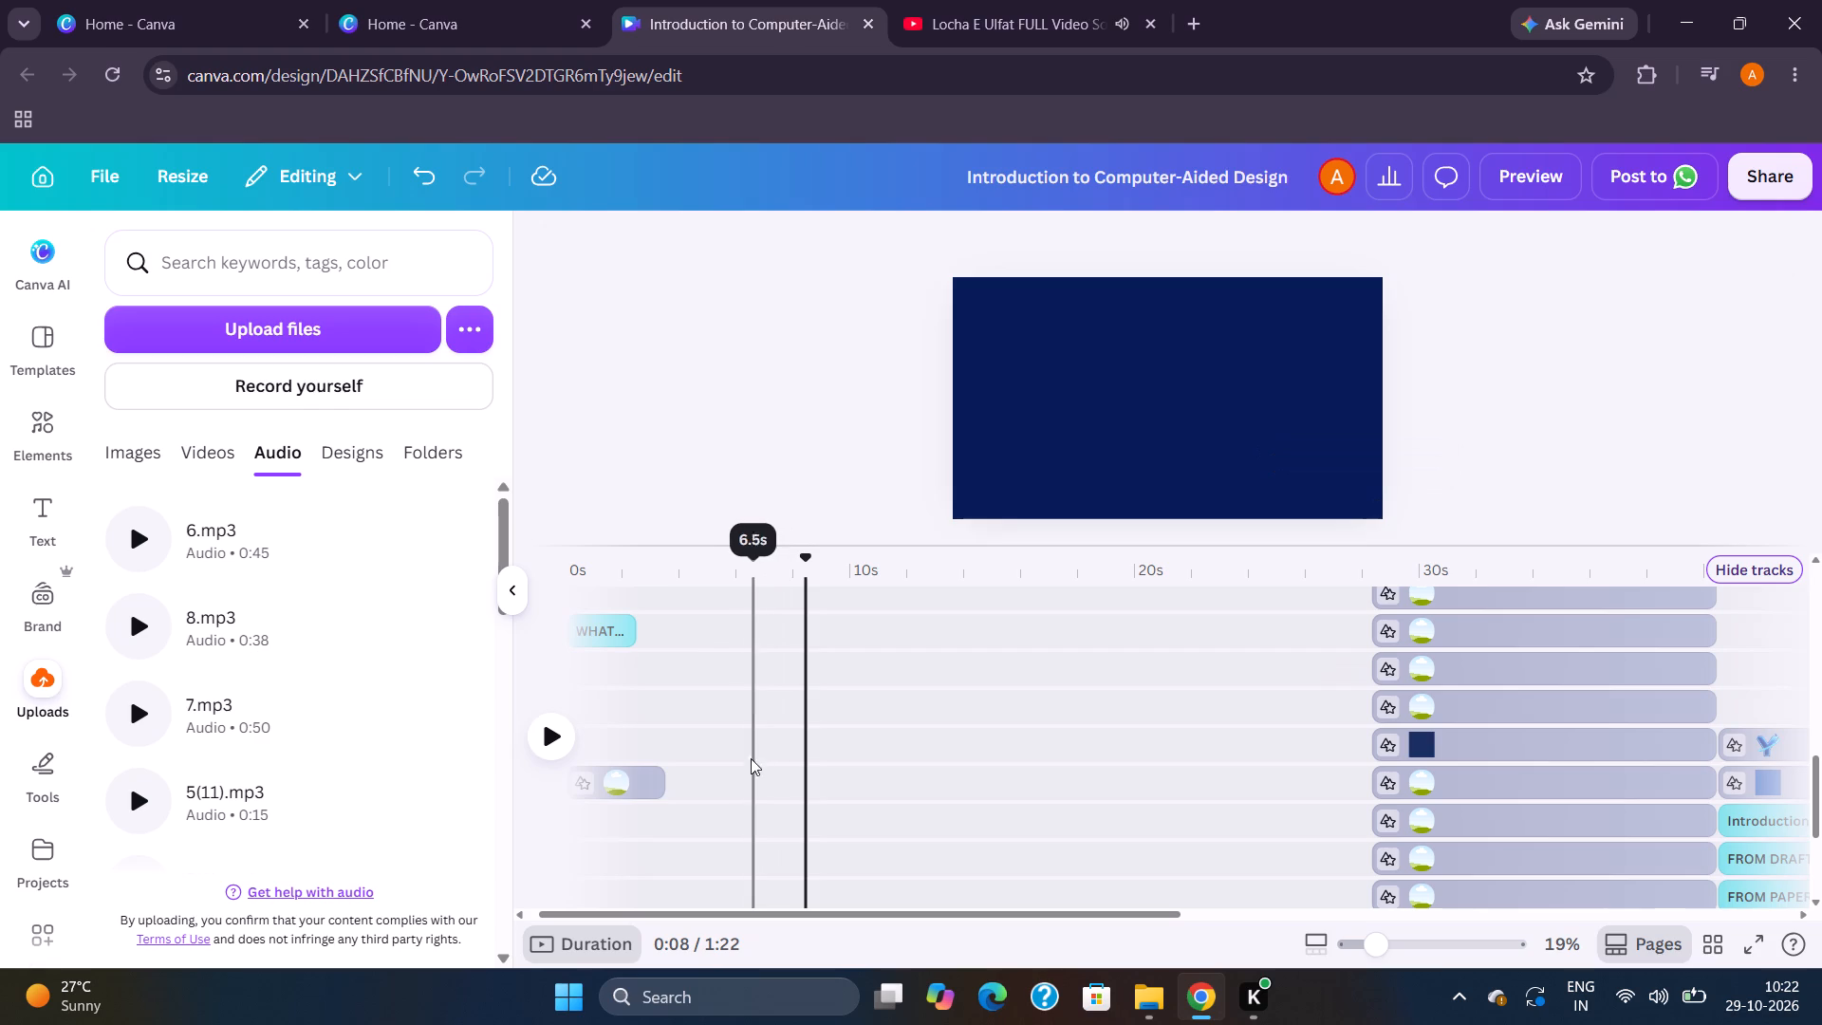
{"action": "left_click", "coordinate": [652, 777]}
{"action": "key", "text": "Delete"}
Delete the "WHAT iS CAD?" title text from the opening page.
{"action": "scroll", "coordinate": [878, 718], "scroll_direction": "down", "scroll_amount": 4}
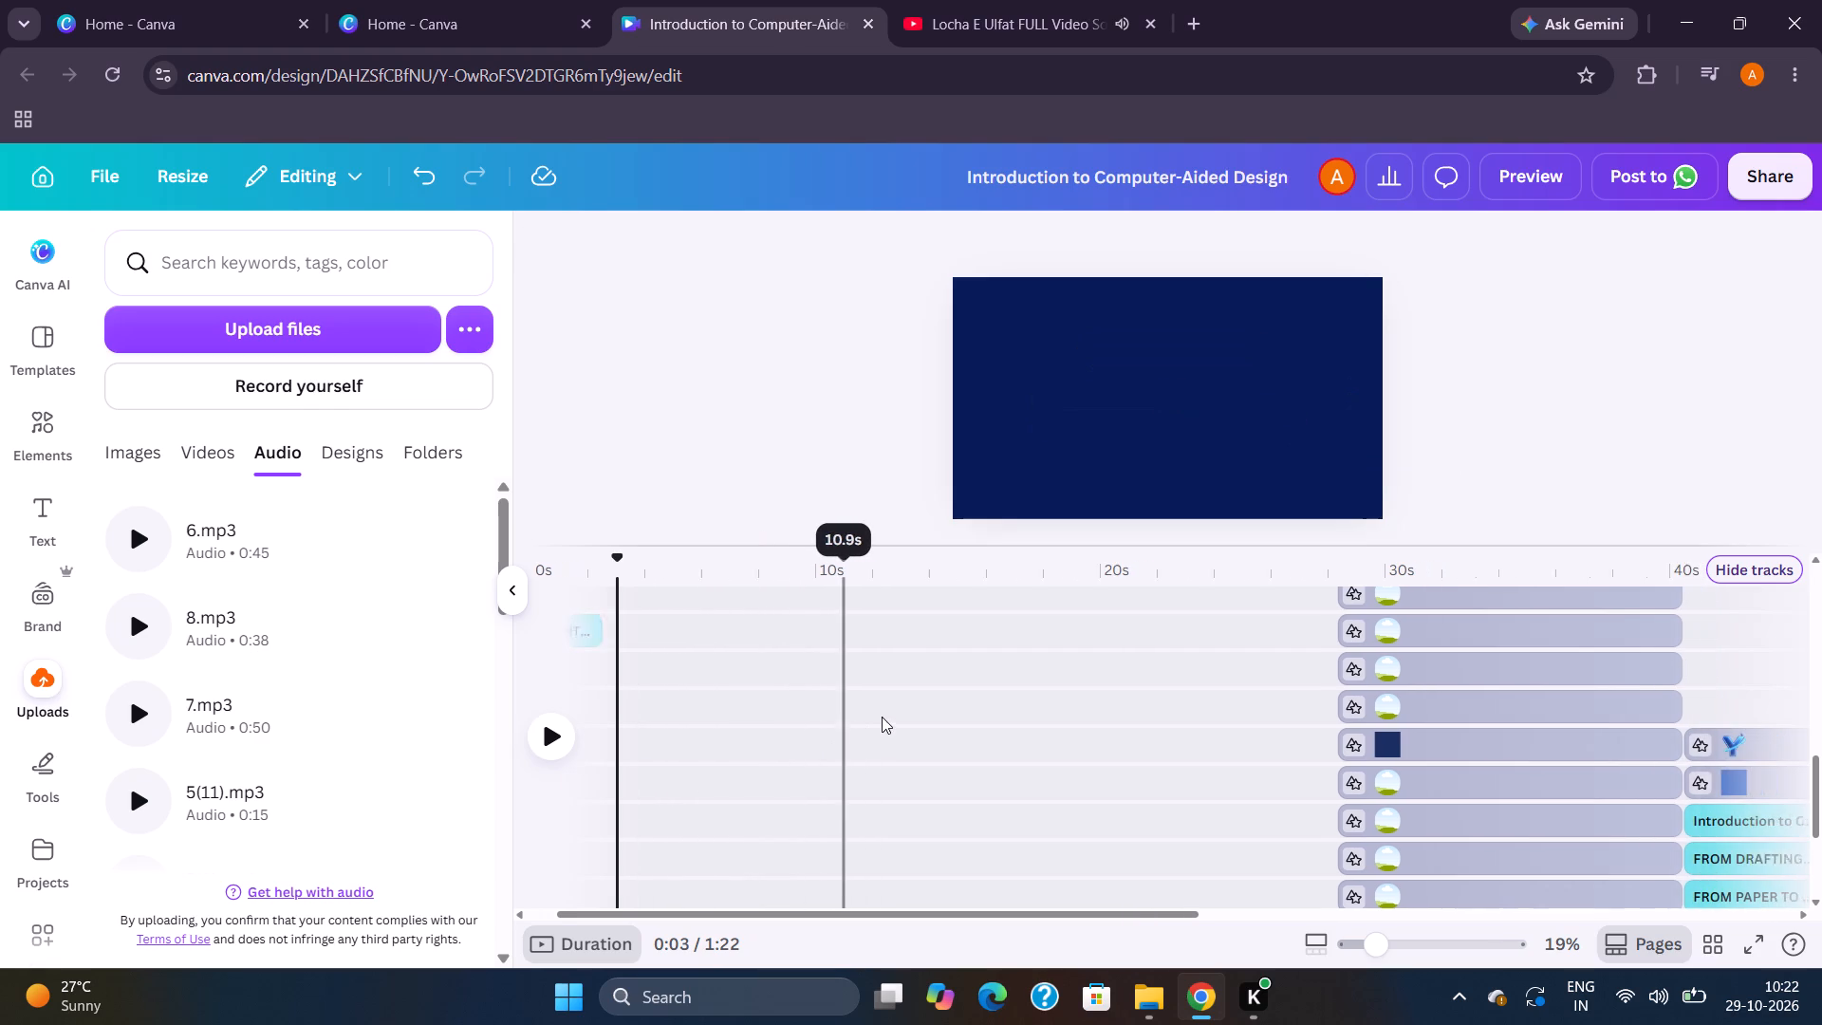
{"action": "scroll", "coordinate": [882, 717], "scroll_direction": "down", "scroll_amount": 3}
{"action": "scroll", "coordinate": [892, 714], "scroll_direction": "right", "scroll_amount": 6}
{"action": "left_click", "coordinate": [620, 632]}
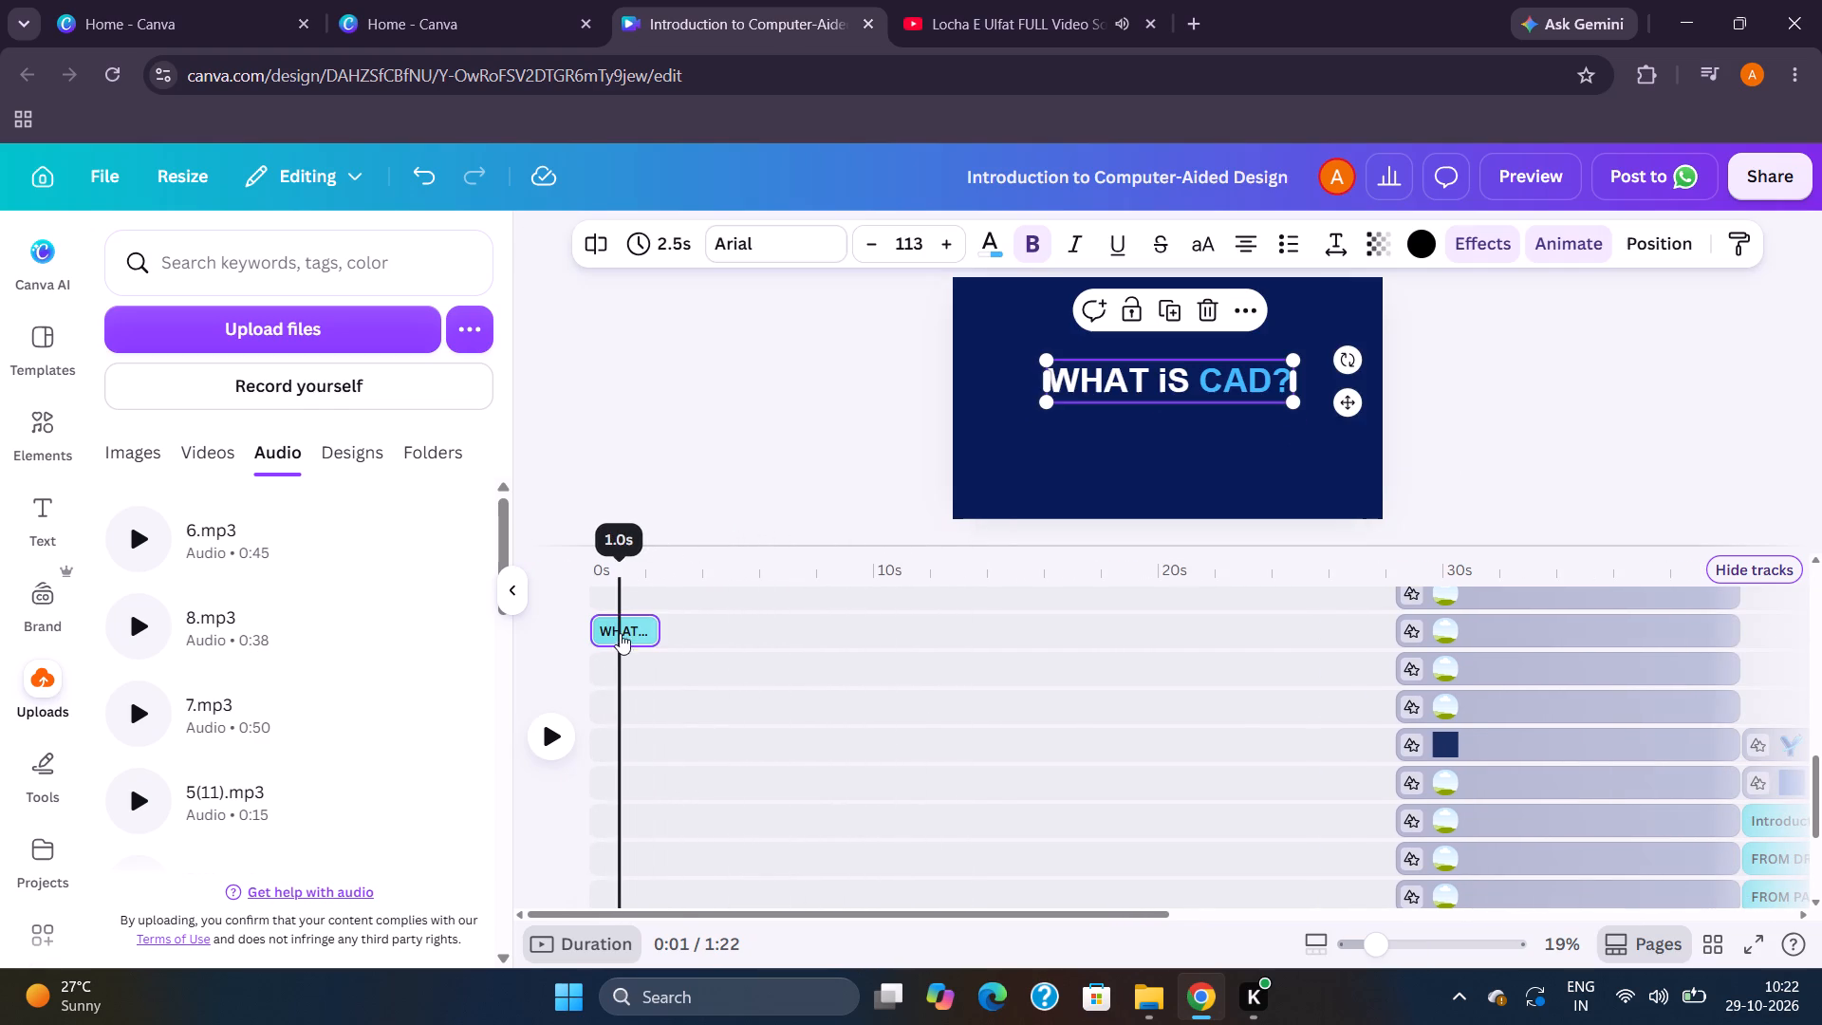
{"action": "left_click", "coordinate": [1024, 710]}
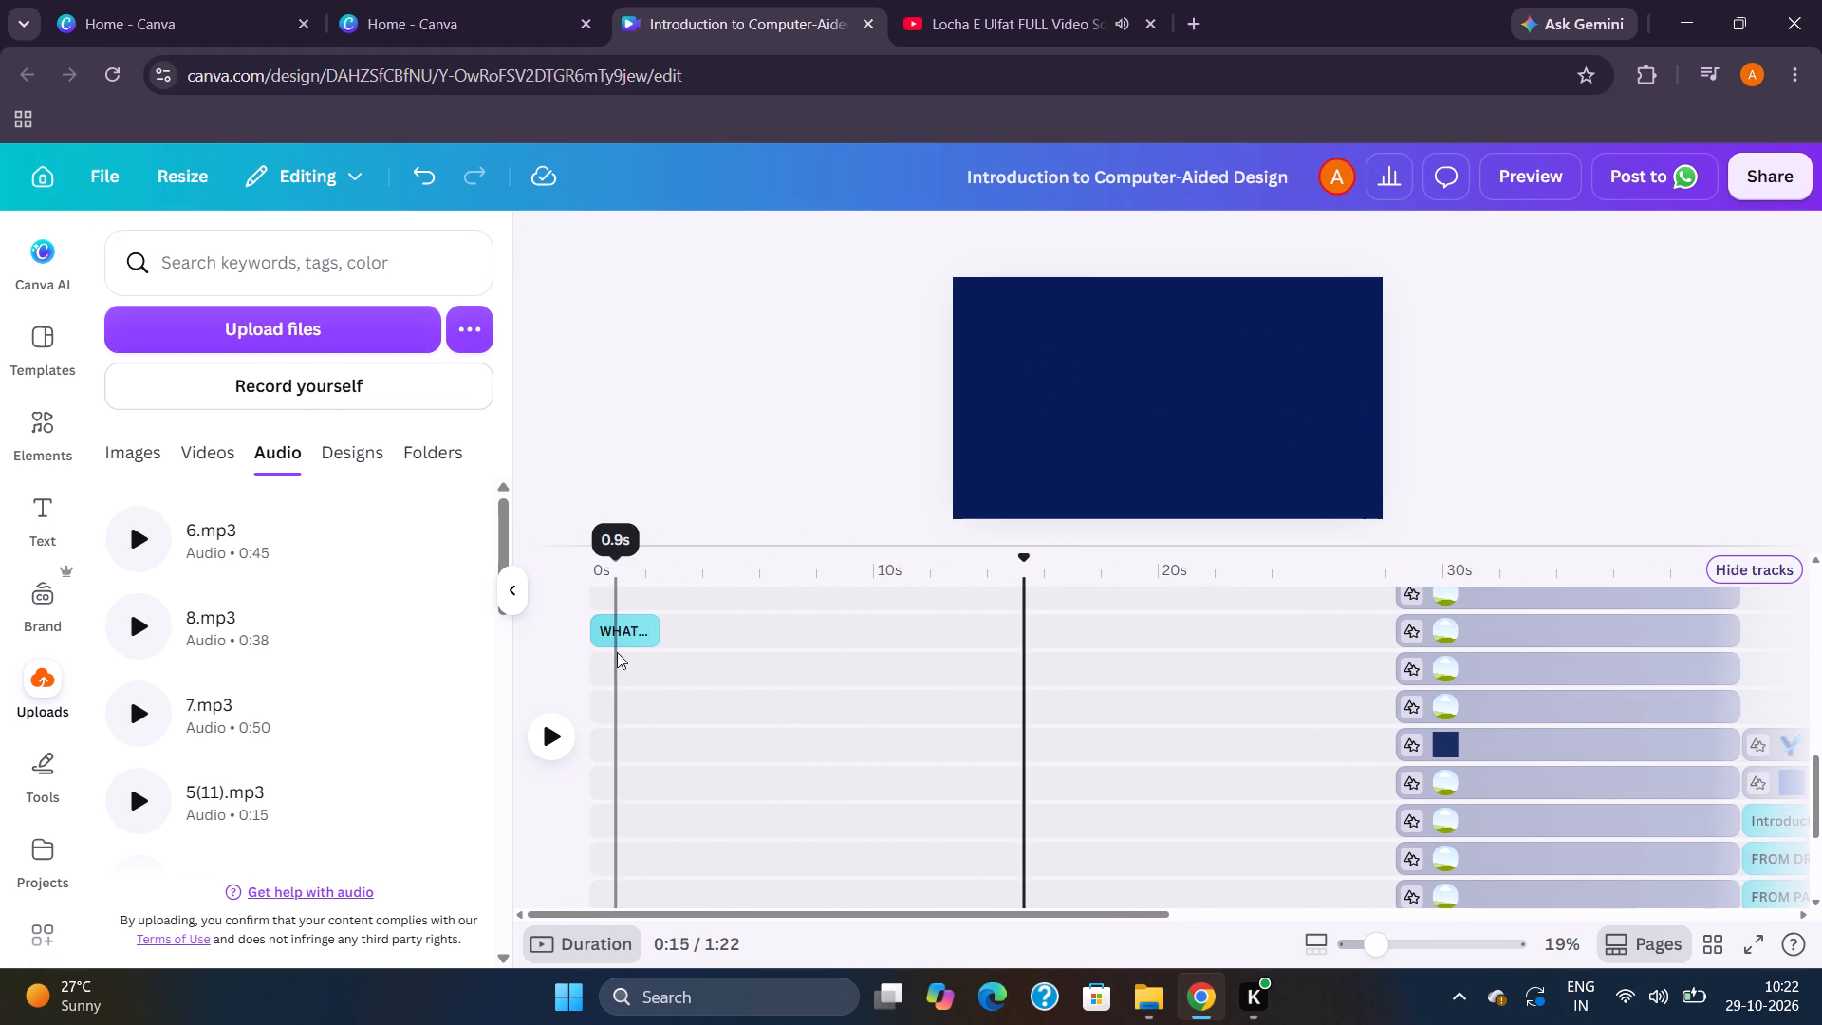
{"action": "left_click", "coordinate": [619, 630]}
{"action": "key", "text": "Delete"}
Examine the element tracks of the "Different industries need different CAD tools" page and the pages after it.
{"action": "scroll", "coordinate": [961, 674], "scroll_direction": "down", "scroll_amount": 2}
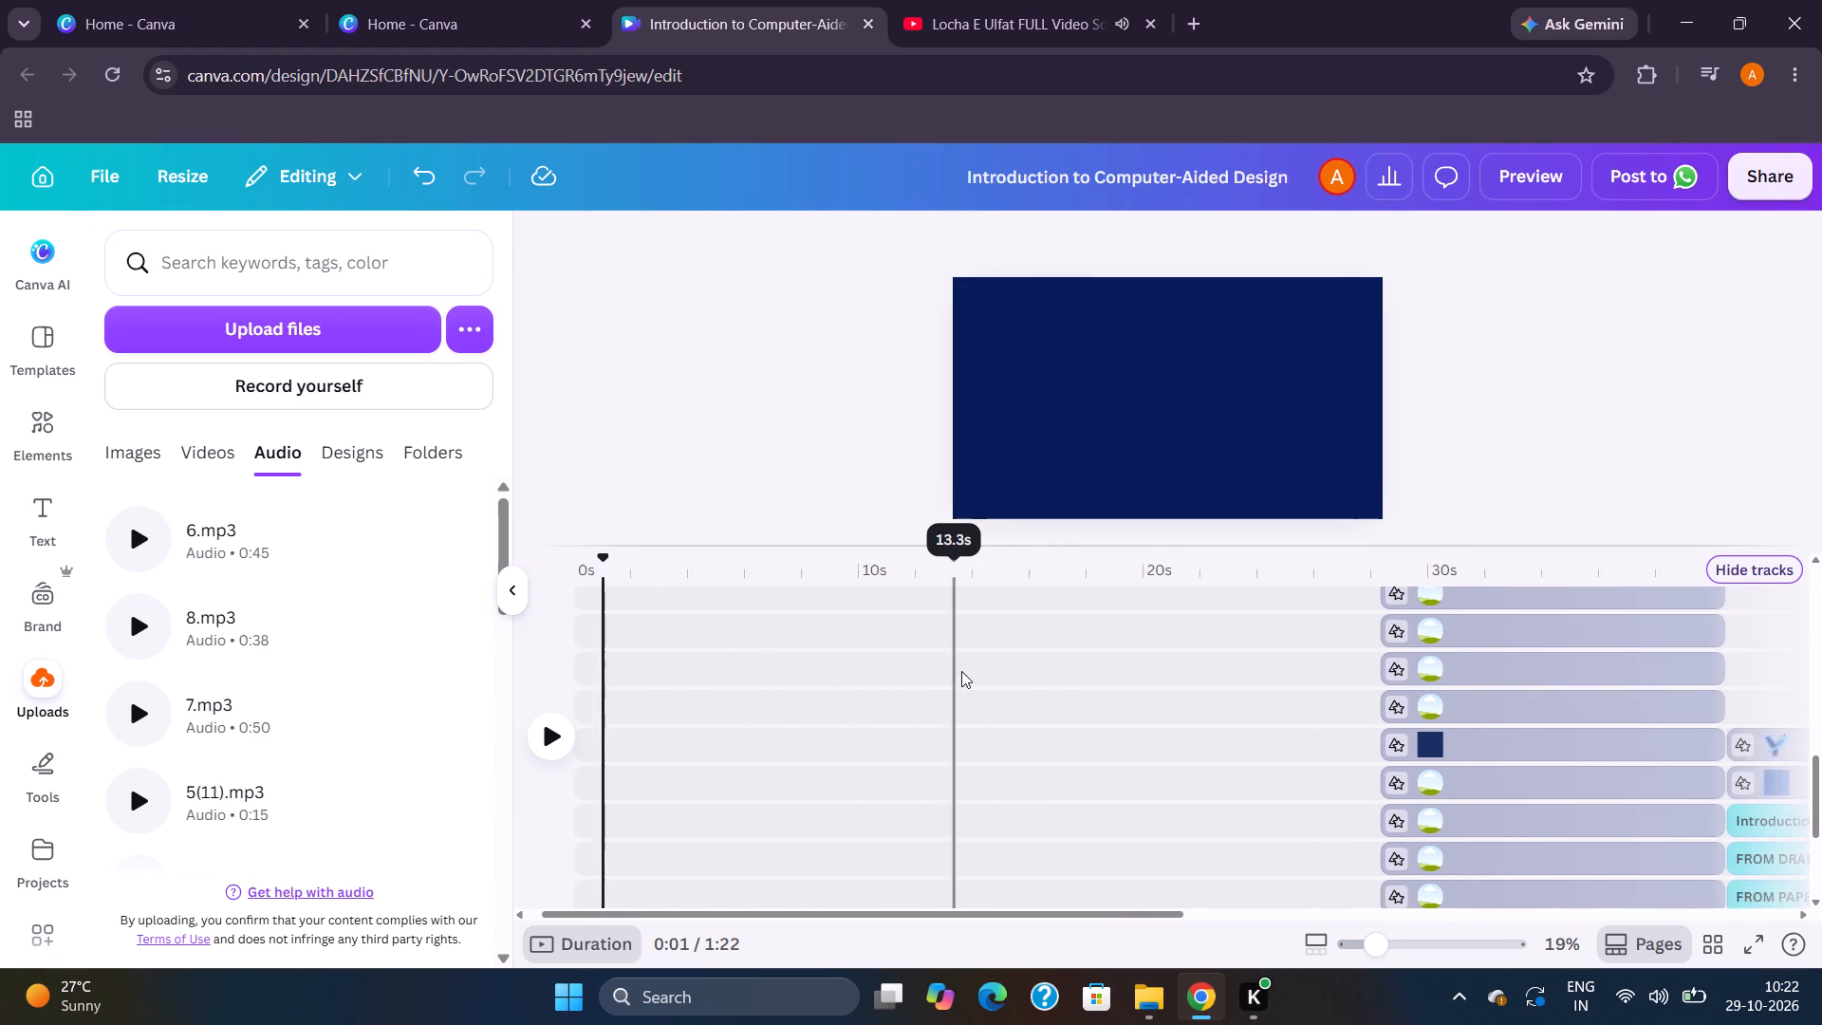
{"action": "scroll", "coordinate": [961, 671], "scroll_direction": "down", "scroll_amount": 8}
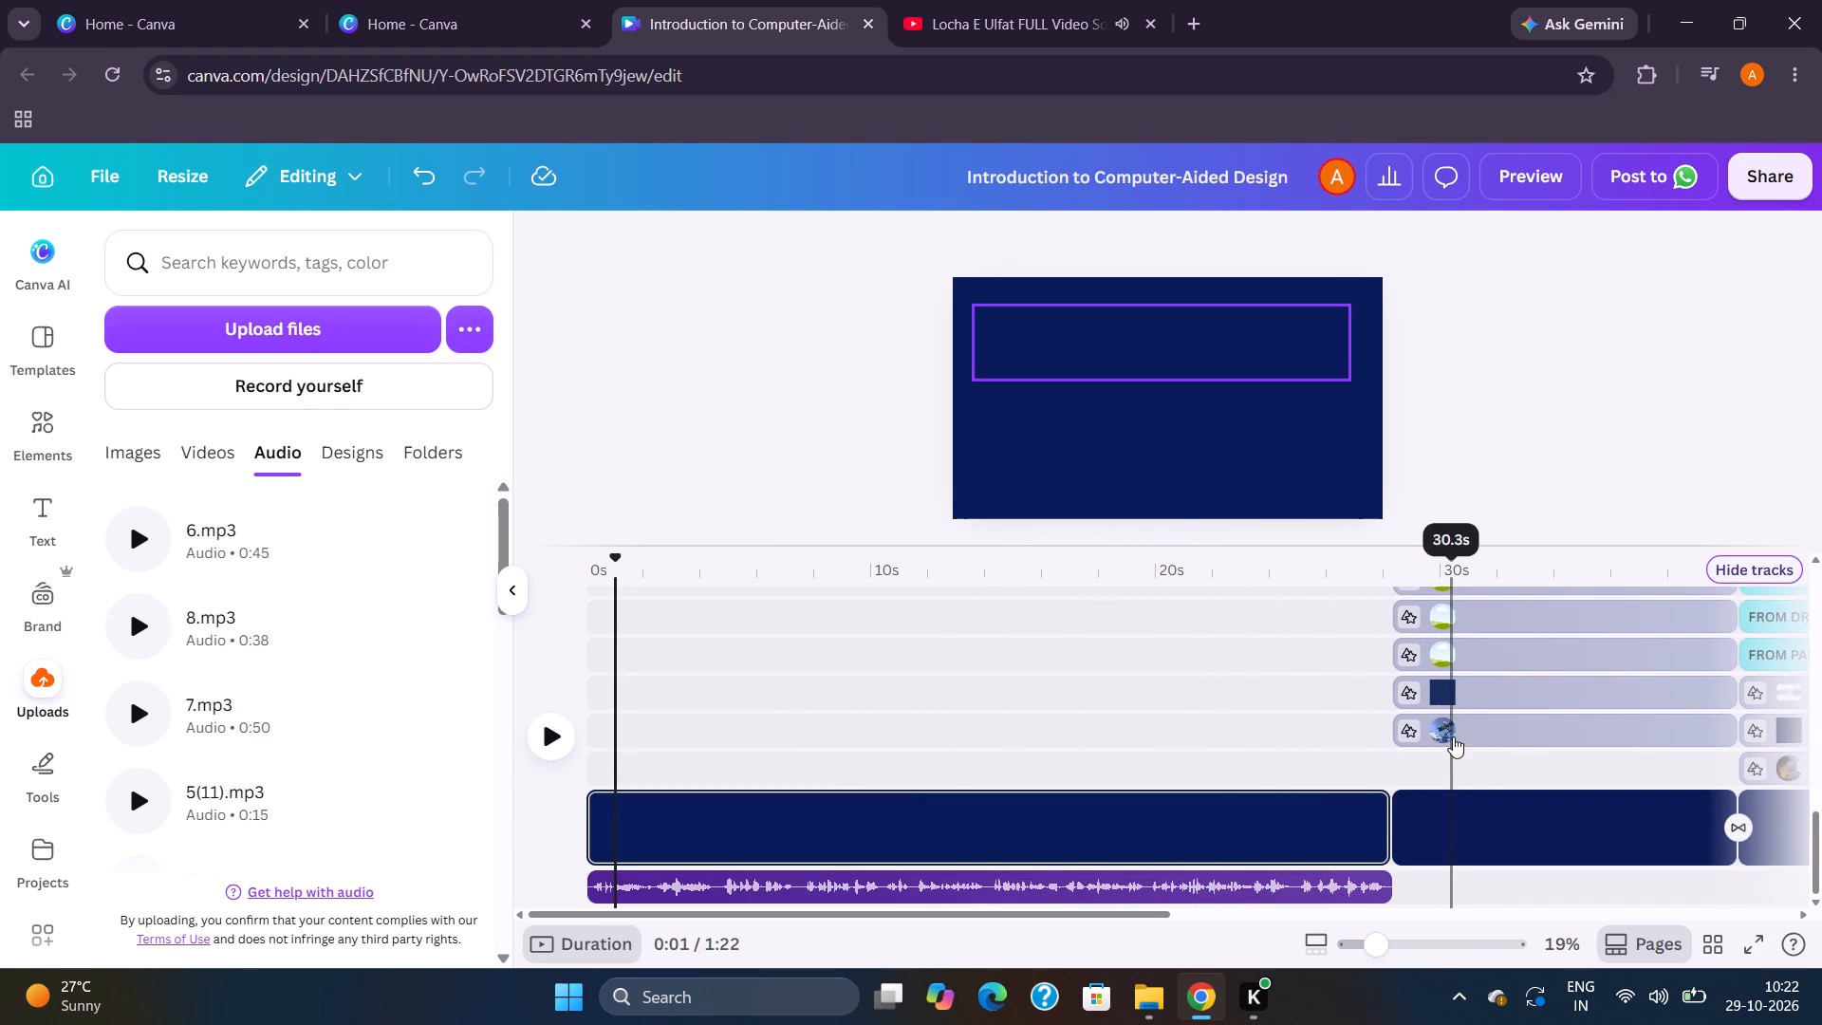
{"action": "left_click", "coordinate": [1483, 734]}
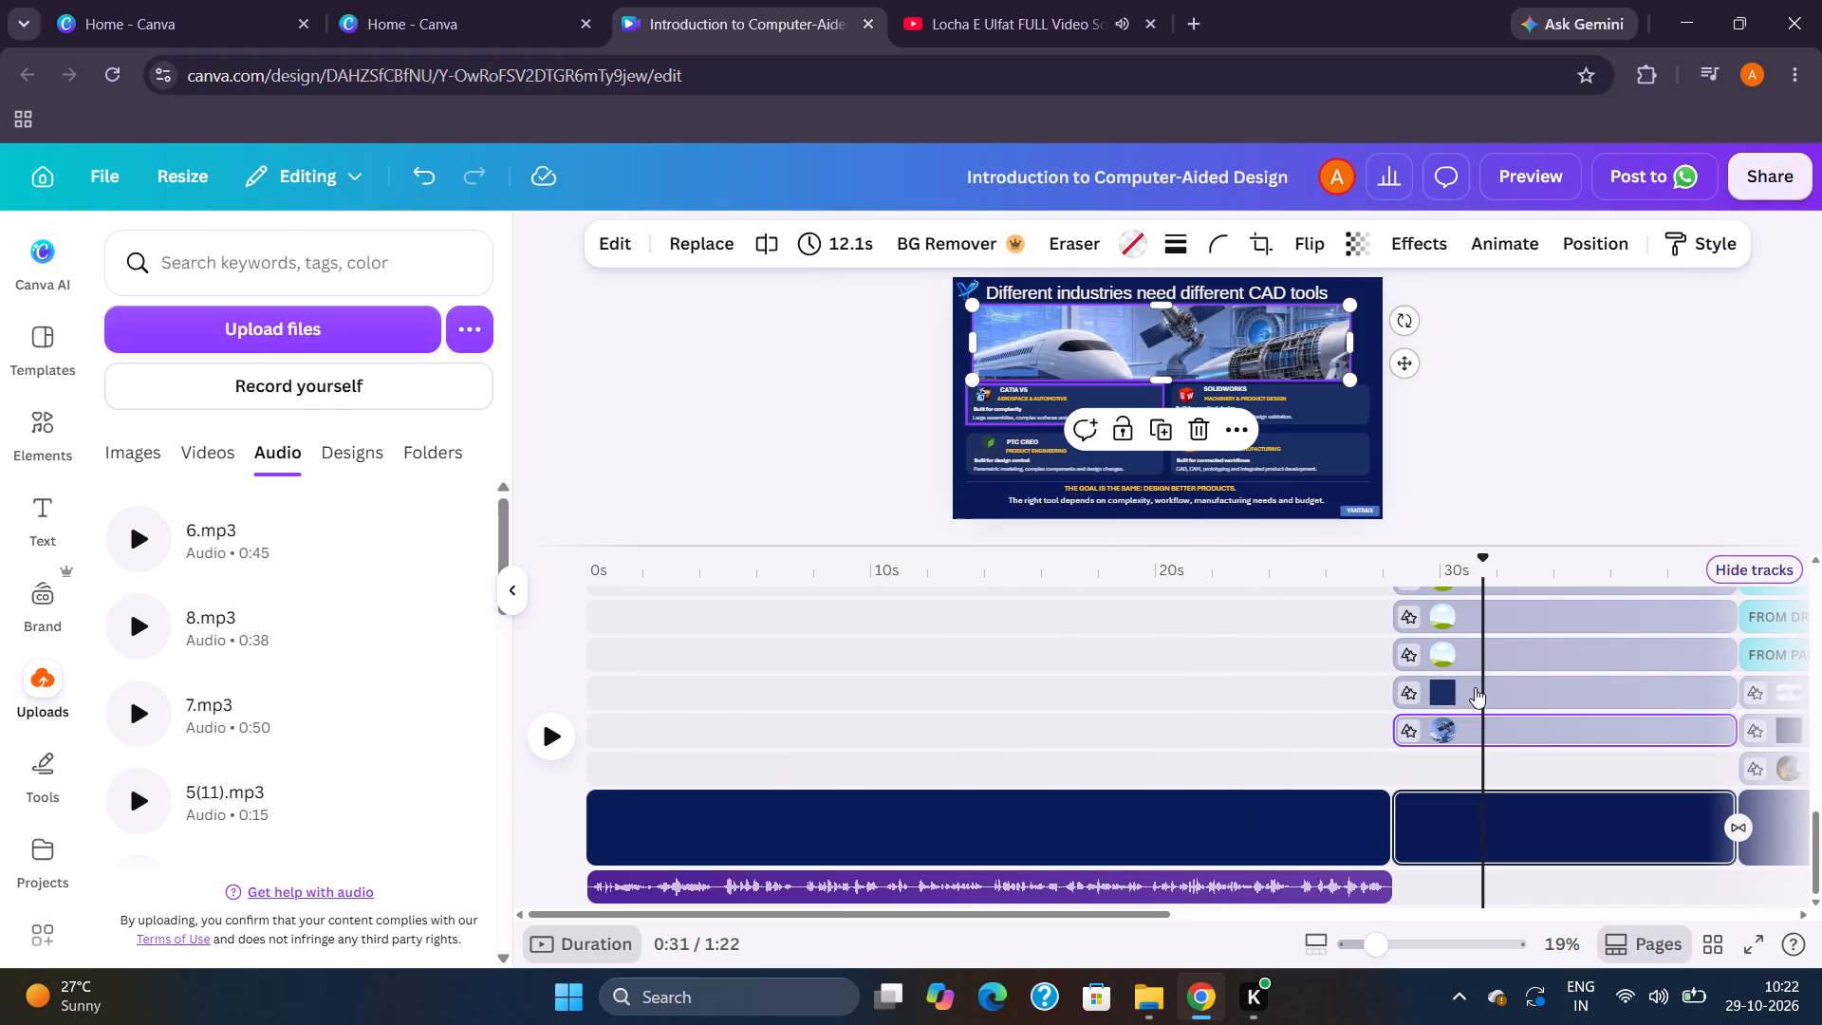
{"action": "left_click", "coordinate": [1475, 686]}
{"action": "scroll", "coordinate": [1462, 691], "scroll_direction": "left", "scroll_amount": 4}
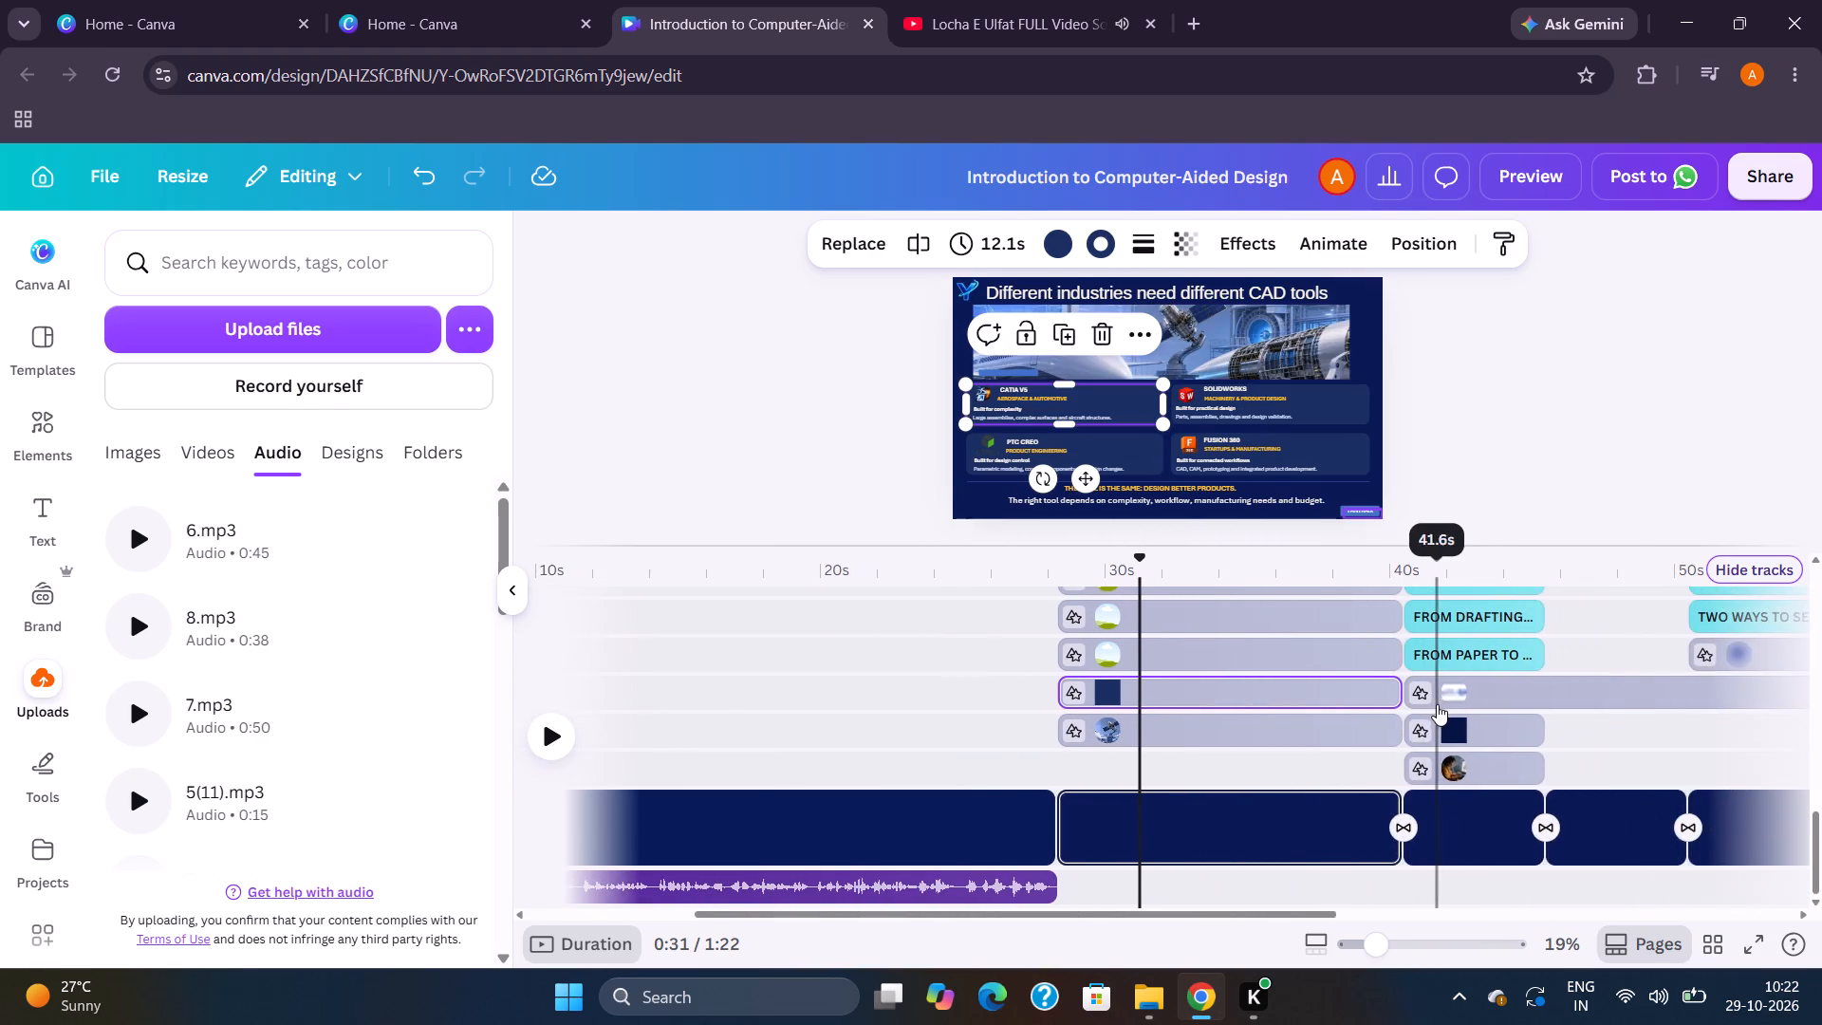
{"action": "scroll", "coordinate": [1437, 704], "scroll_direction": "left", "scroll_amount": 3}
{"action": "scroll", "coordinate": [1417, 696], "scroll_direction": "up", "scroll_amount": 5}
{"action": "scroll", "coordinate": [1356, 615], "scroll_direction": "up", "scroll_amount": 3}
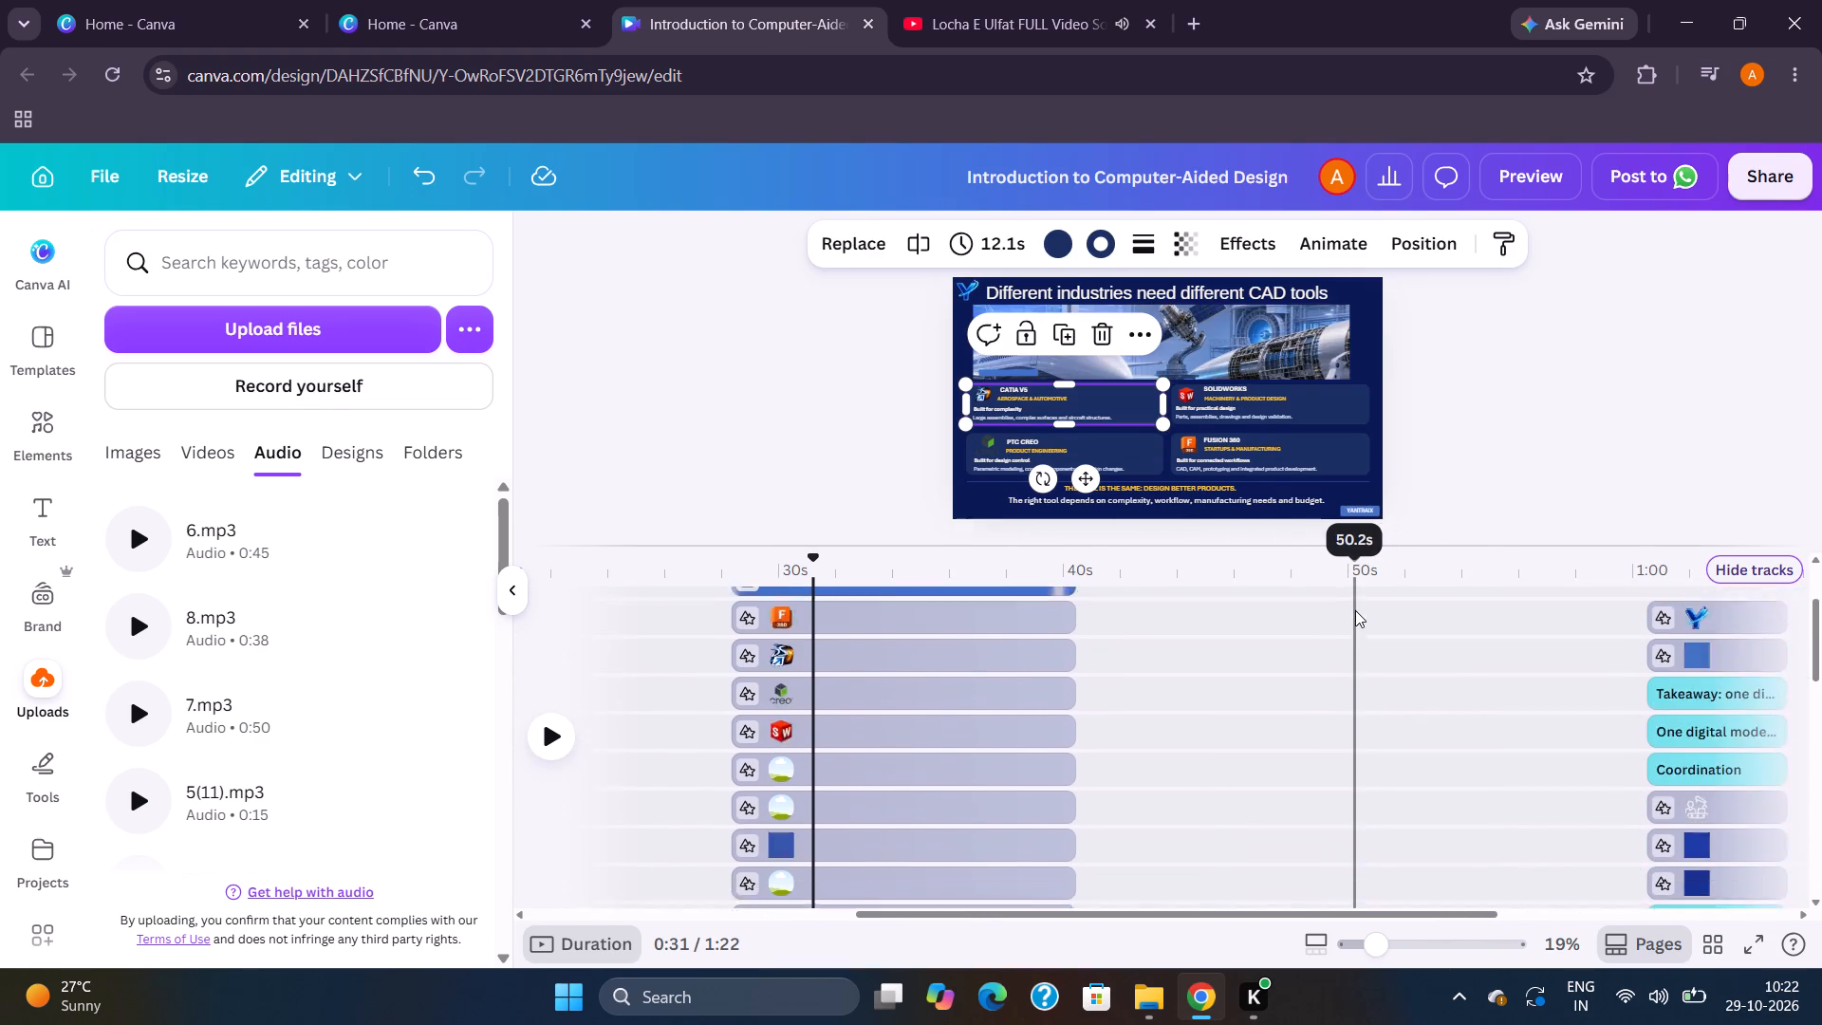
{"action": "scroll", "coordinate": [1355, 609], "scroll_direction": "up", "scroll_amount": 3}
{"action": "scroll", "coordinate": [1195, 664], "scroll_direction": "down", "scroll_amount": 8}
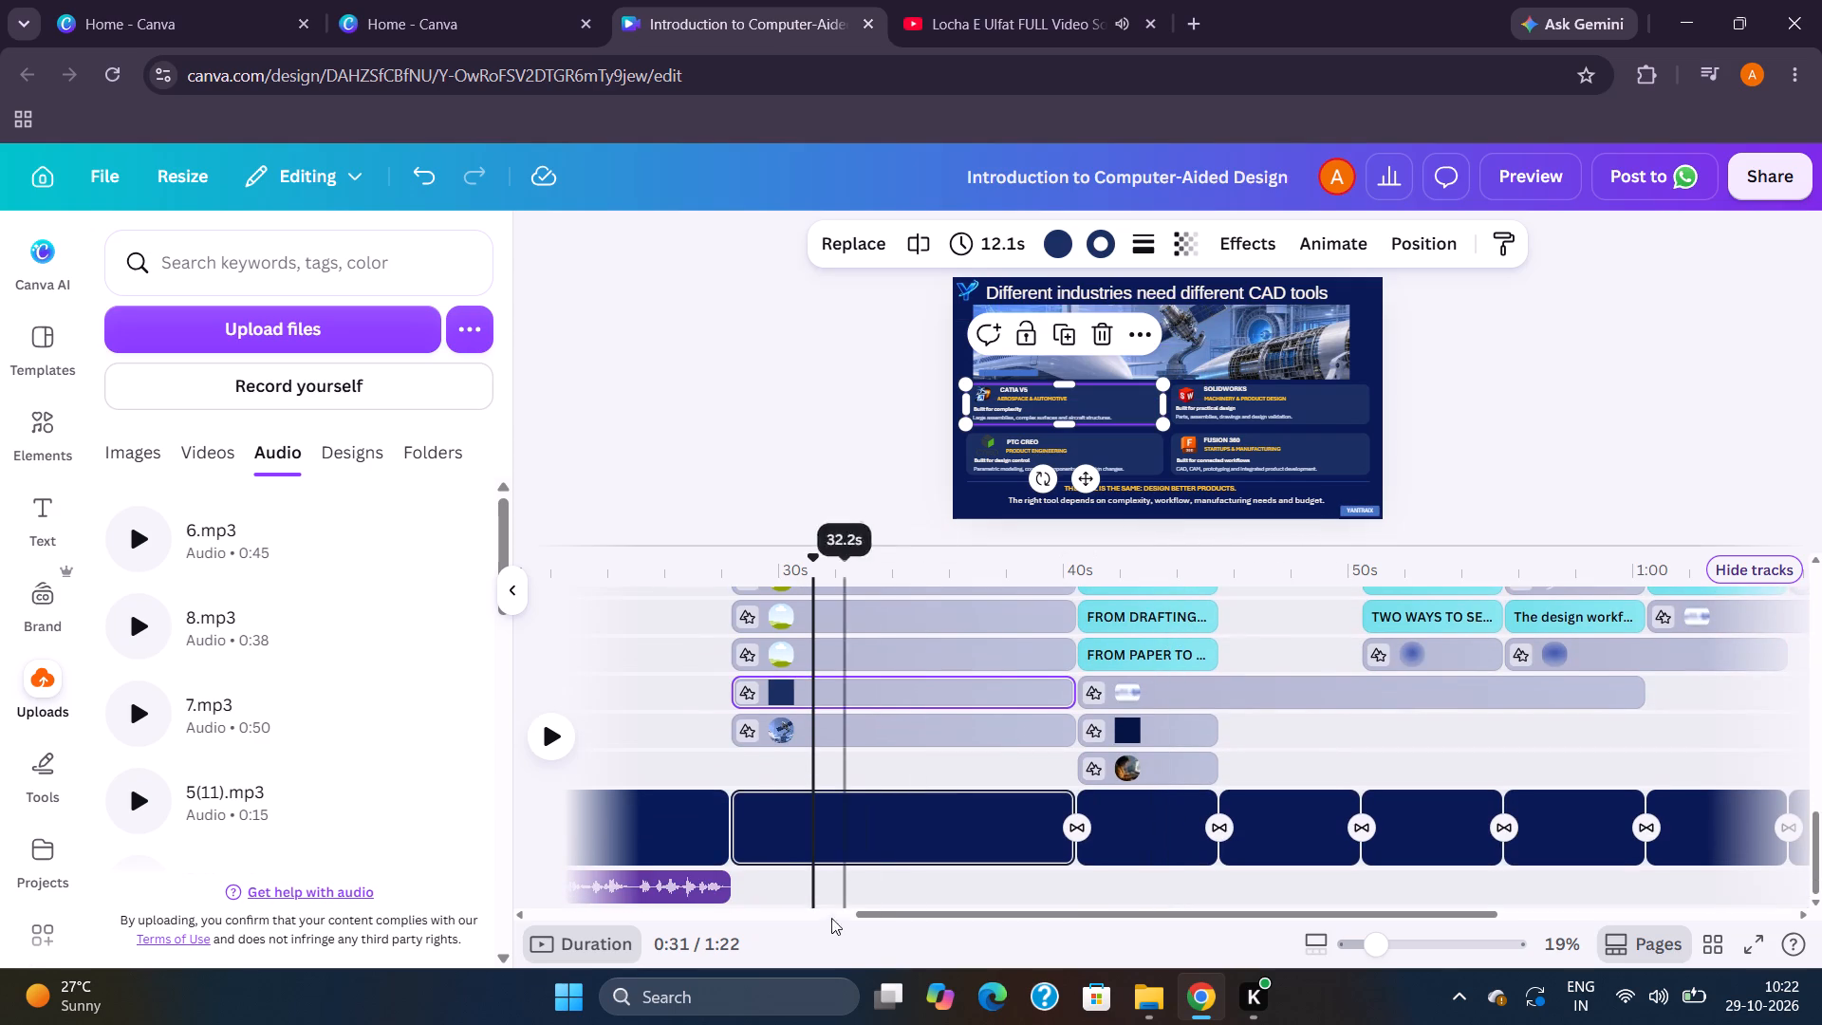
{"action": "left_click", "coordinate": [779, 895]}
{"action": "left_click_drag", "start_coordinate": [774, 890], "coordinate": [811, 885]}
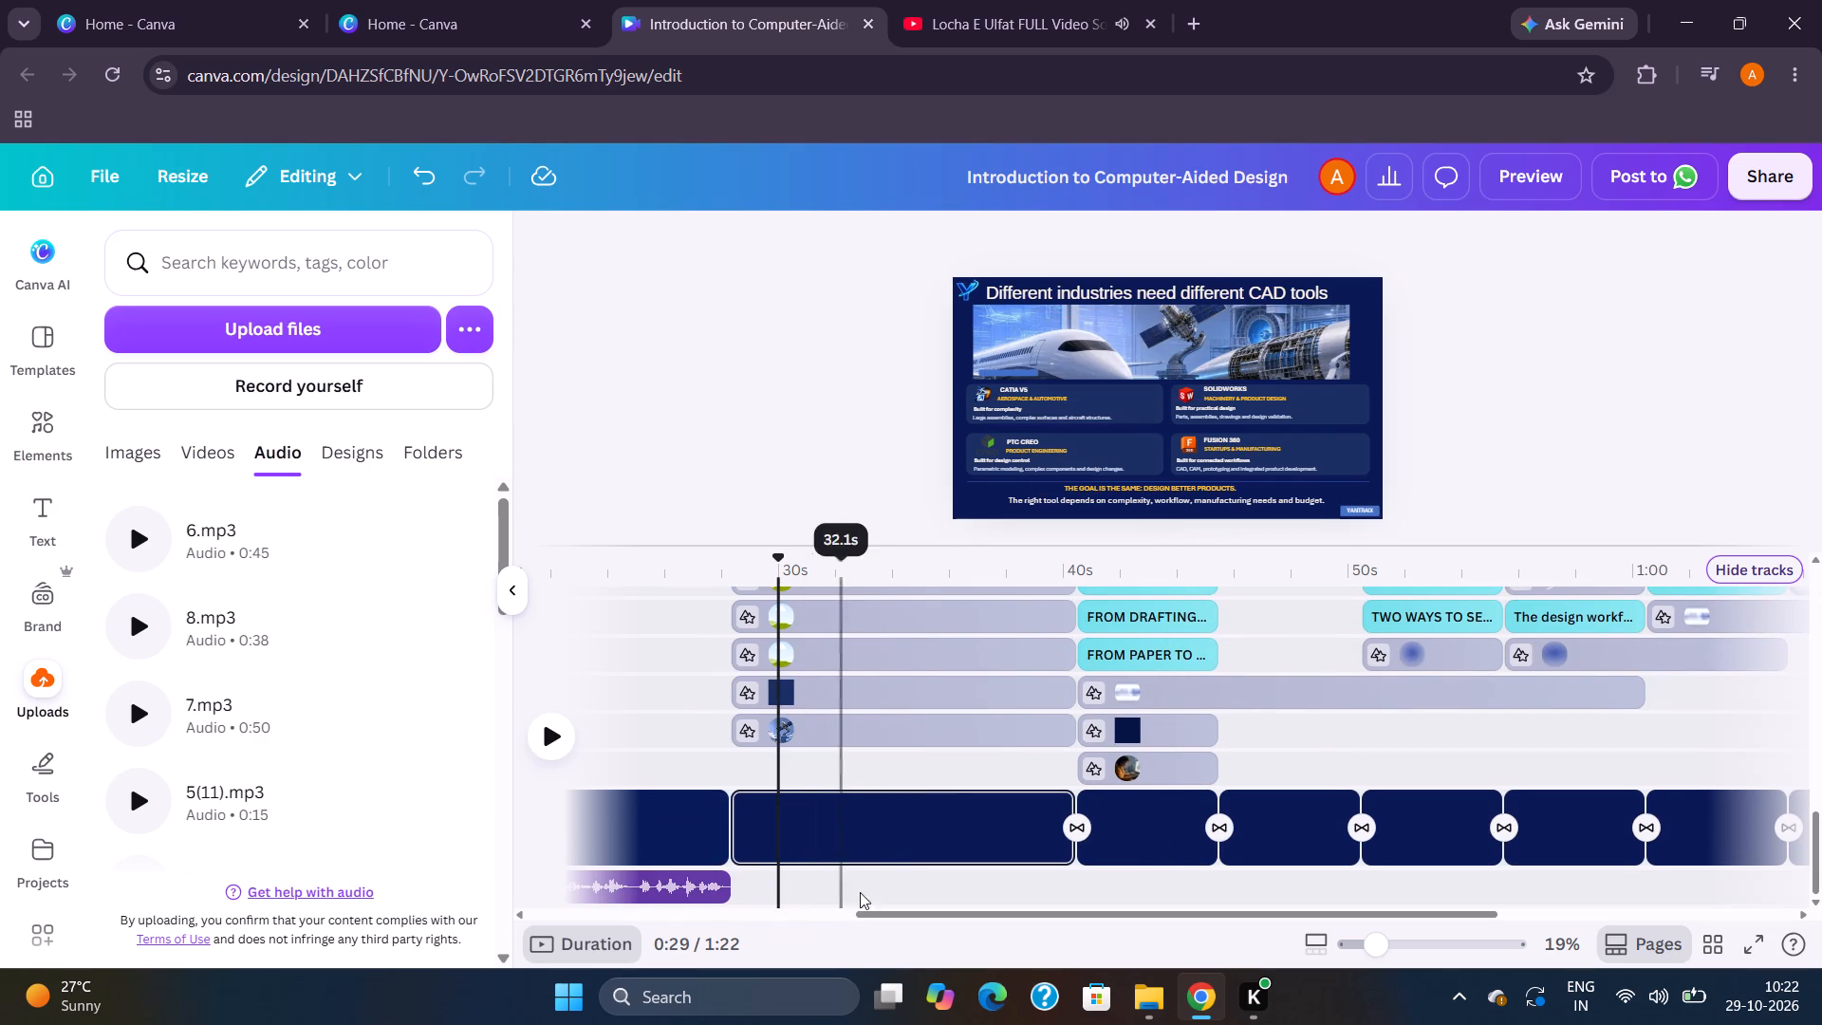
{"action": "left_click", "coordinate": [890, 895]}
Delete the emptied 28.2 s opening page from the timeline.
{"action": "scroll", "coordinate": [936, 878], "scroll_direction": "right", "scroll_amount": 5}
{"action": "left_click", "coordinate": [853, 815]}
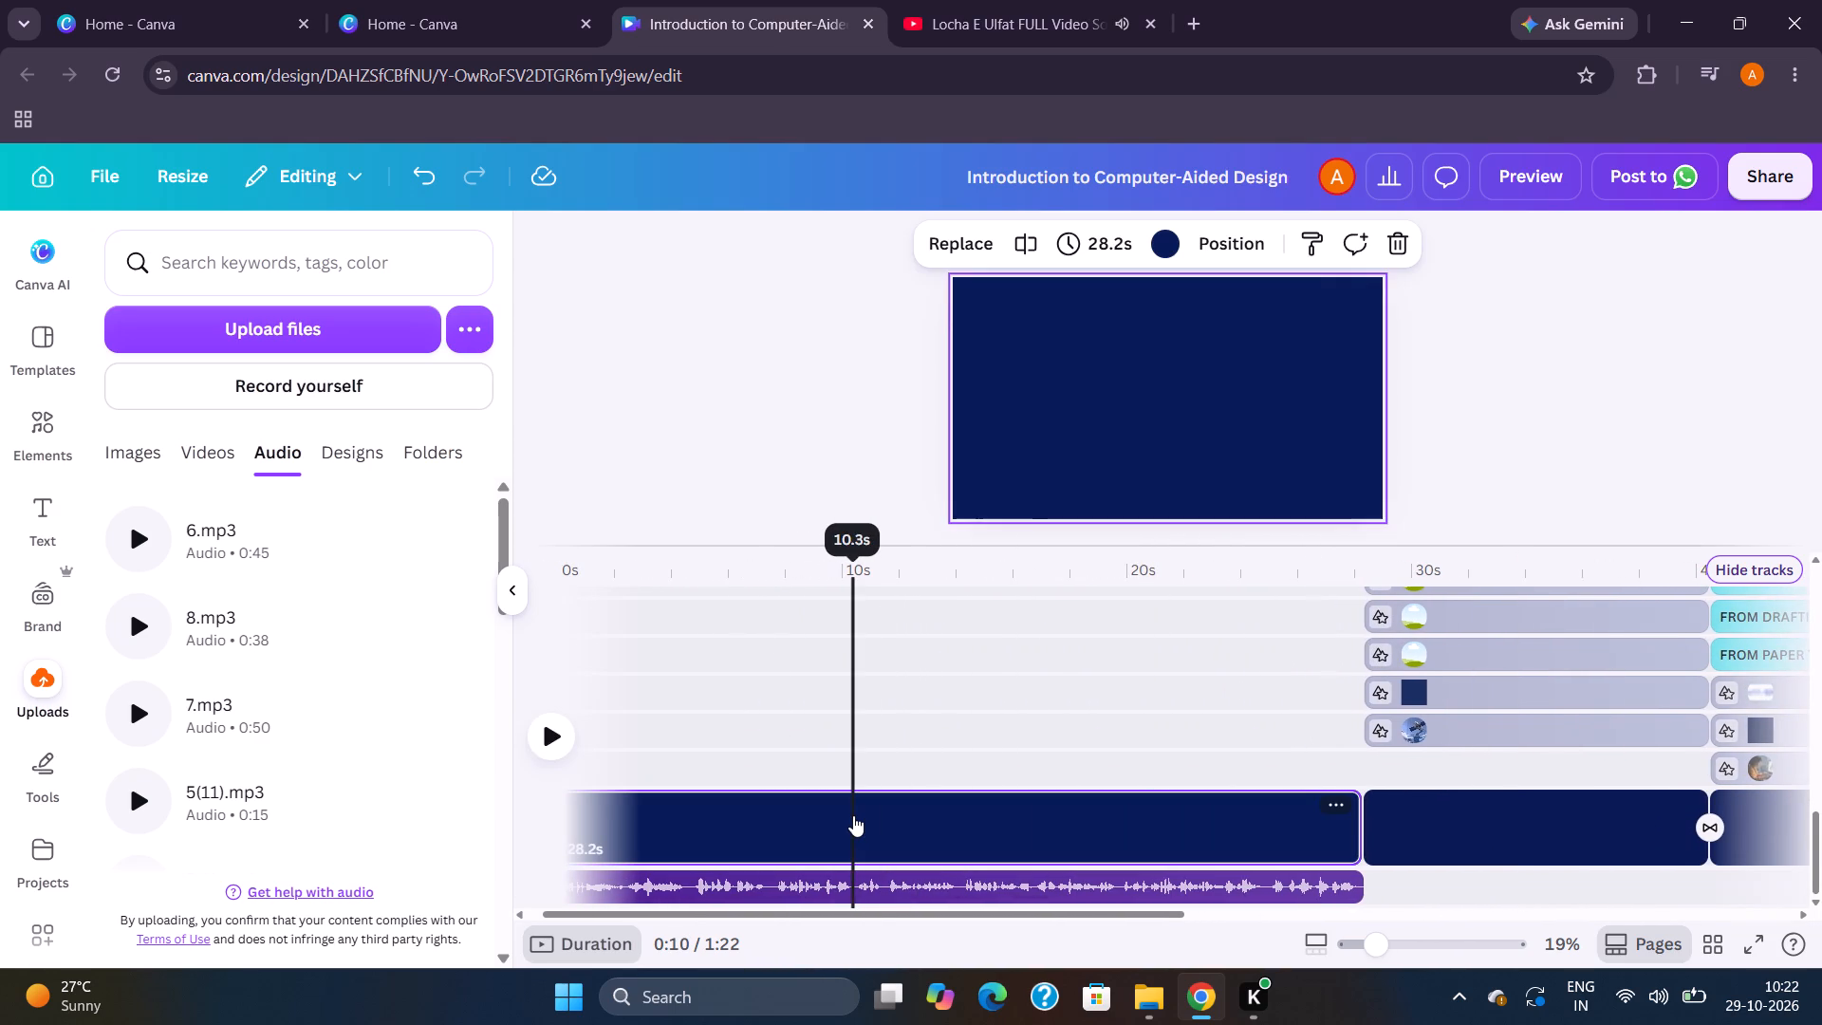
{"action": "key", "text": "Delete"}
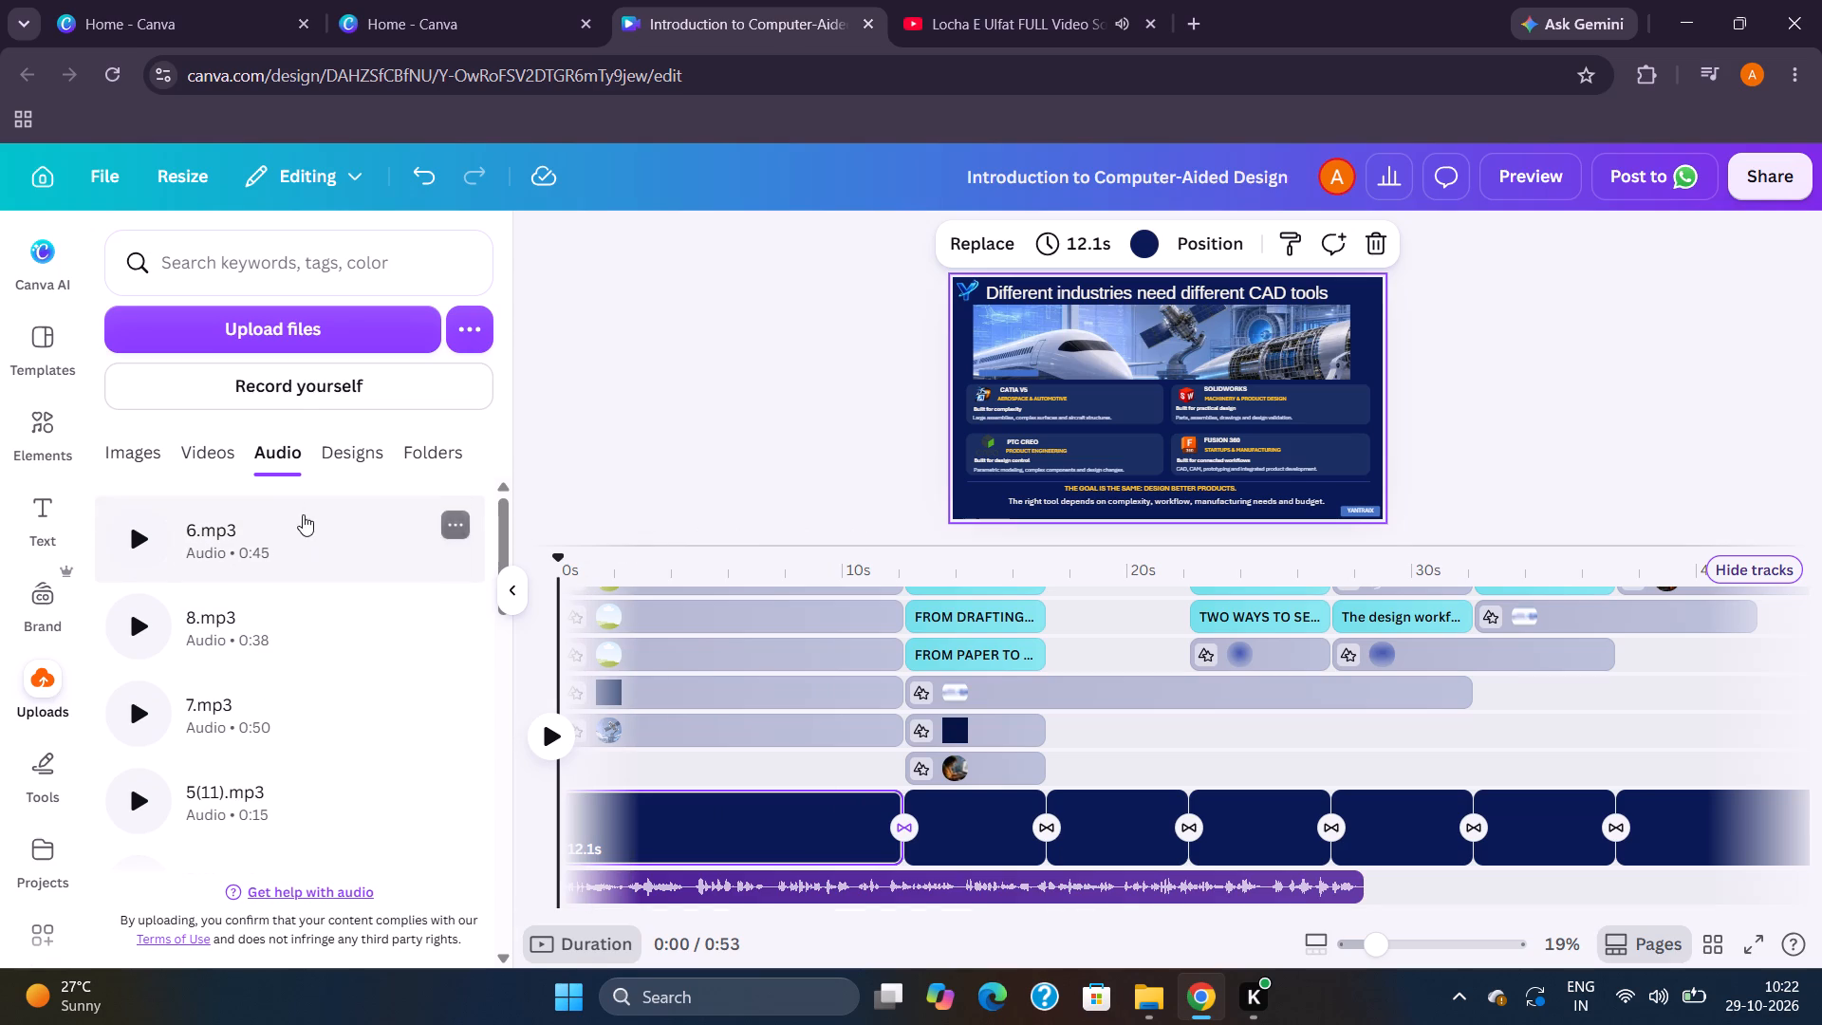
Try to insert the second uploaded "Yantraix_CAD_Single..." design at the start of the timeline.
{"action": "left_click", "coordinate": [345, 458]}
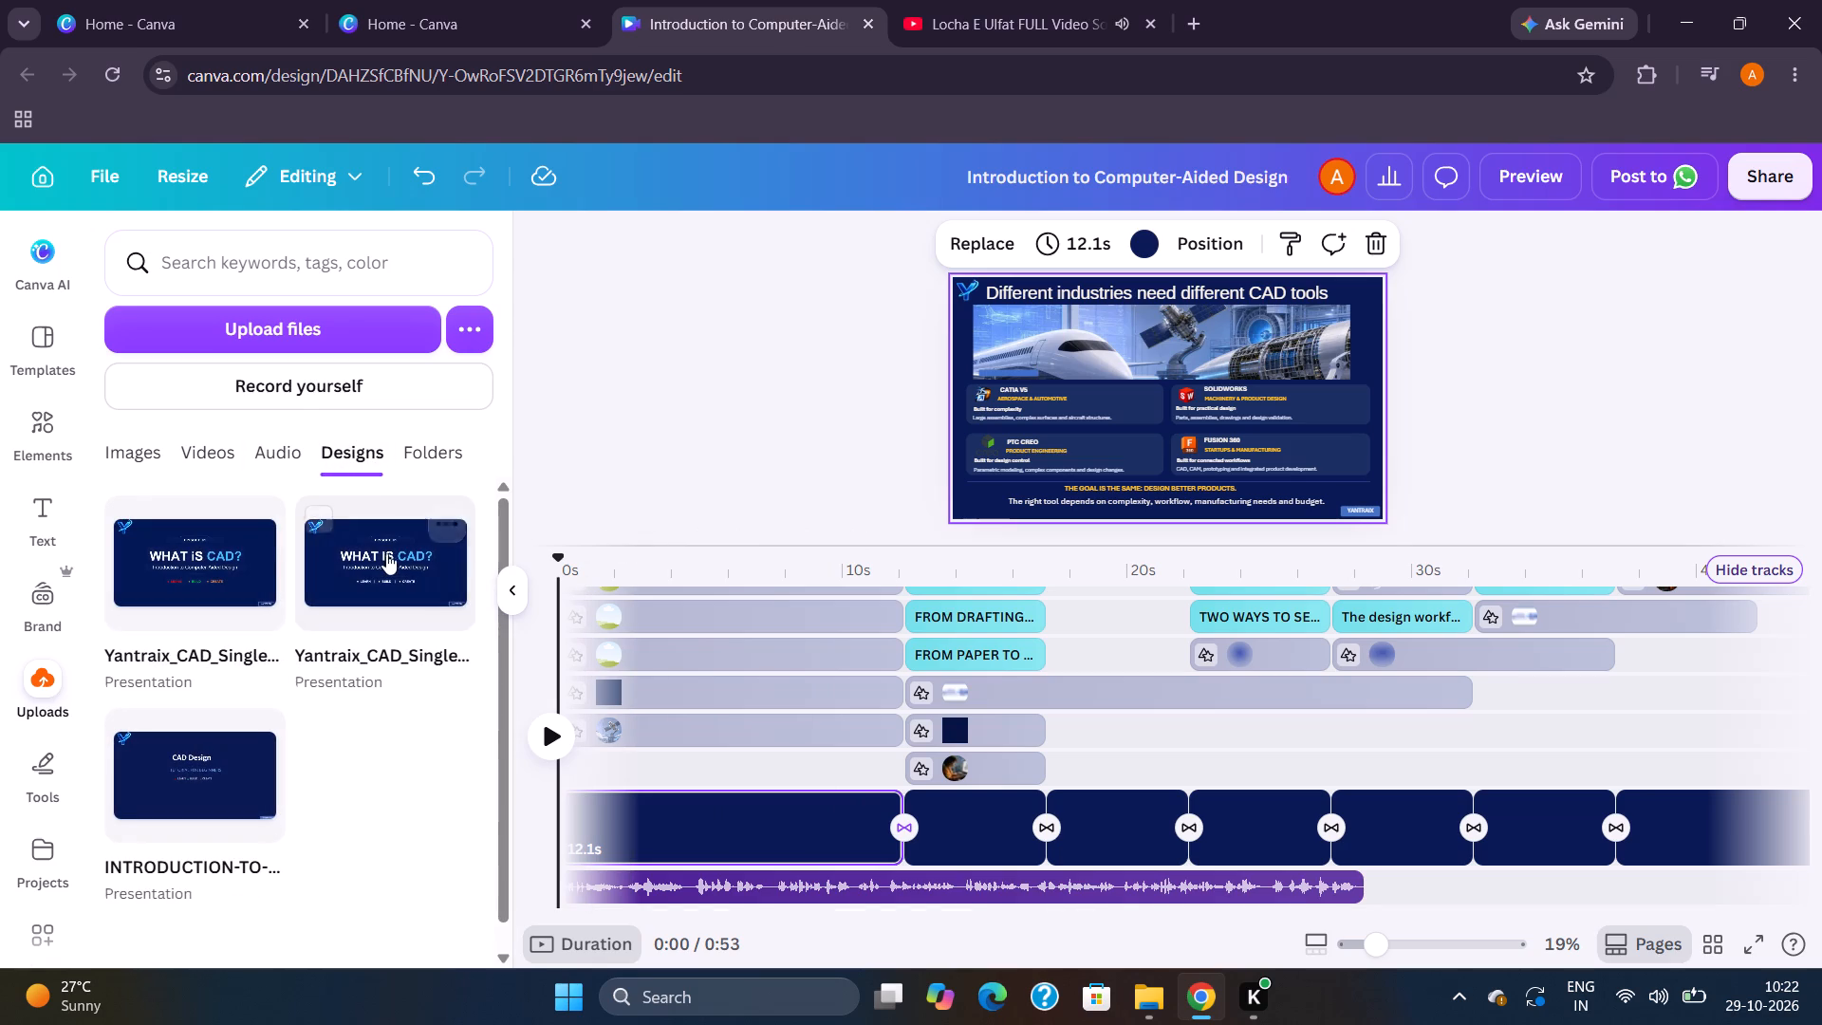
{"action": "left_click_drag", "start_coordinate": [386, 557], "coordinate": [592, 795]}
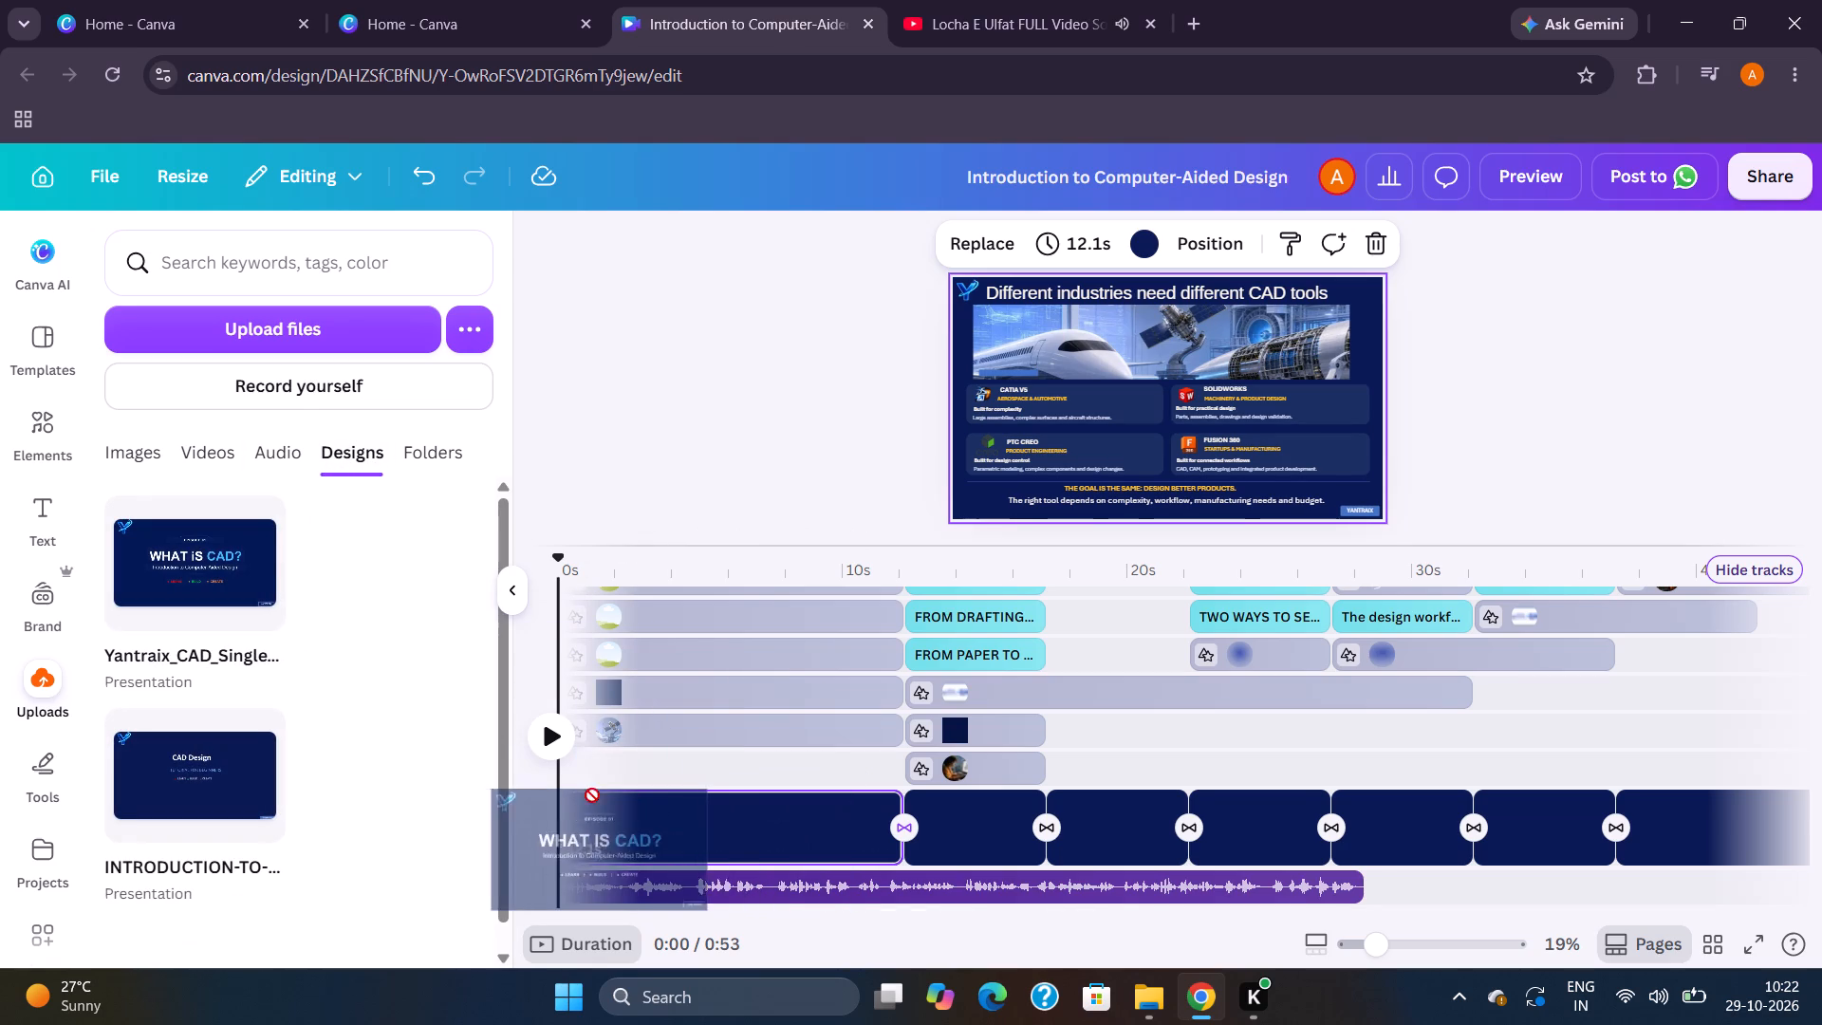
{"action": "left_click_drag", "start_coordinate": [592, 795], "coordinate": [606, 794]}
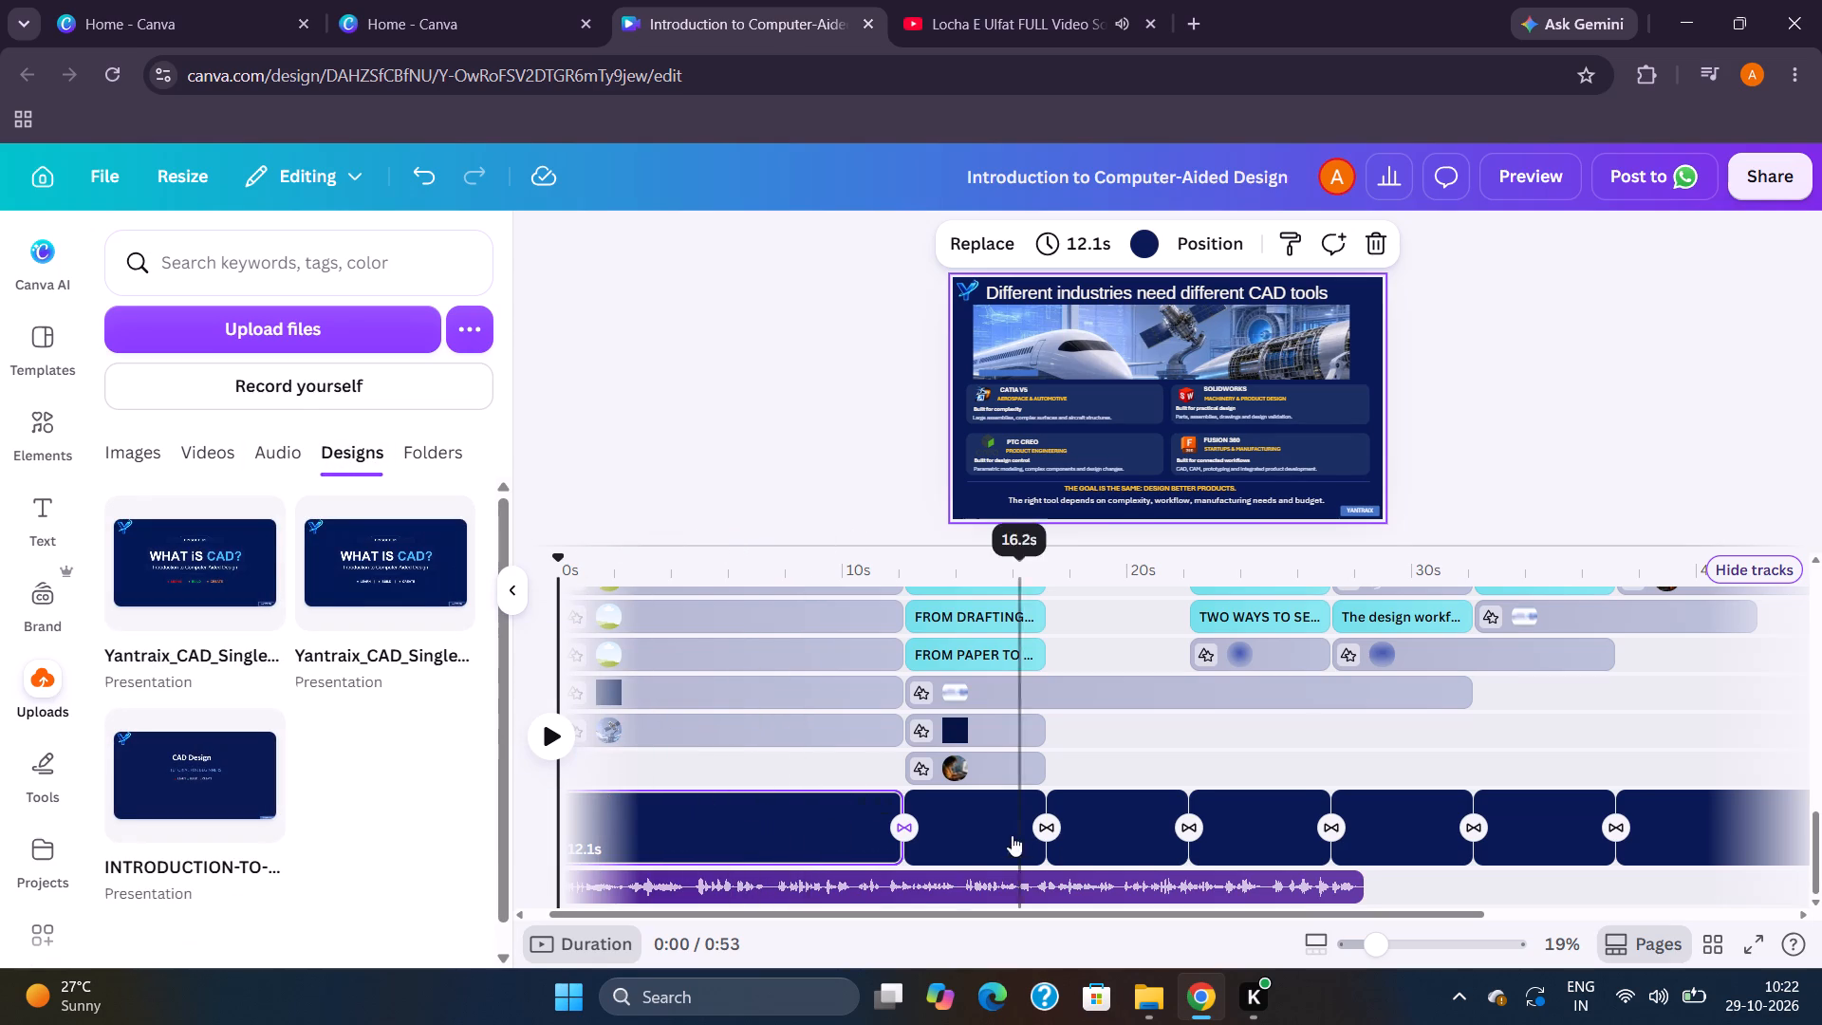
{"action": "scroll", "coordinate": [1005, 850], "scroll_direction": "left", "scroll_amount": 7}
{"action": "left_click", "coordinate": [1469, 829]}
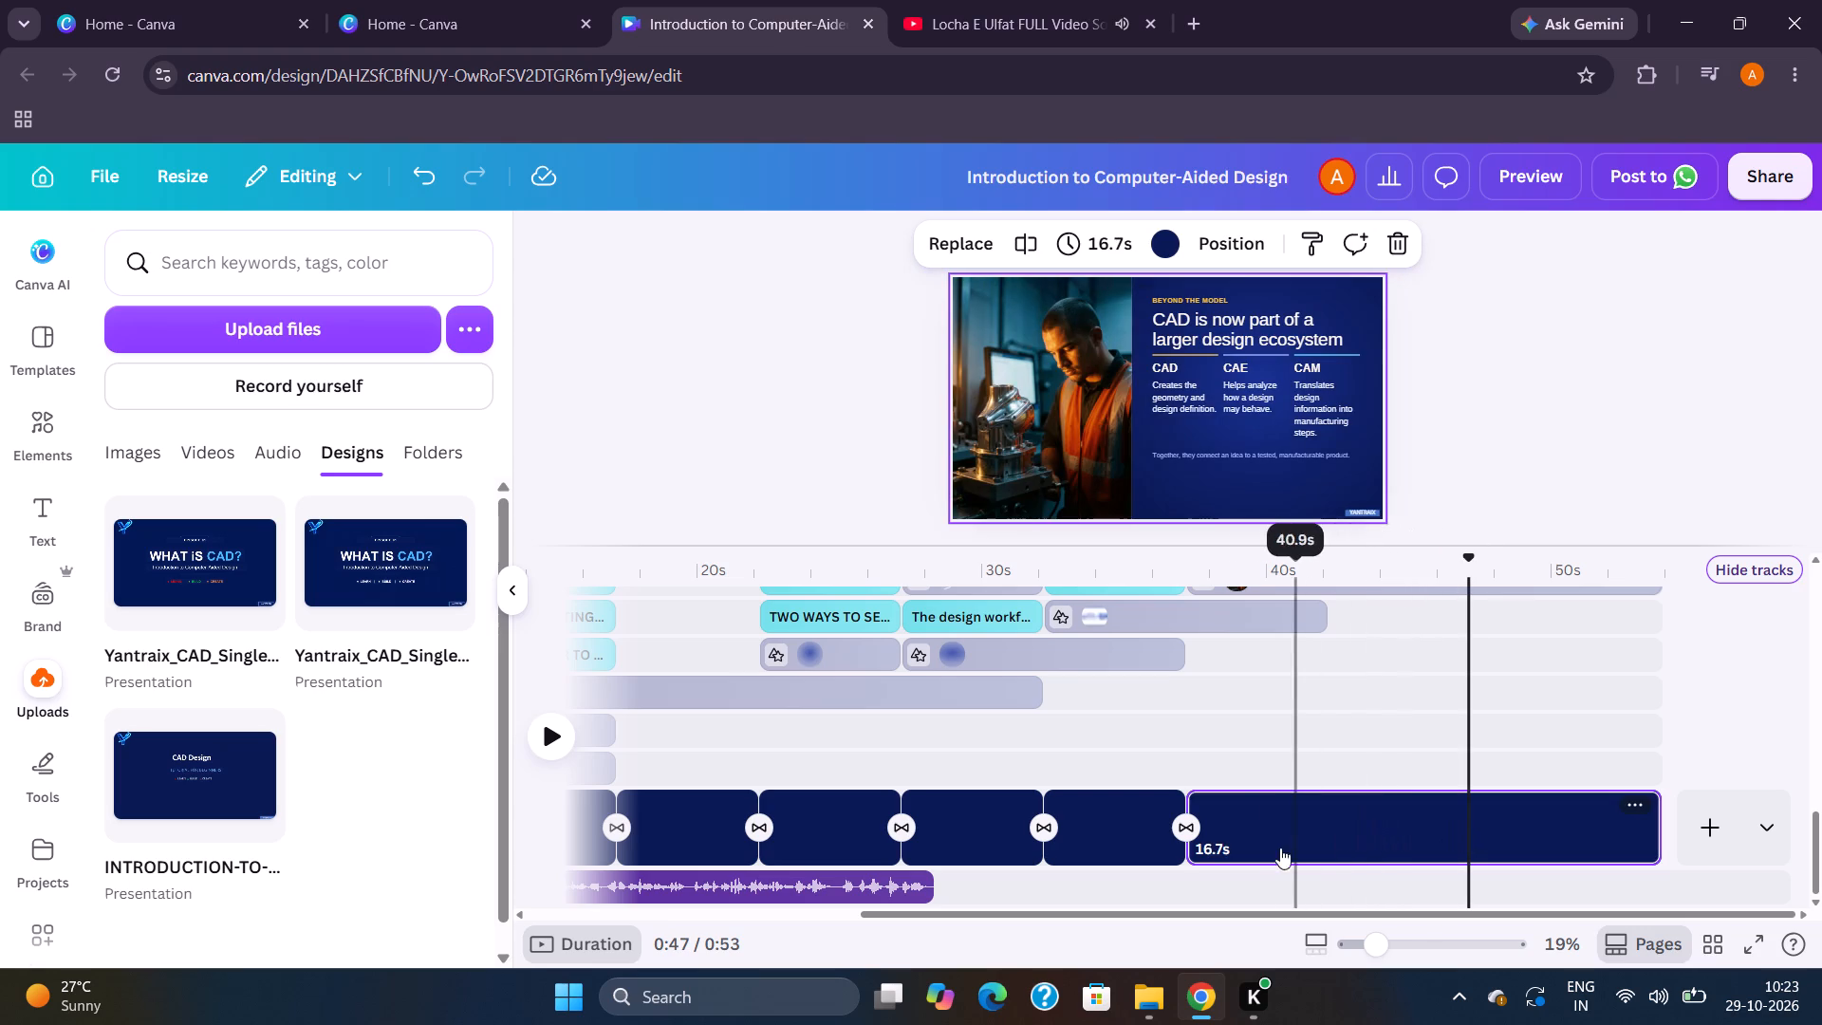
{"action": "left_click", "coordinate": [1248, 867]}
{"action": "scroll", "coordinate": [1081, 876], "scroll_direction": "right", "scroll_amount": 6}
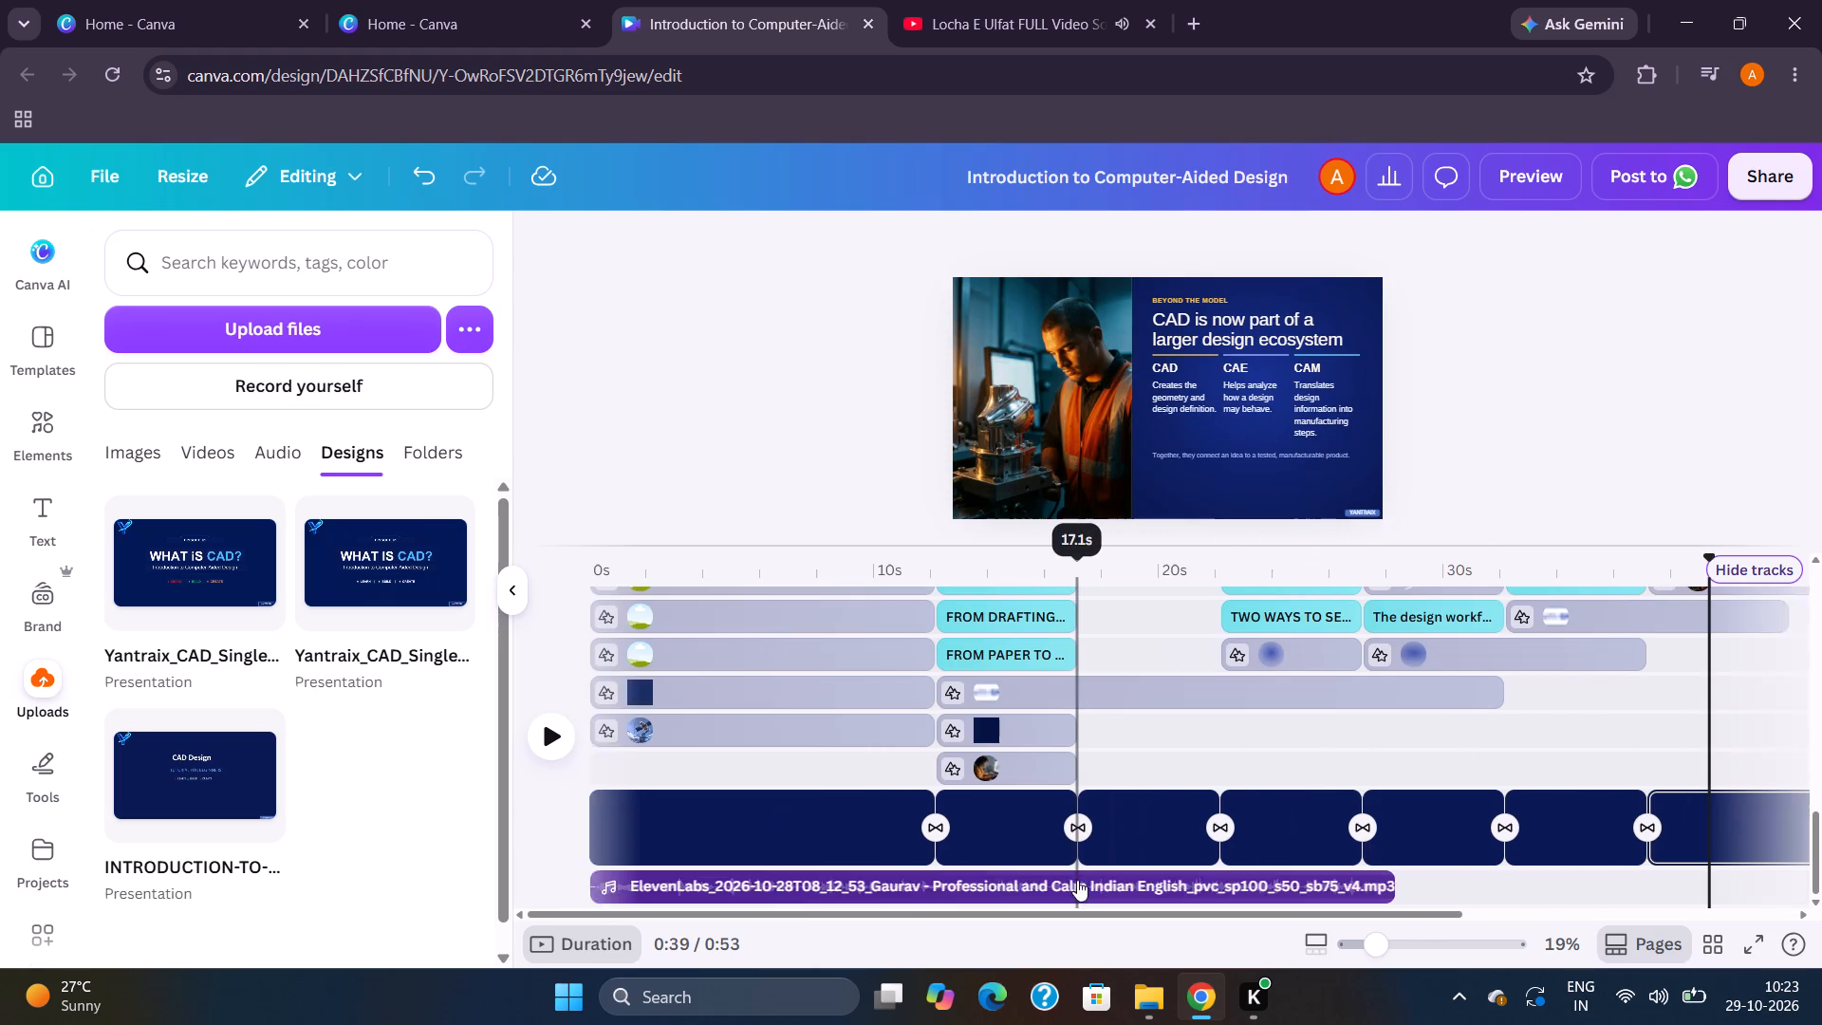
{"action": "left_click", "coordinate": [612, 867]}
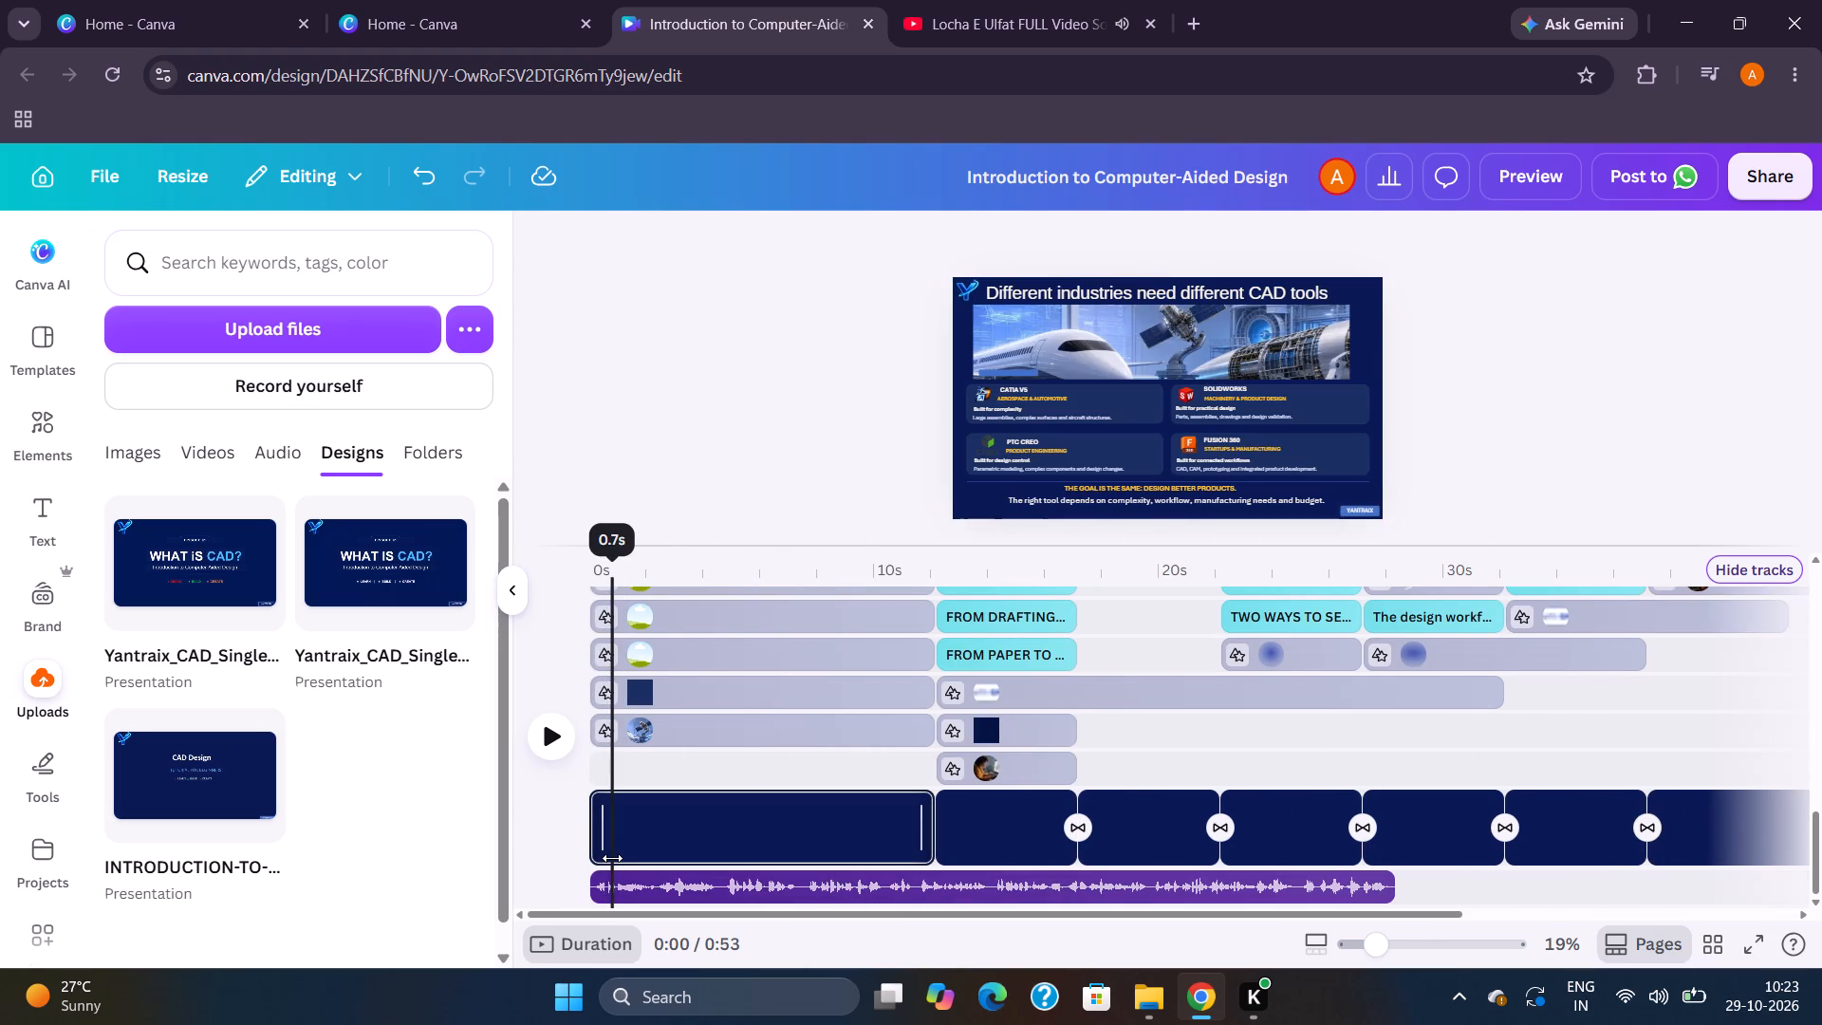
Add the first uploaded "Yantraix_CAD_Single..." design as the last page and delete the extra page added from the second design.
{"action": "left_click", "coordinate": [383, 583]}
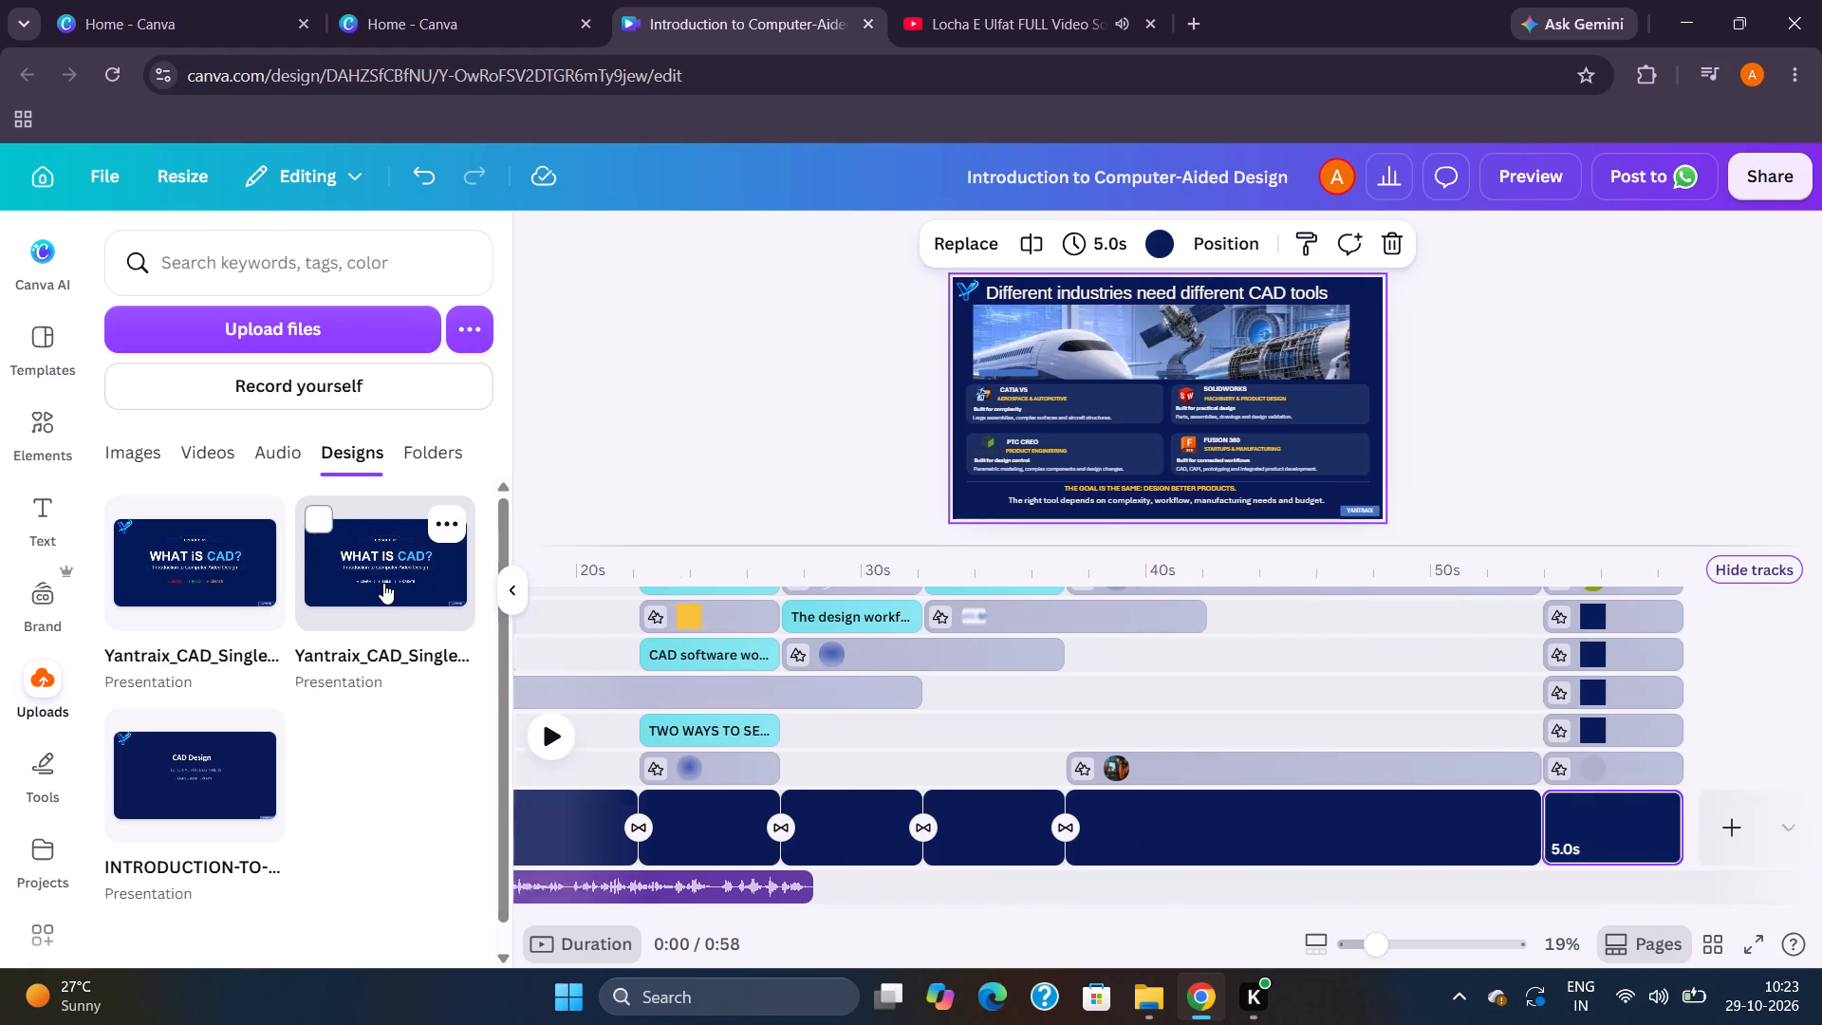
{"action": "left_click", "coordinate": [203, 566]}
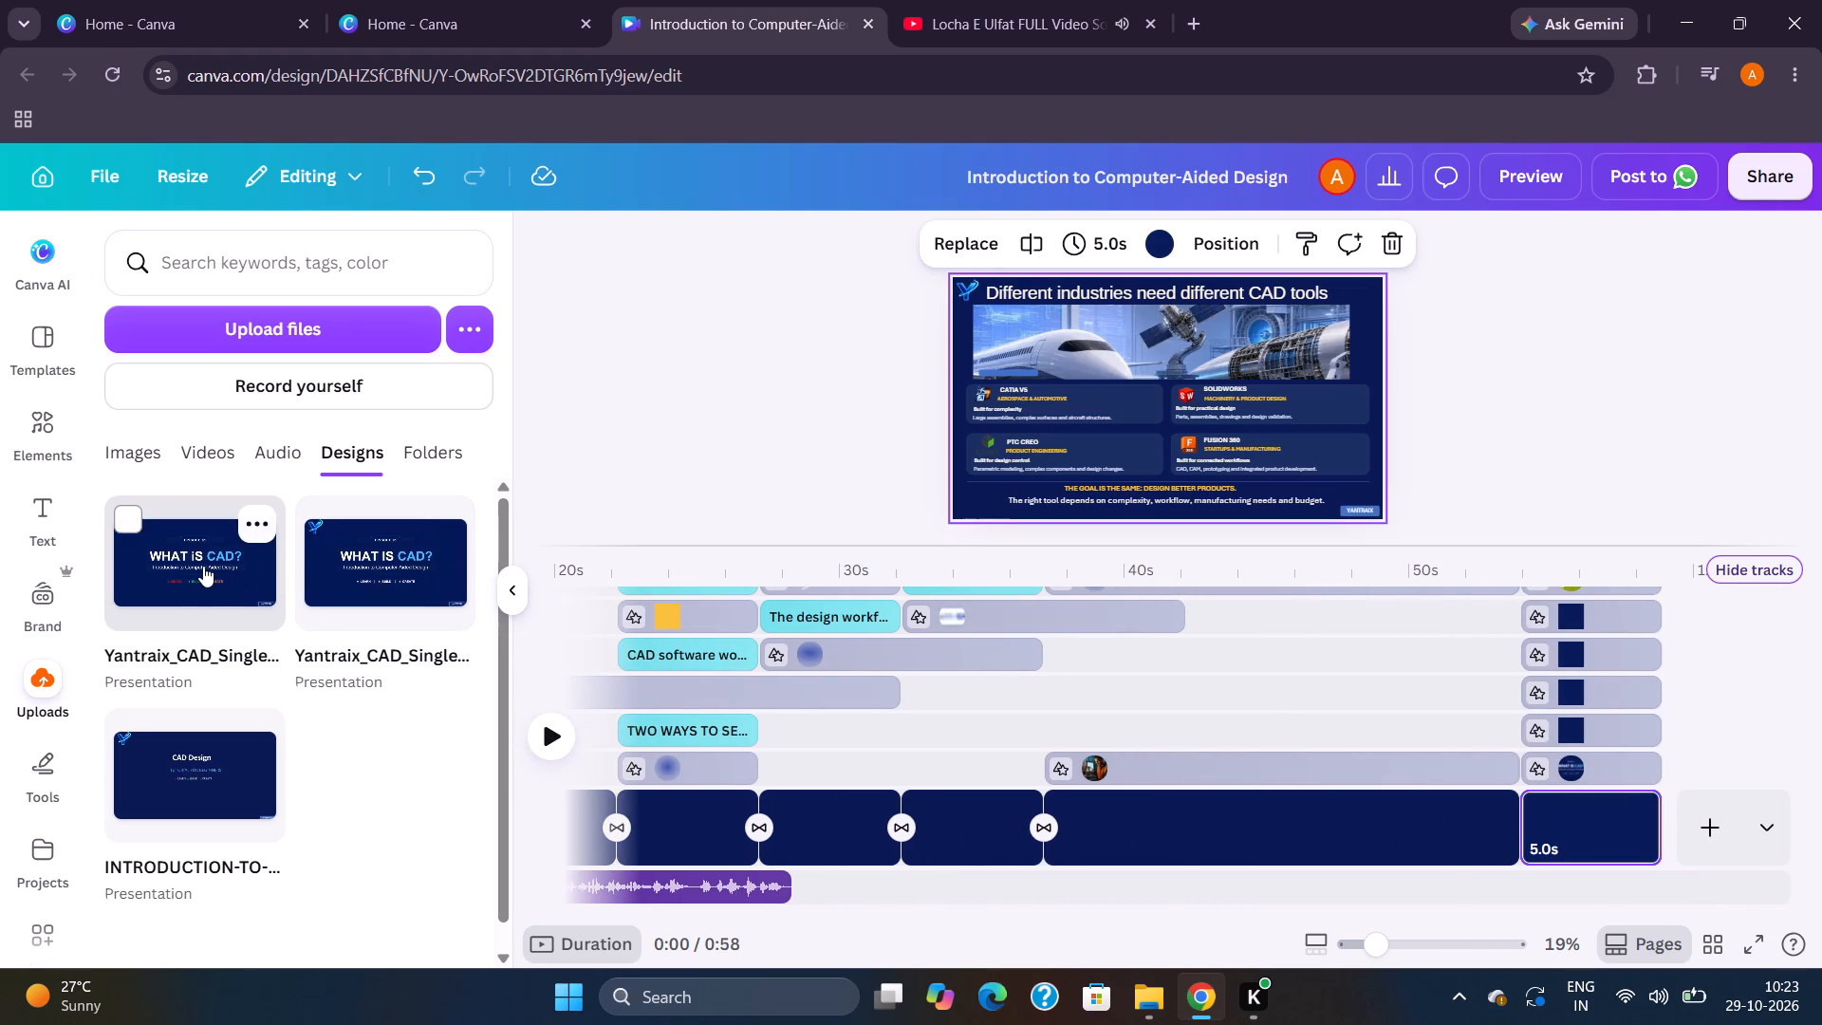
{"action": "left_click", "coordinate": [1536, 848]}
{"action": "key", "text": "Delete"}
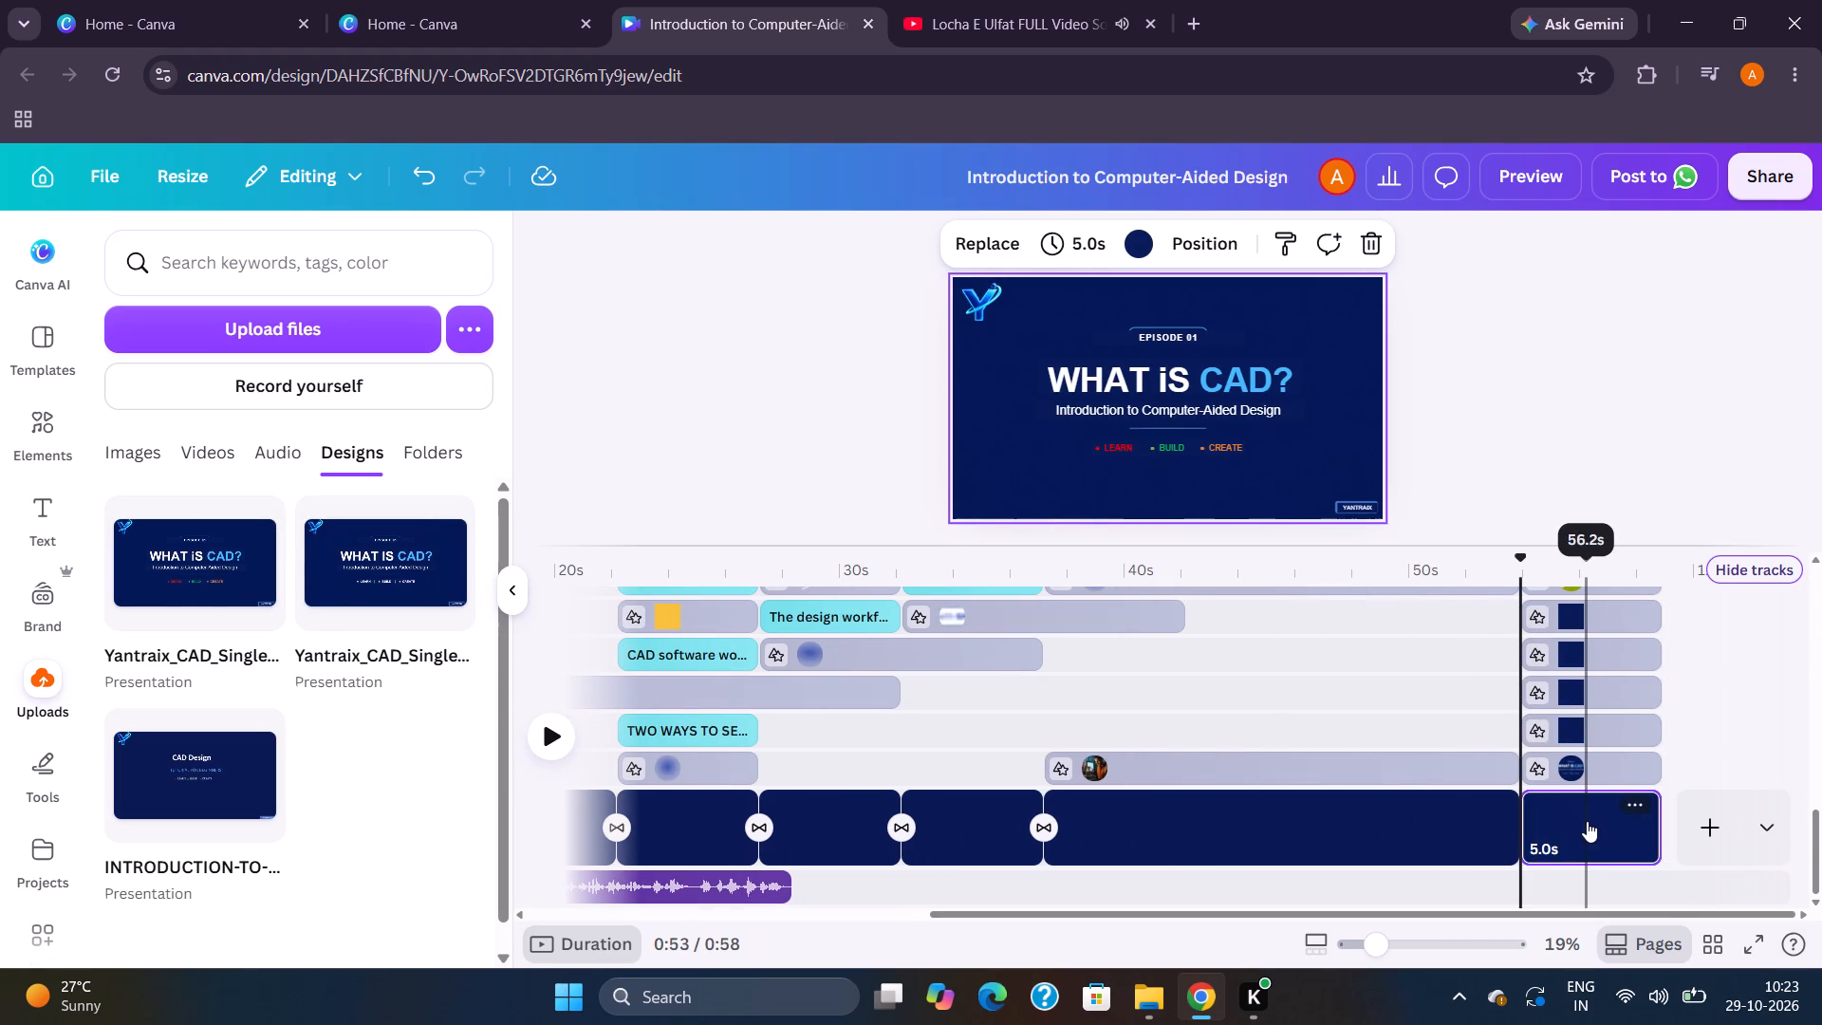
Move the new "WHAT iS CAD?" page from the end of the timeline to the very start.
{"action": "left_click_drag", "start_coordinate": [1587, 828], "coordinate": [407, 806]}
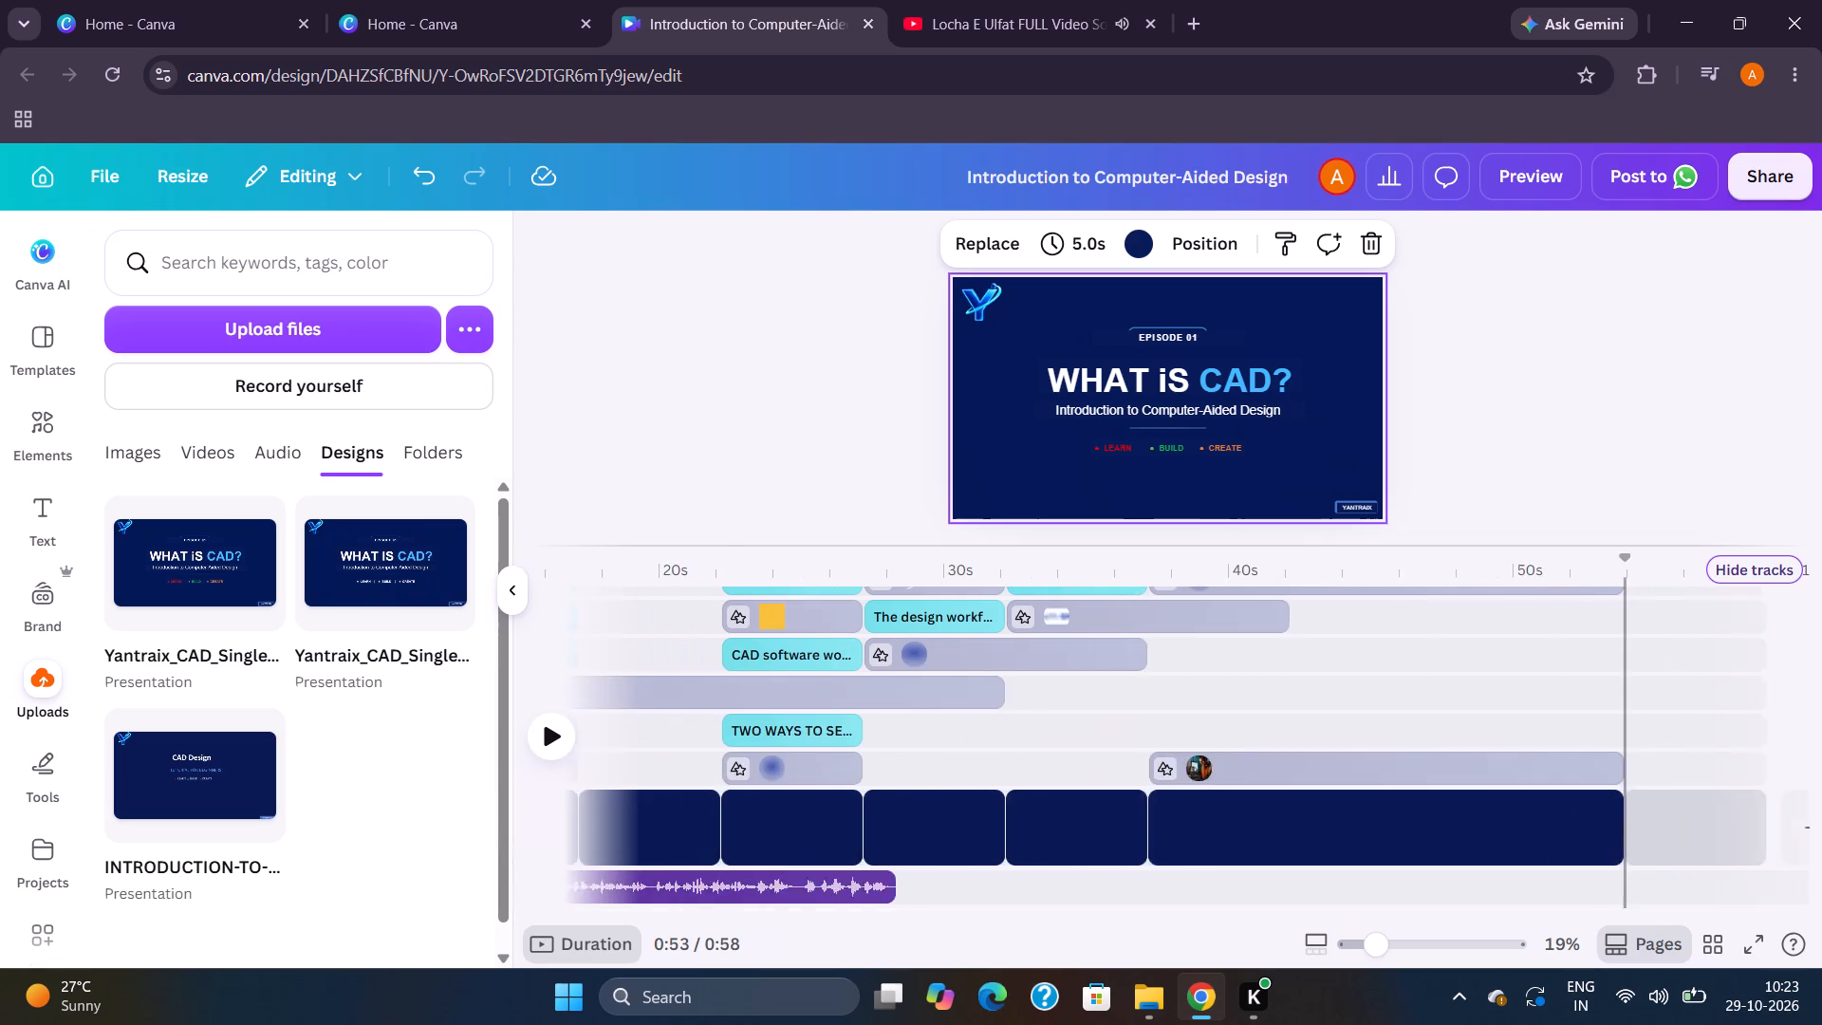
{"action": "left_click_drag", "start_coordinate": [407, 806], "coordinate": [638, 826]}
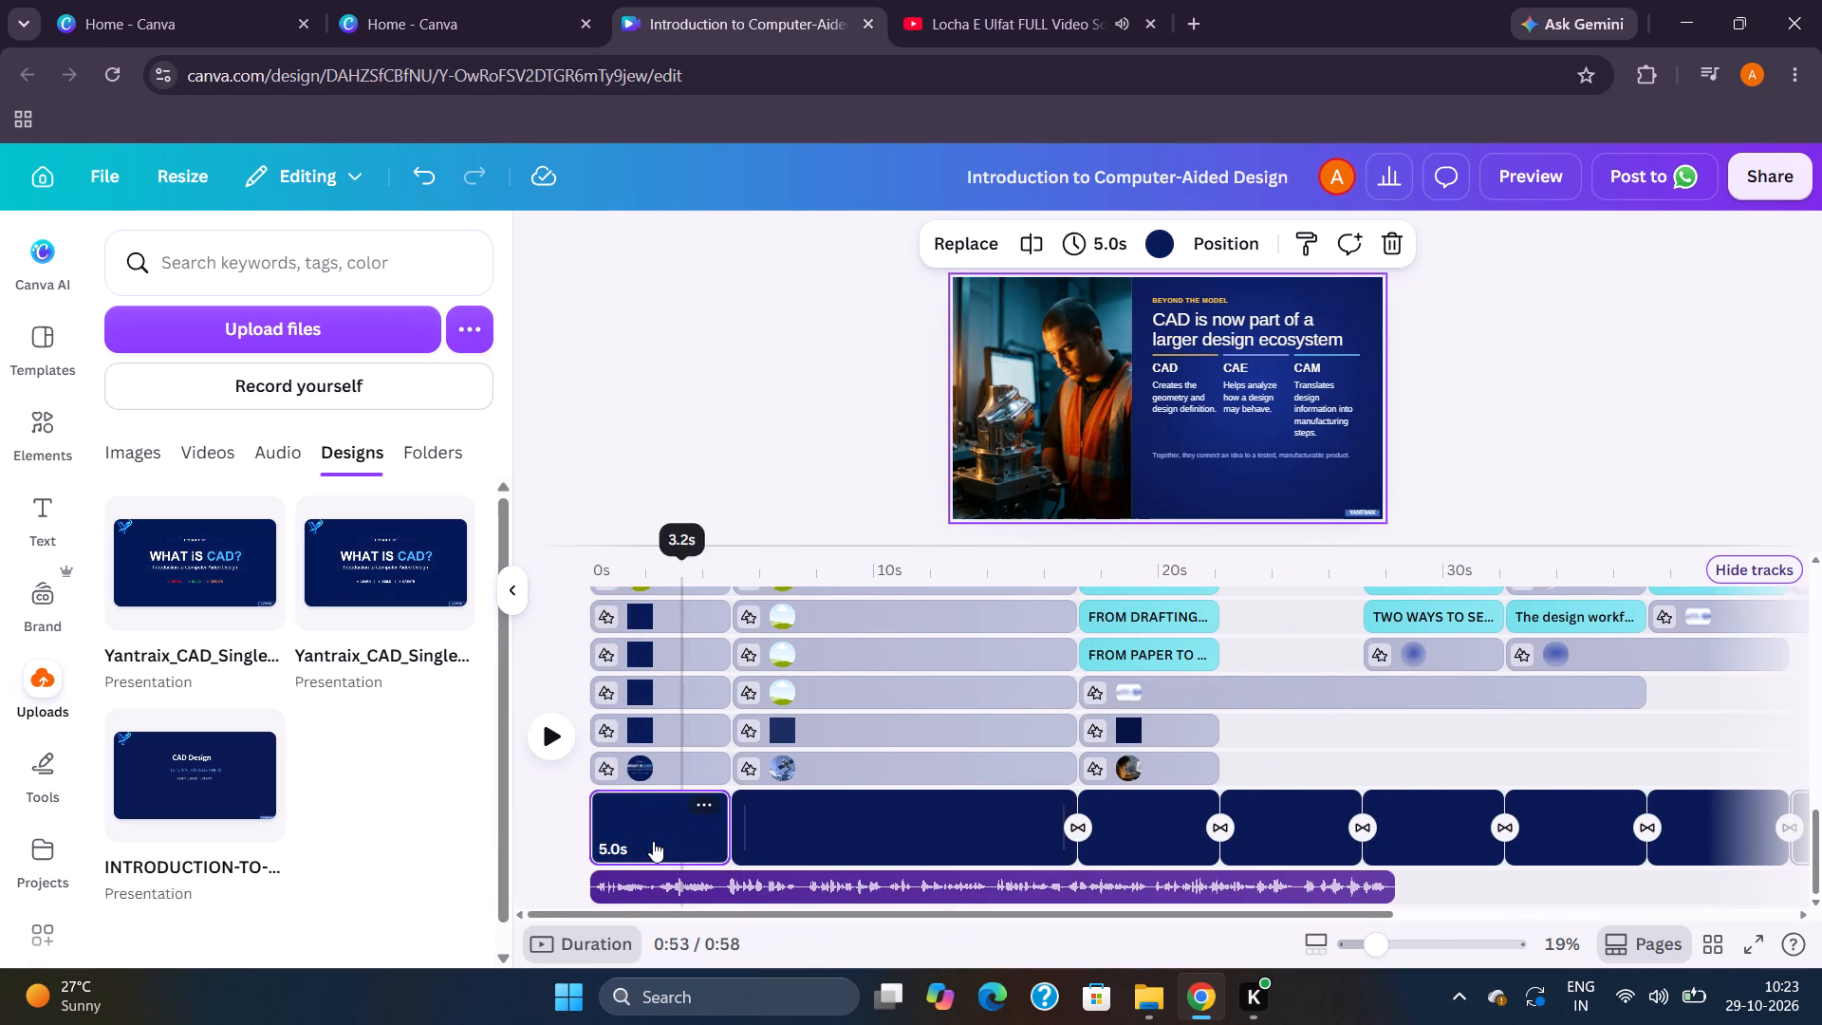
Extend the opening "WHAT iS CAD?" page to 28.2 s so it ends together with the first voice-over clip.
{"action": "left_click", "coordinate": [651, 839]}
{"action": "left_click", "coordinate": [824, 835]}
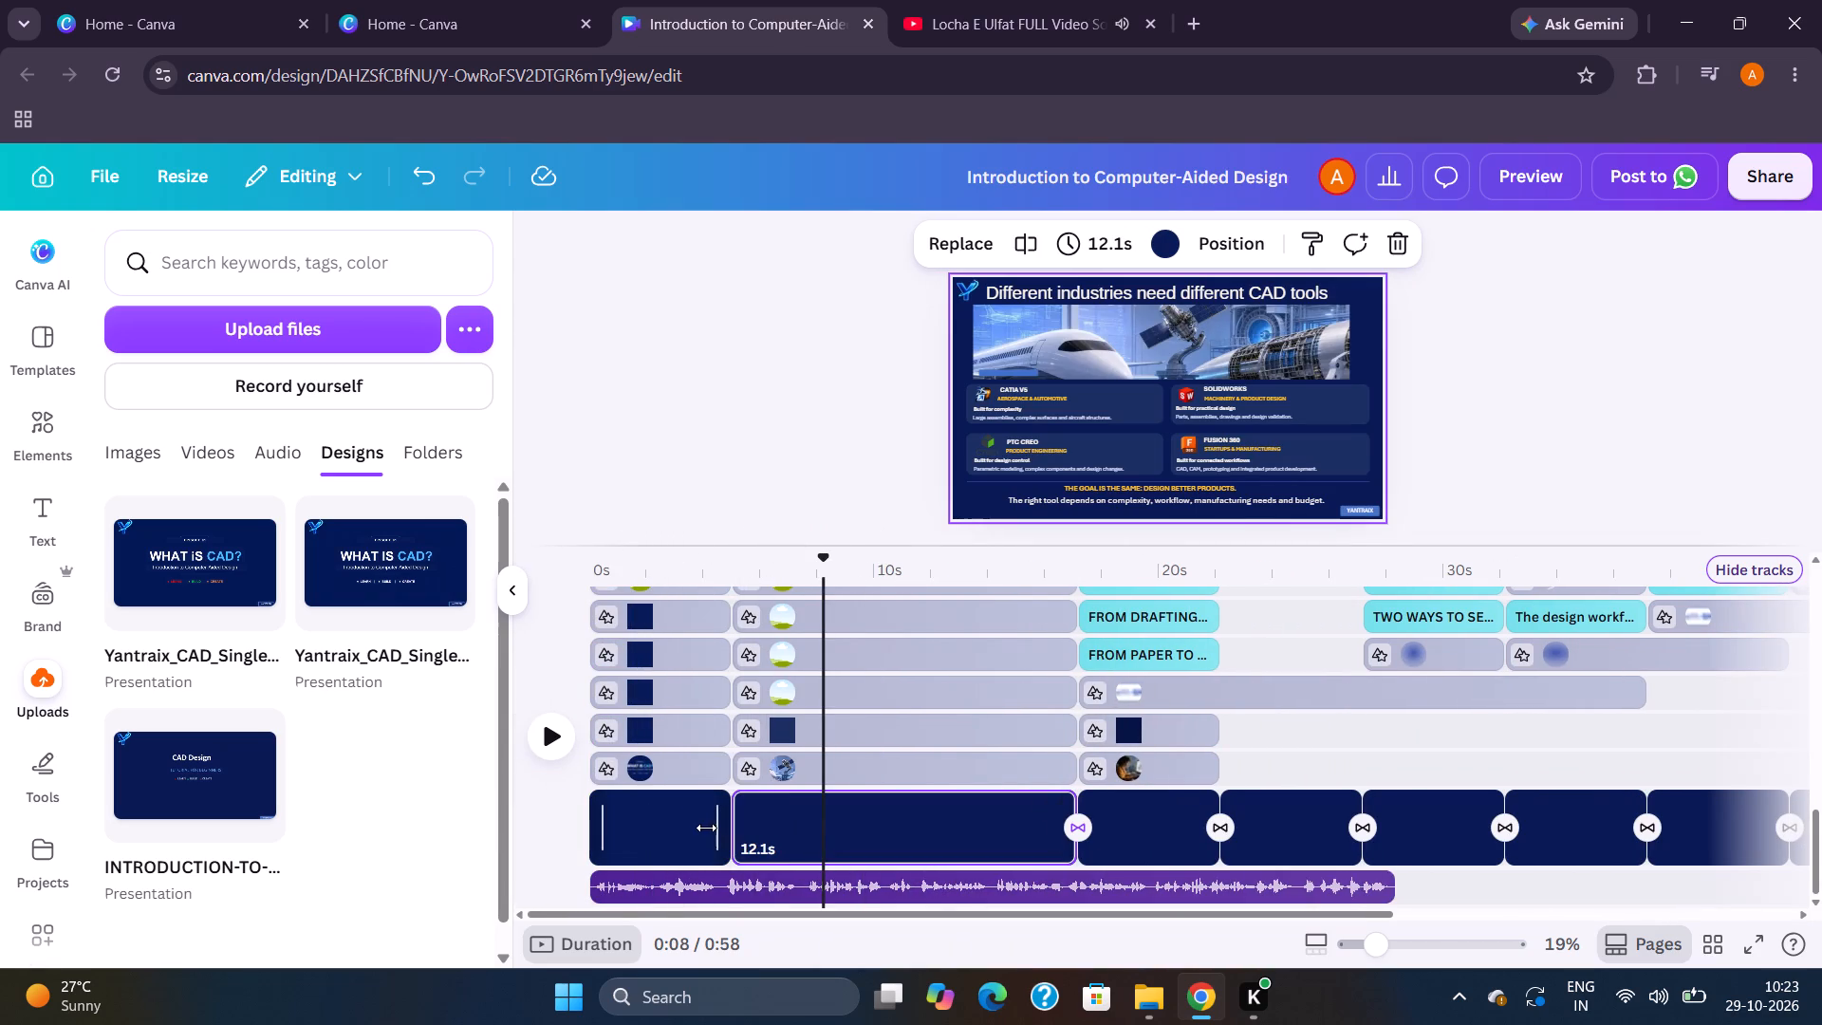
{"action": "left_click_drag", "start_coordinate": [706, 828], "coordinate": [1376, 856]}
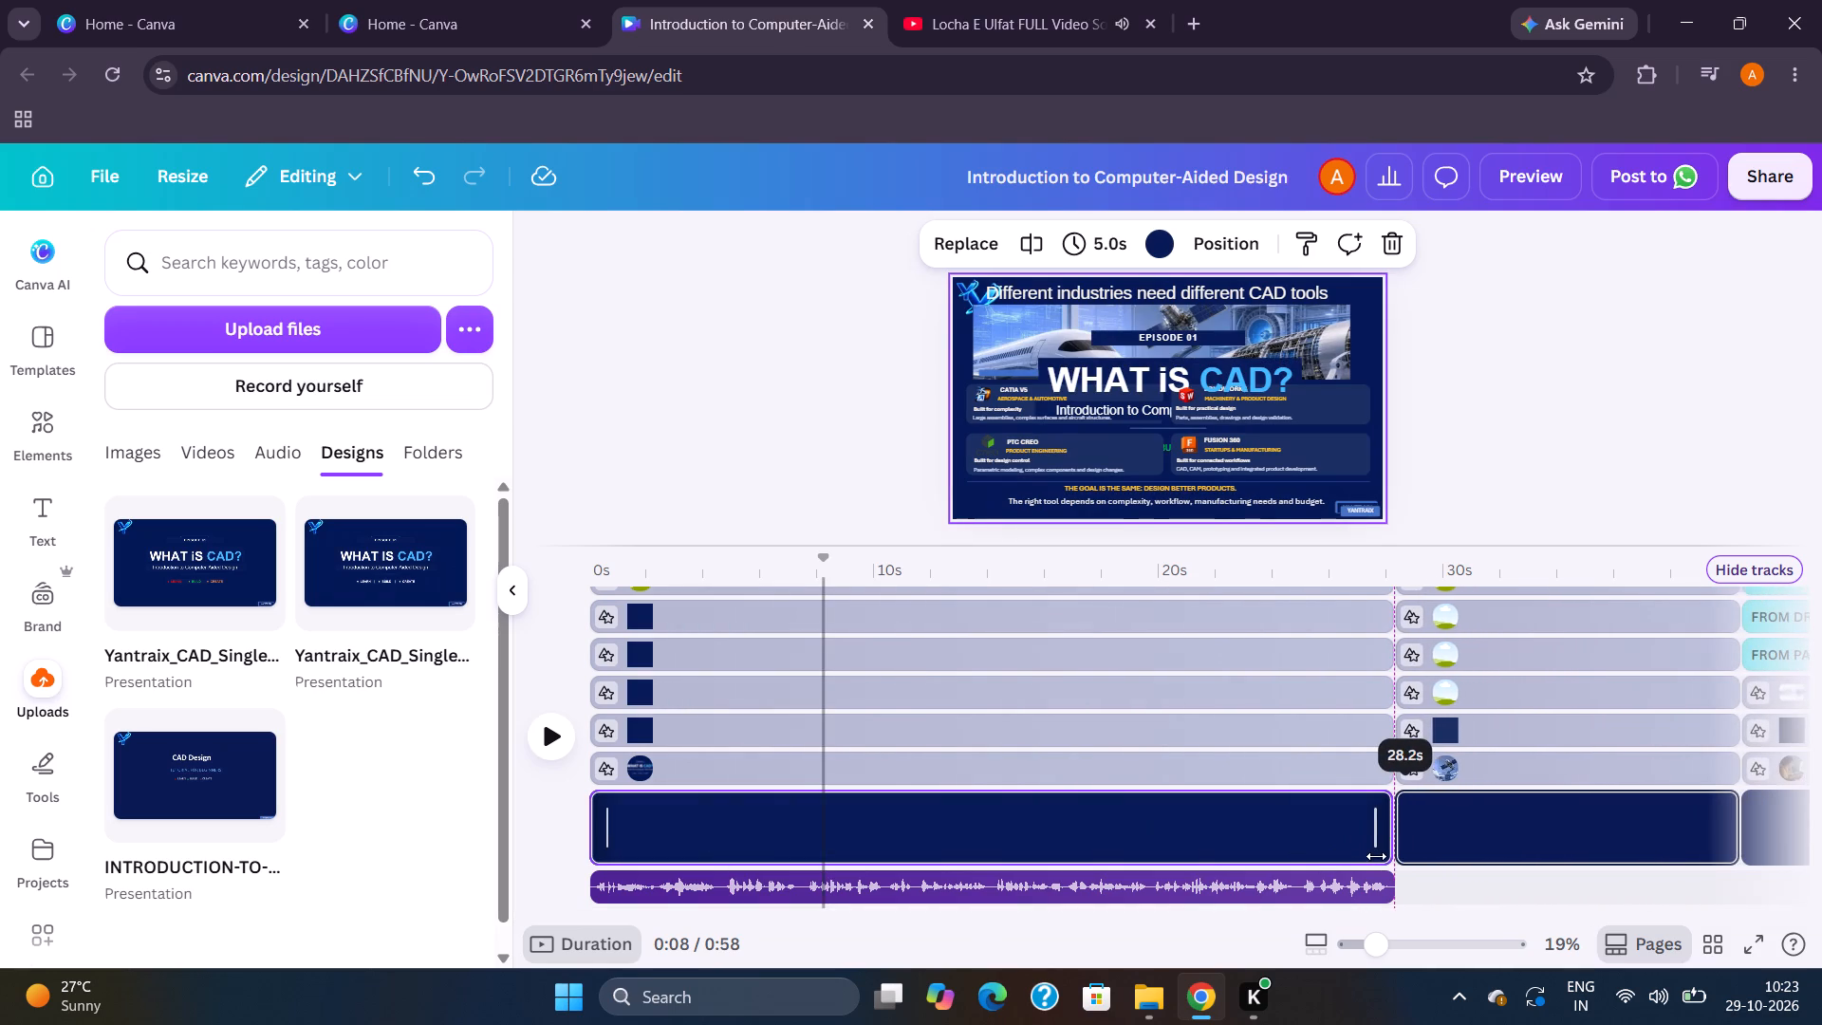
{"action": "left_click_drag", "start_coordinate": [1376, 856], "coordinate": [1372, 855]}
Add the uploaded 2.mp3 to the audio track, starting at 28.2 s directly after the first voice-over clip.
{"action": "scroll", "coordinate": [1292, 872], "scroll_direction": "left", "scroll_amount": 1}
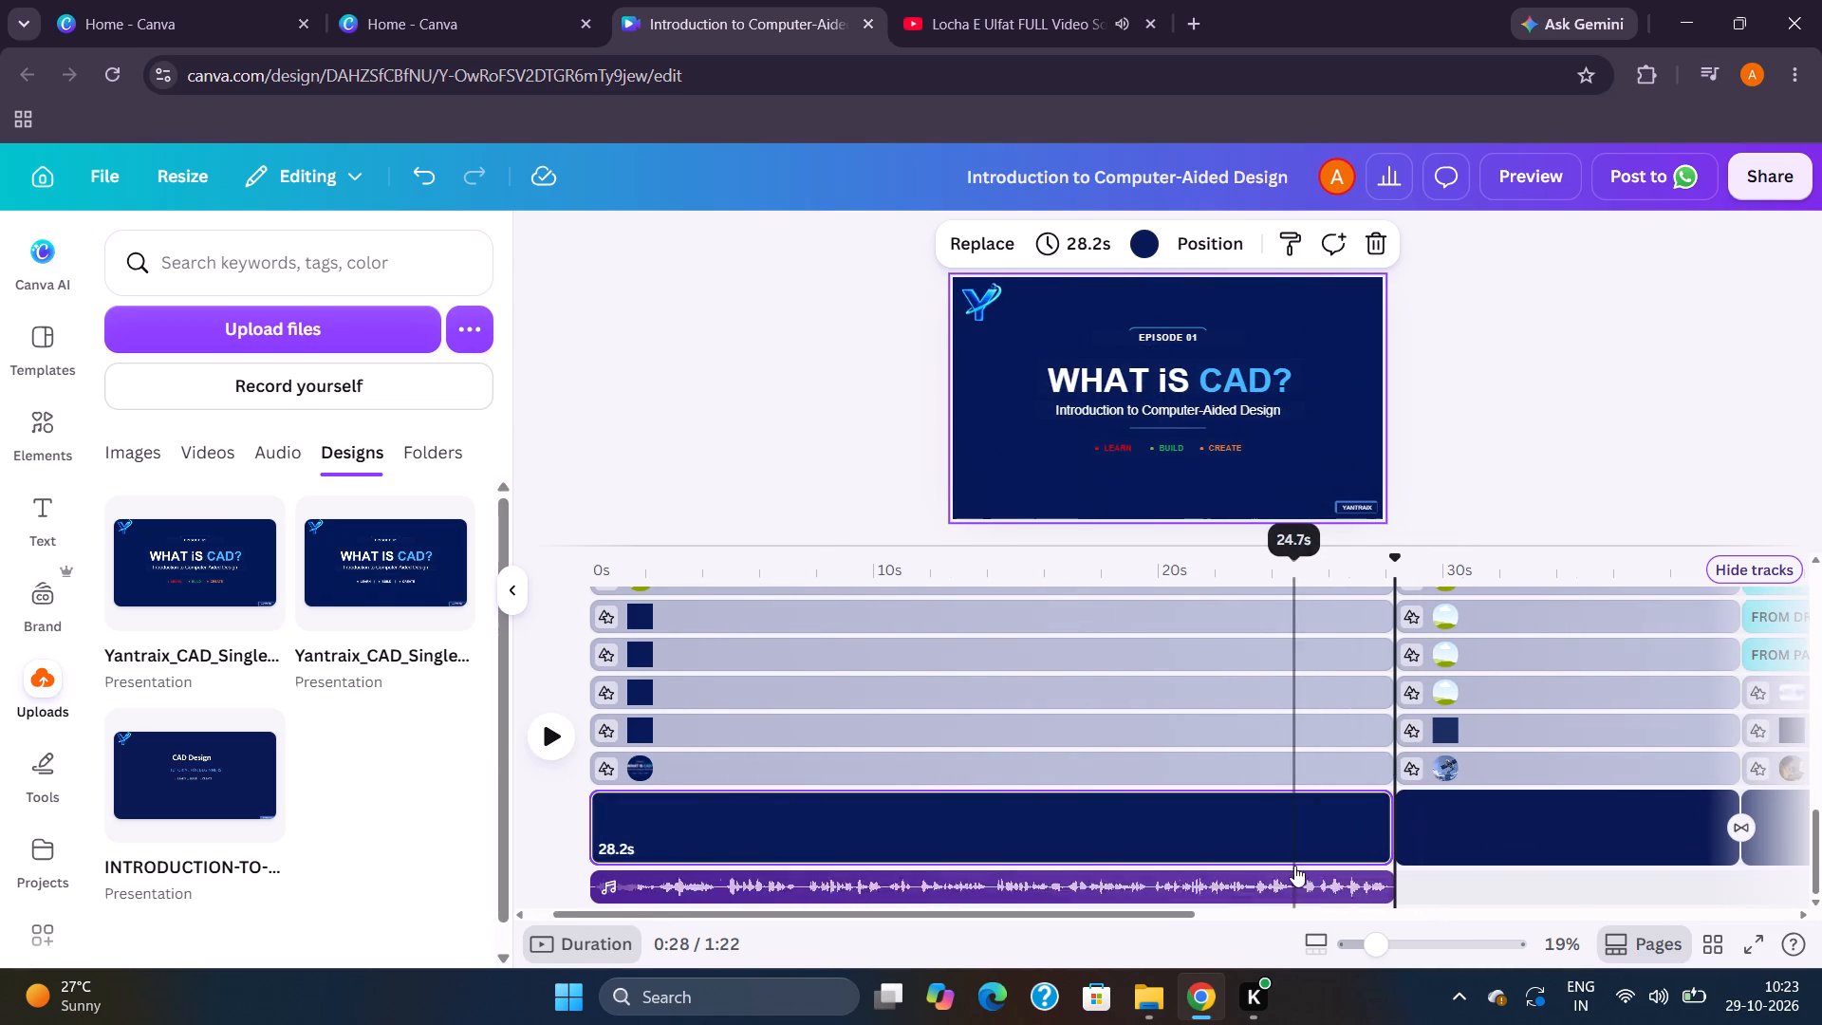
{"action": "scroll", "coordinate": [1294, 866], "scroll_direction": "left", "scroll_amount": 2}
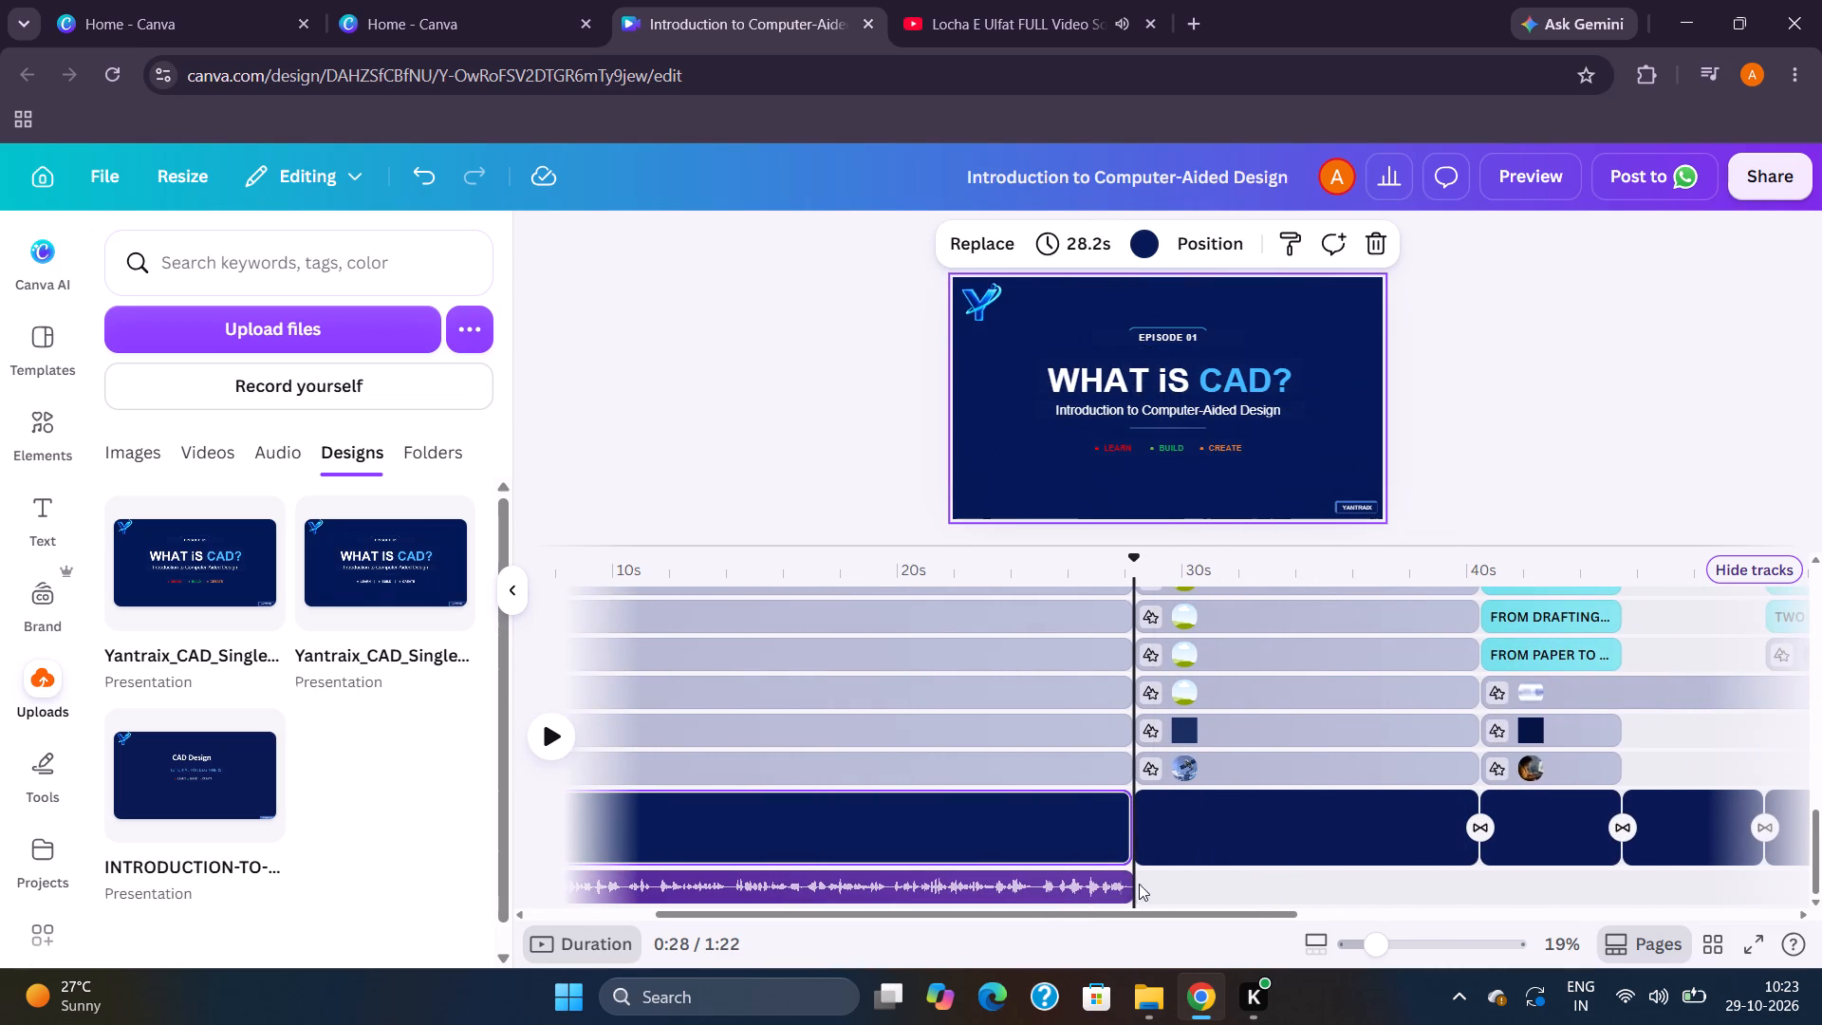
{"action": "scroll", "coordinate": [1176, 885], "scroll_direction": "left", "scroll_amount": 1}
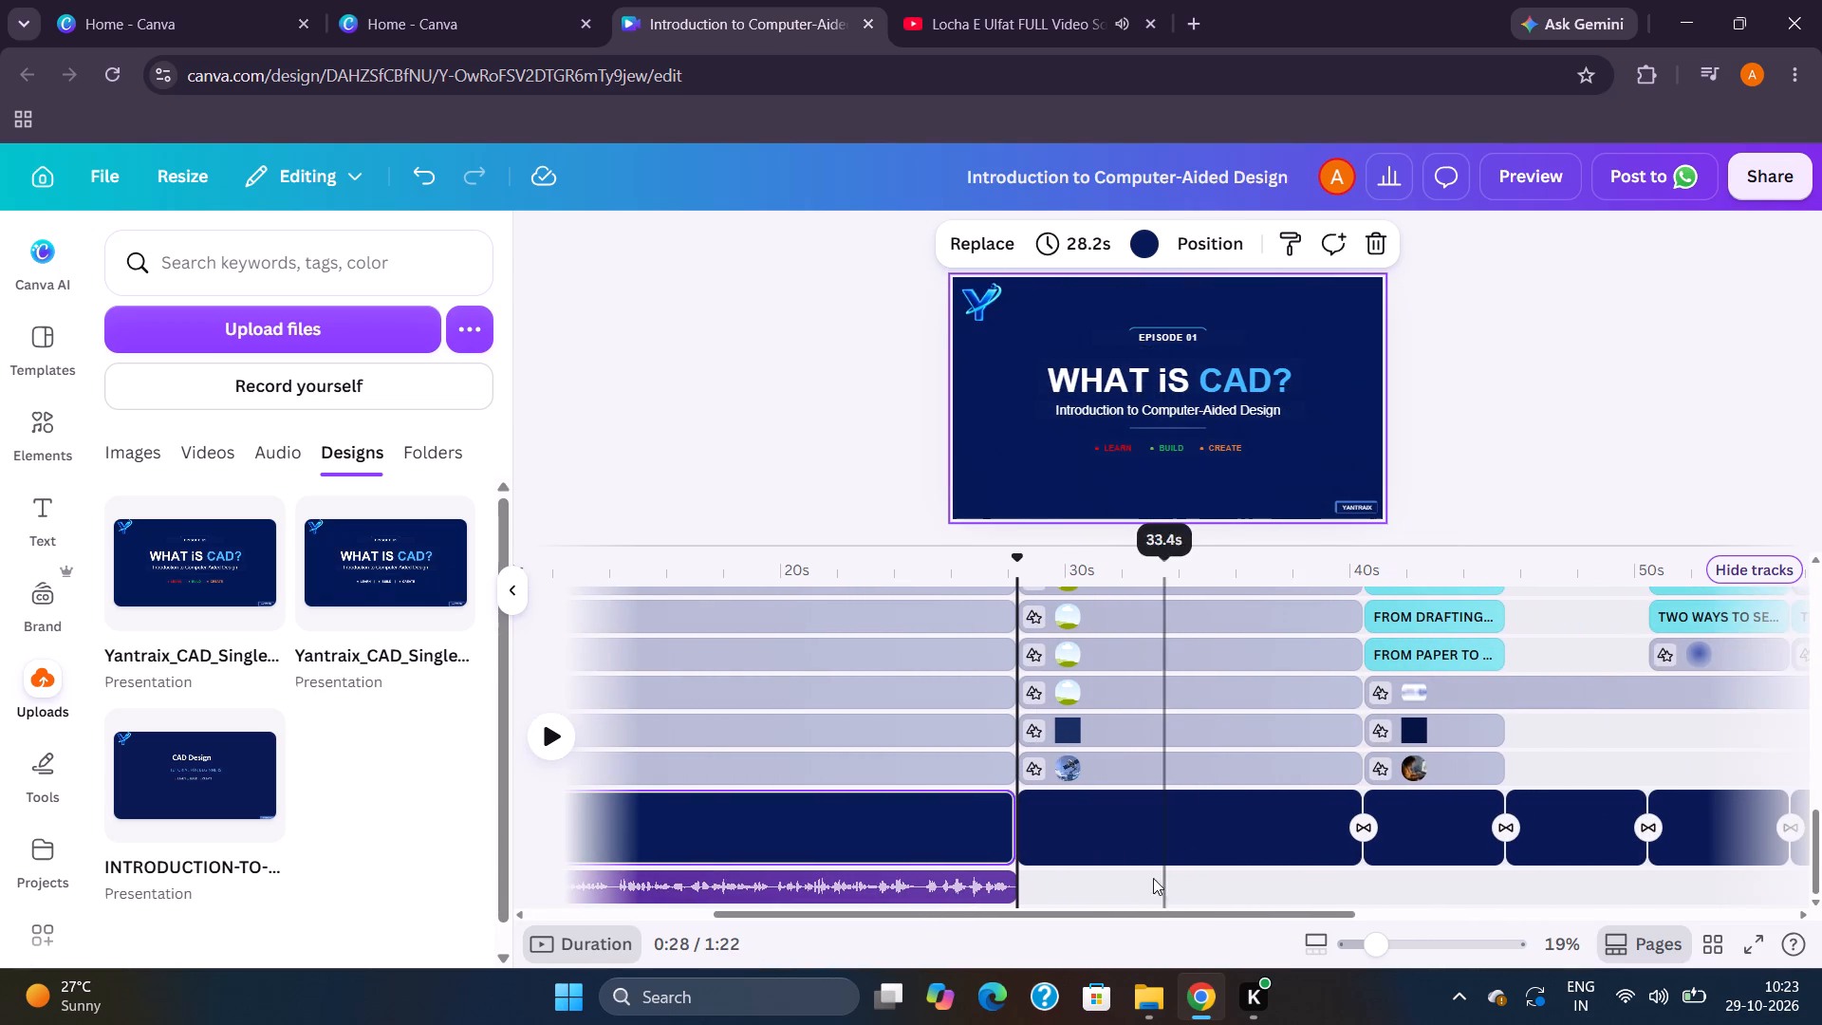
{"action": "scroll", "coordinate": [1153, 878], "scroll_direction": "left", "scroll_amount": 1}
{"action": "left_click", "coordinate": [276, 458]}
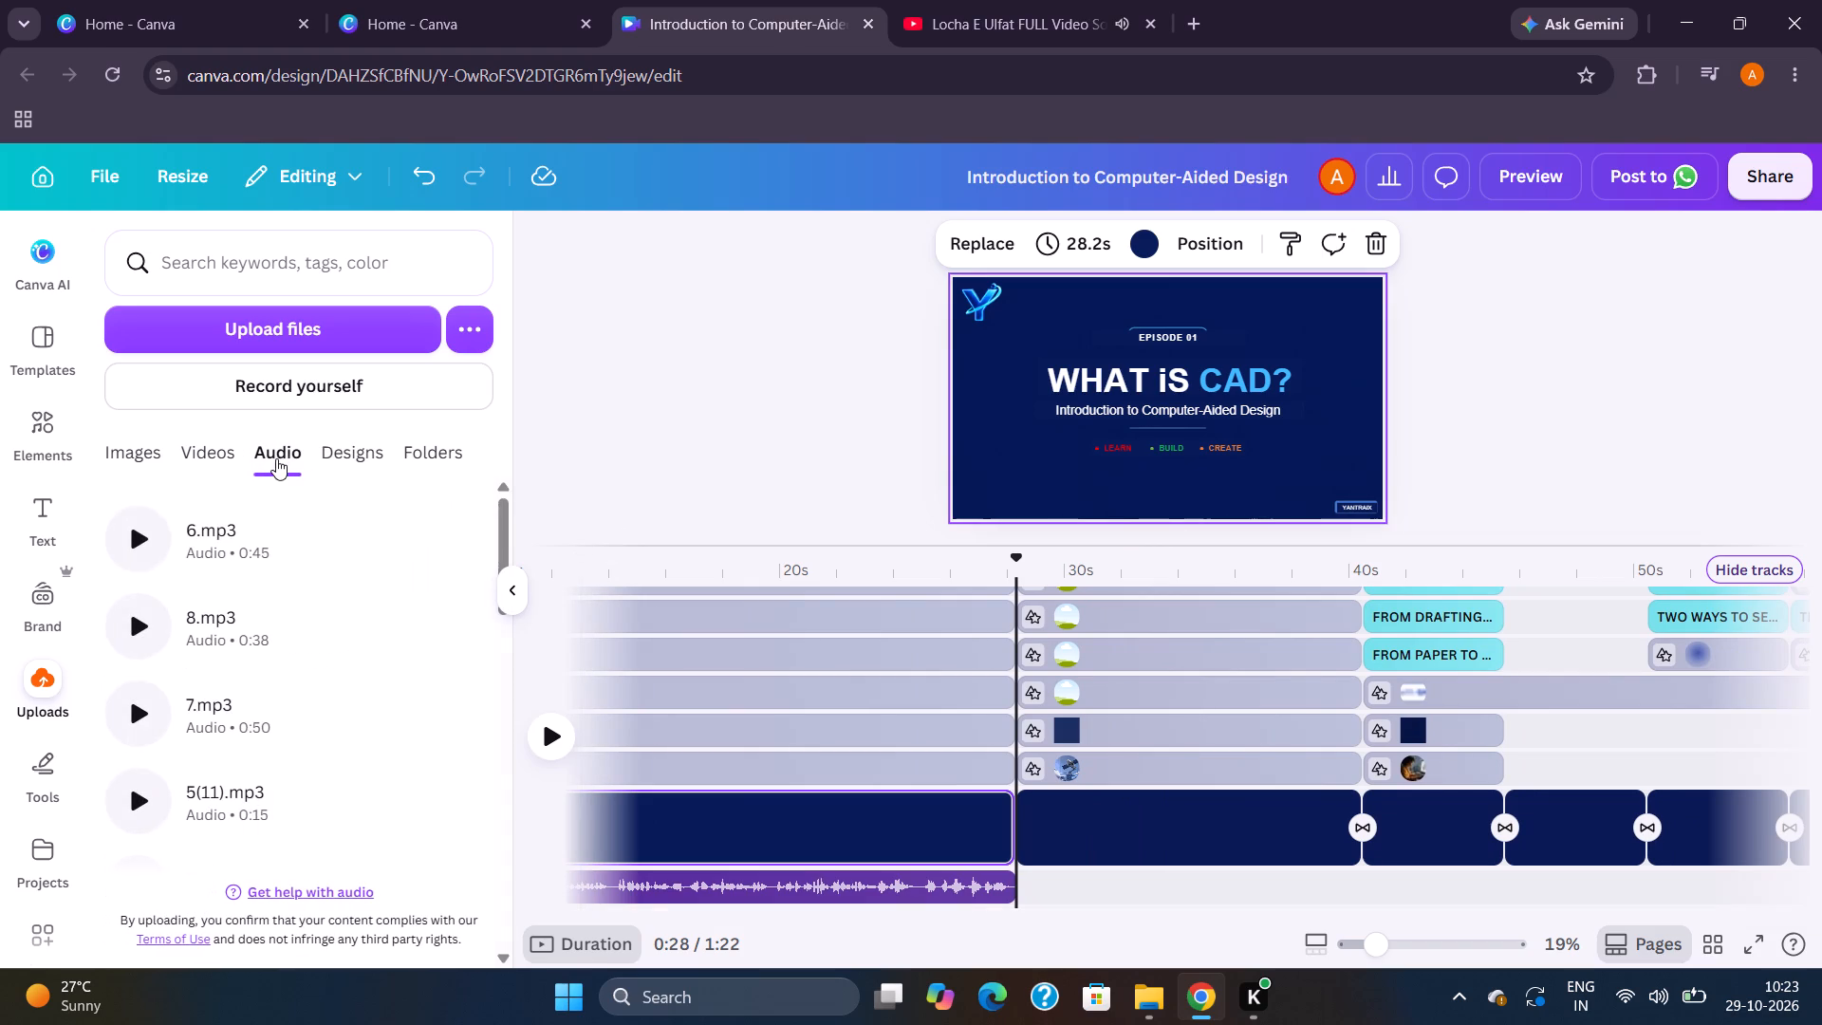
{"action": "scroll", "coordinate": [280, 554], "scroll_direction": "down", "scroll_amount": 12}
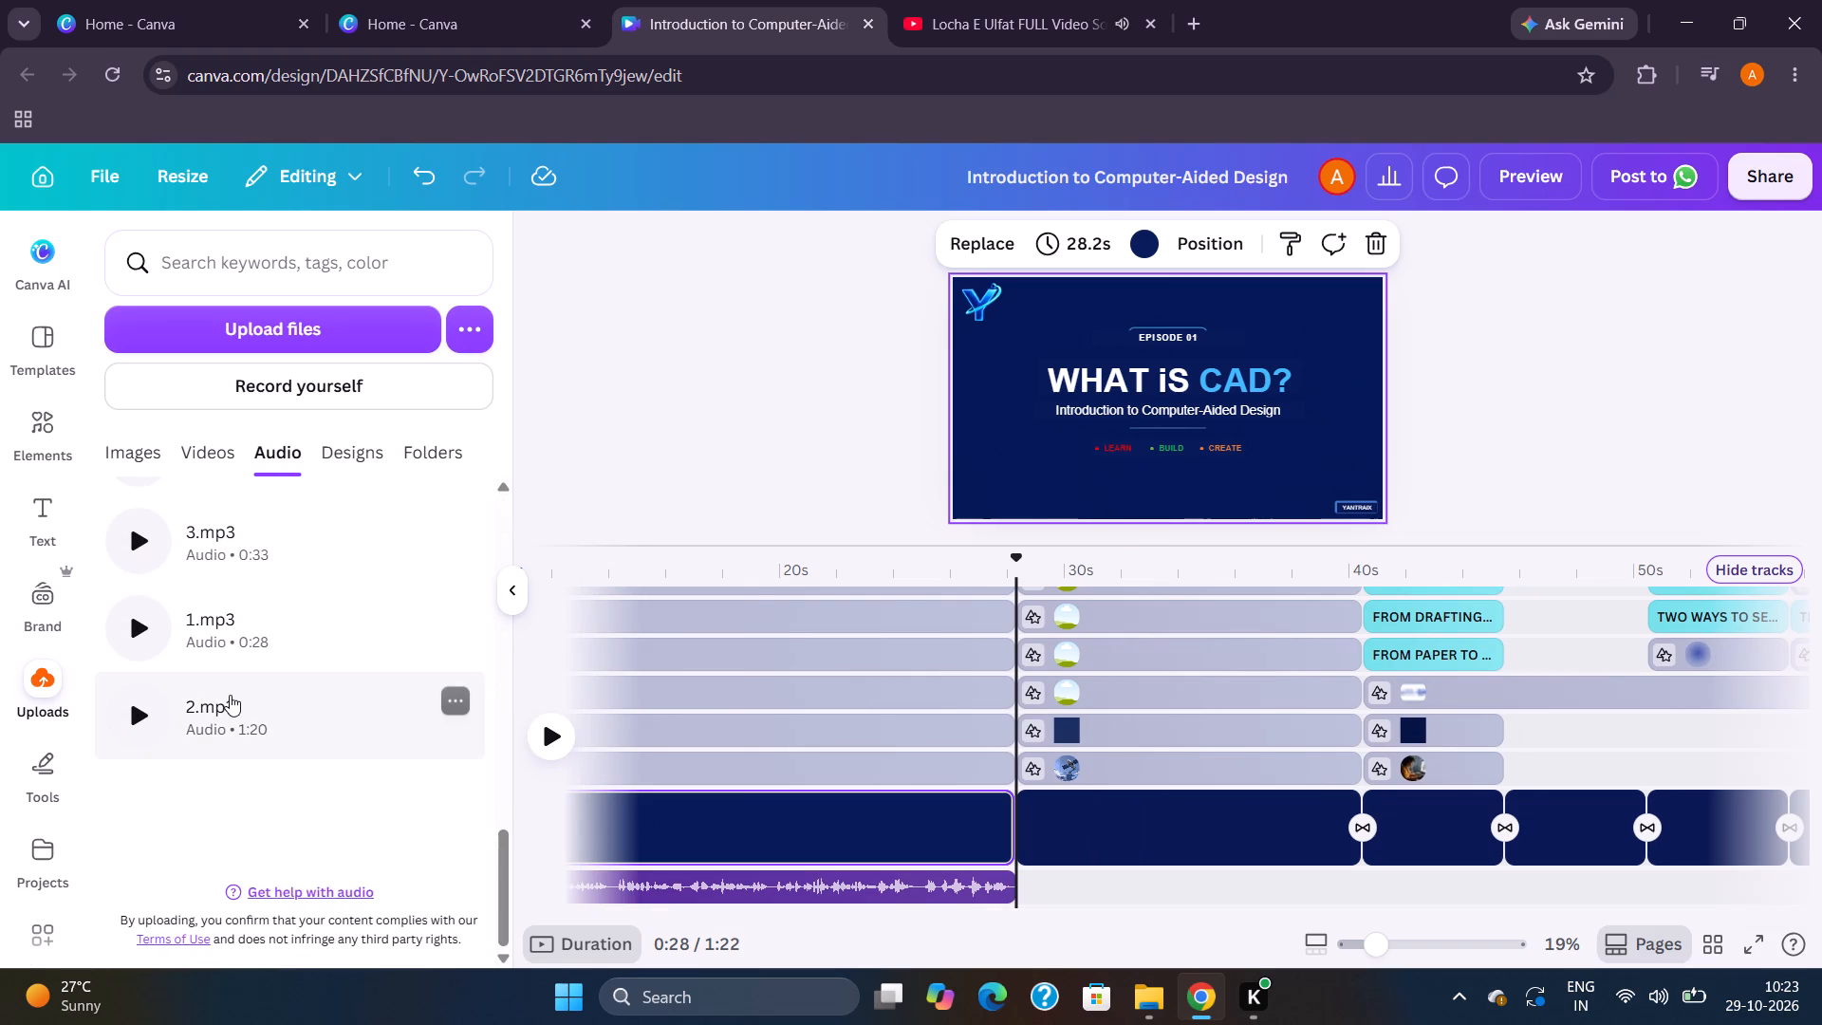
{"action": "left_click_drag", "start_coordinate": [242, 705], "coordinate": [1155, 875]}
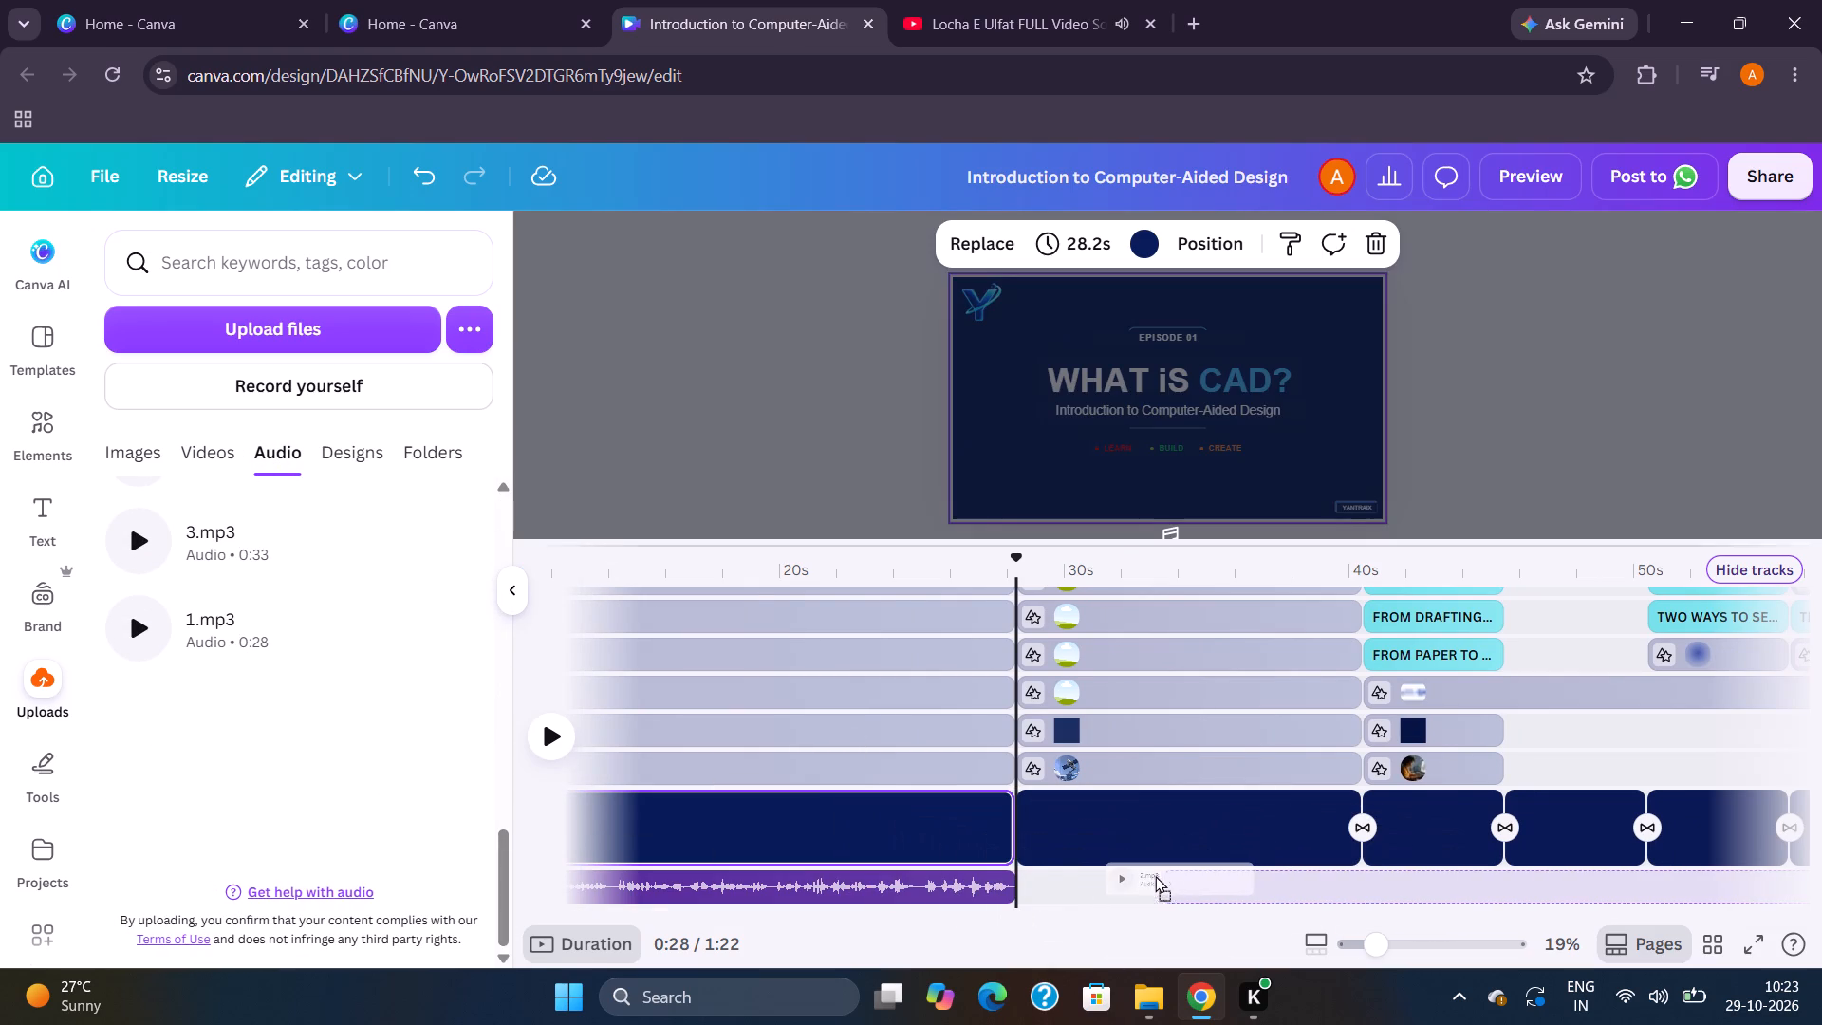
{"action": "left_click_drag", "start_coordinate": [1155, 875], "coordinate": [1078, 889]}
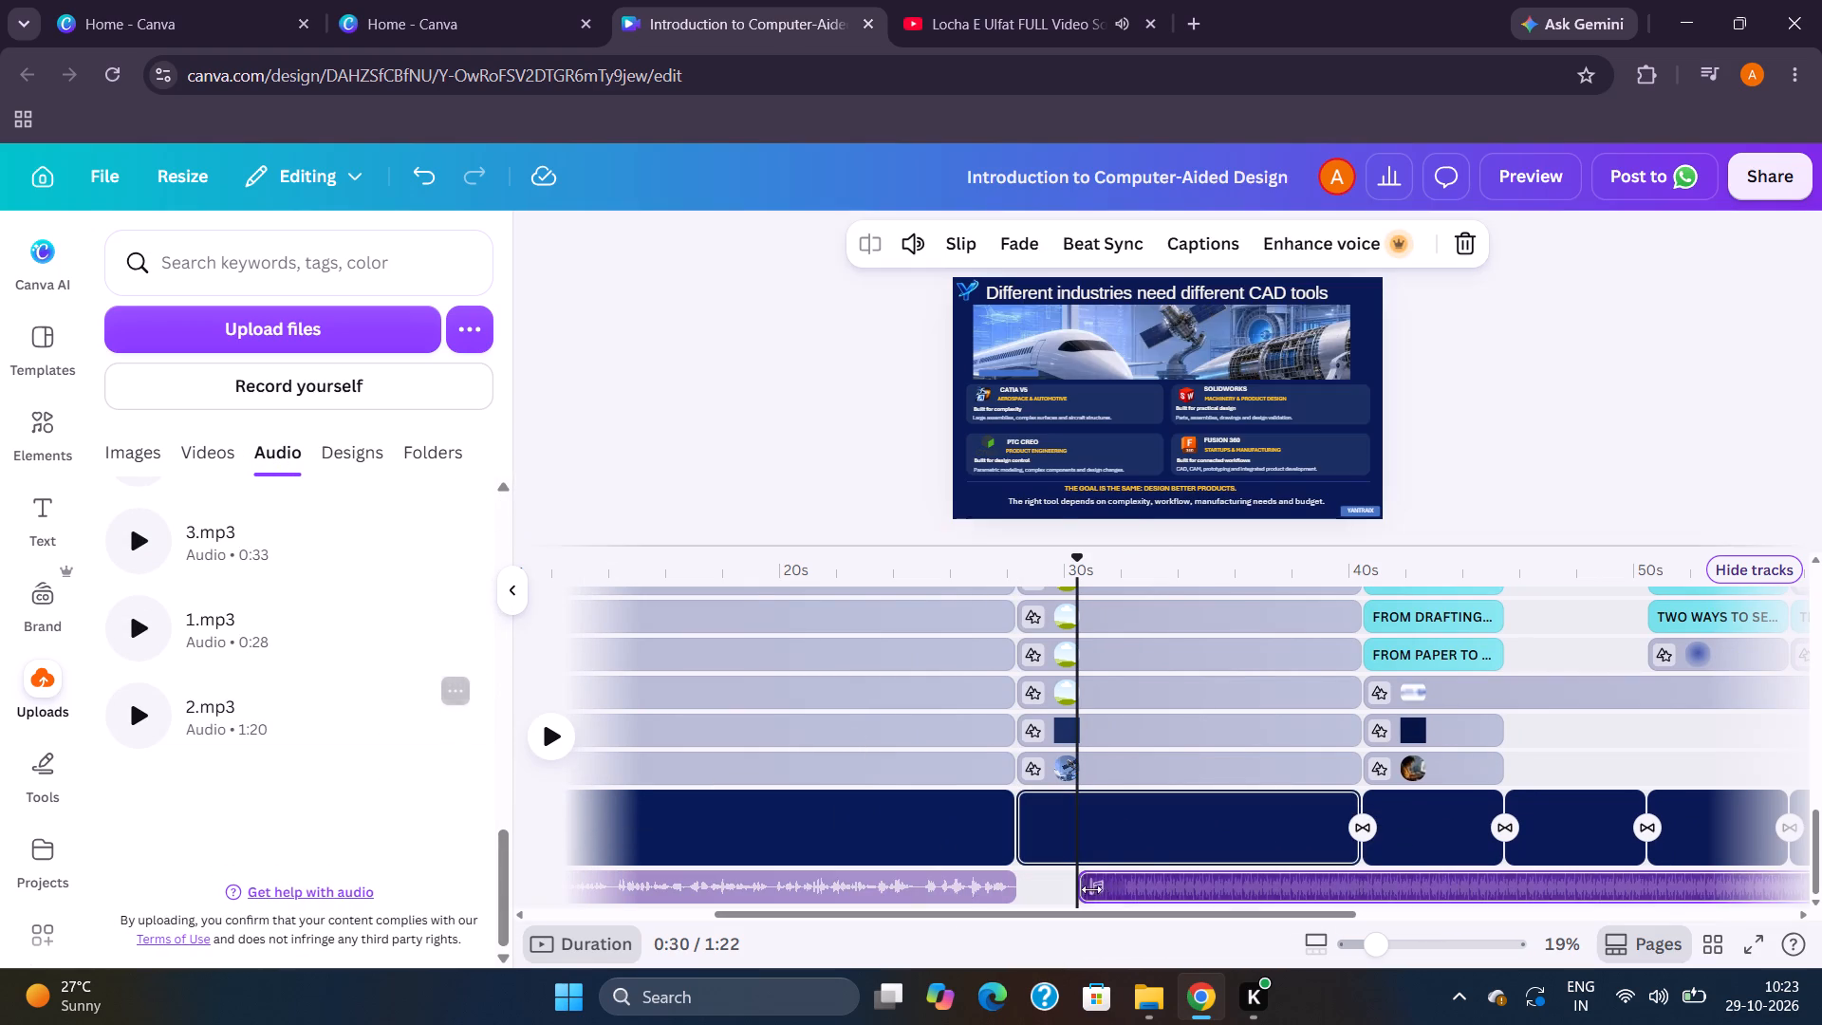
{"action": "left_click_drag", "start_coordinate": [1311, 880], "coordinate": [1247, 883]}
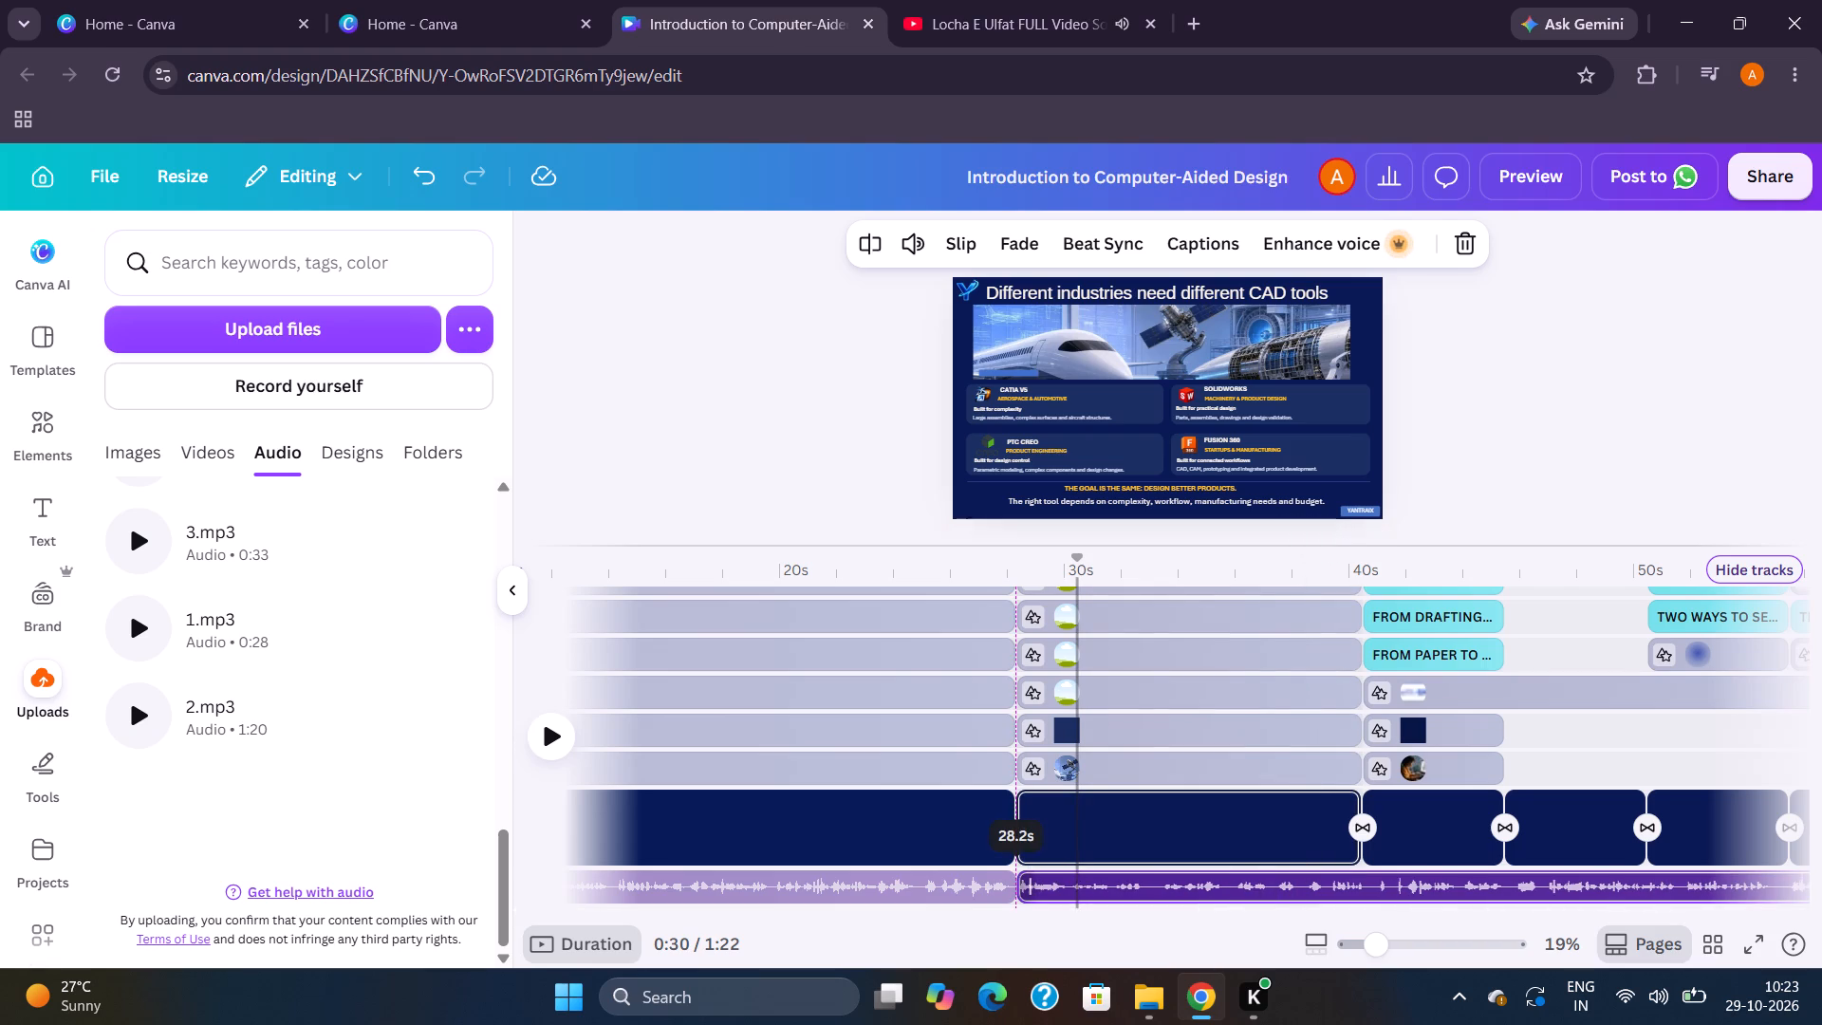
{"action": "left_click_drag", "start_coordinate": [1247, 883], "coordinate": [1254, 883]}
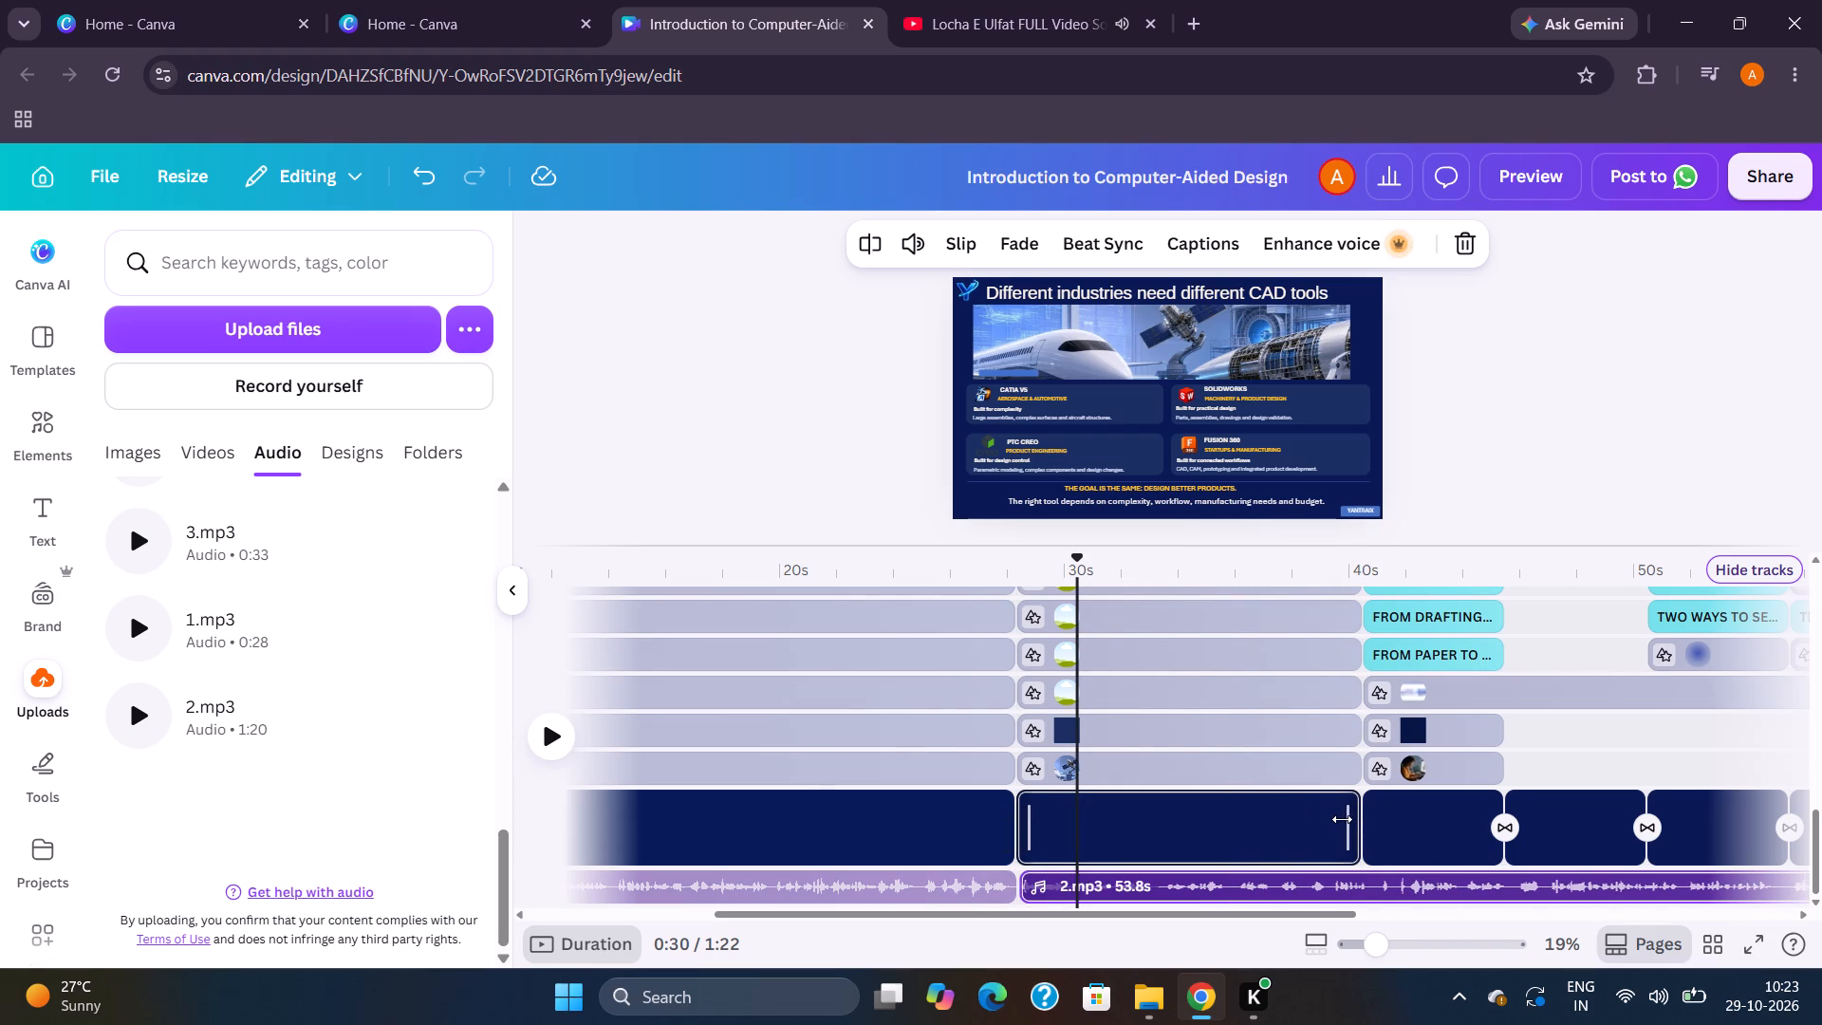
Extend the "Different industries need different CAD tools" page to 1:19 so it ends together with the 2.mp3 clip.
{"action": "left_click_drag", "start_coordinate": [1342, 819], "coordinate": [1816, 811]}
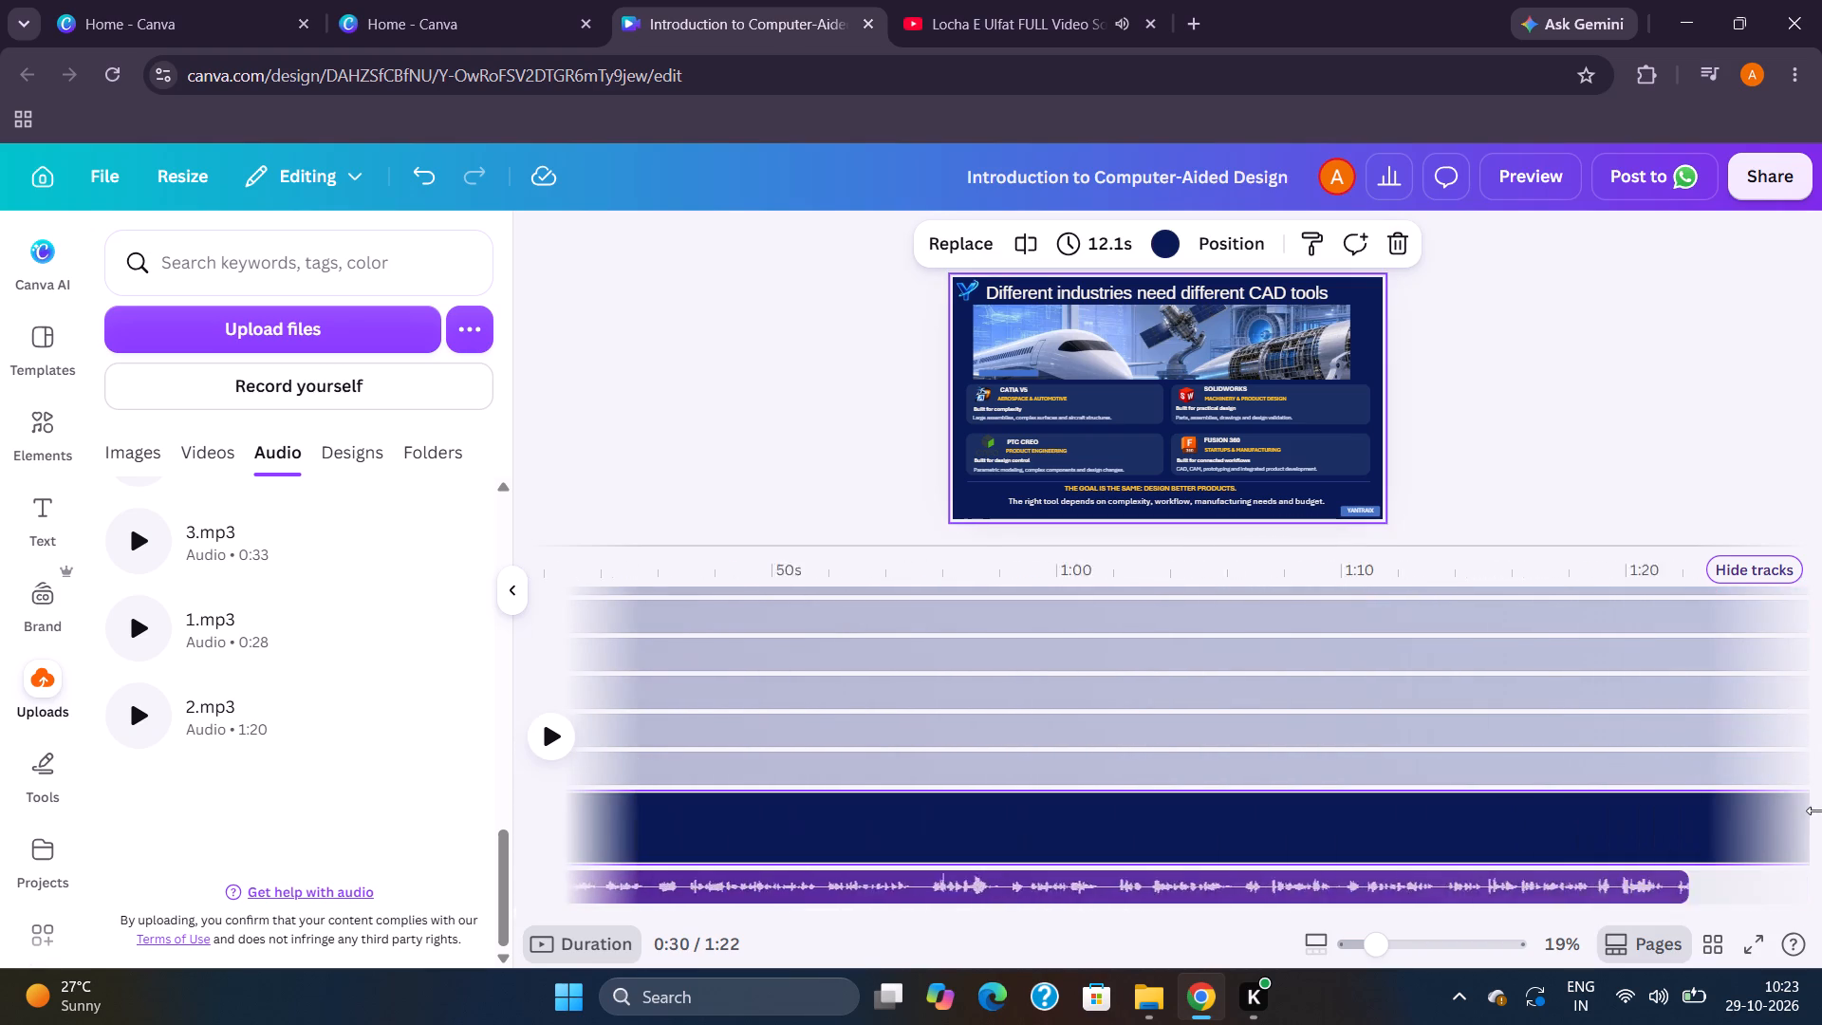
{"action": "left_click_drag", "start_coordinate": [1816, 811], "coordinate": [1146, 826]}
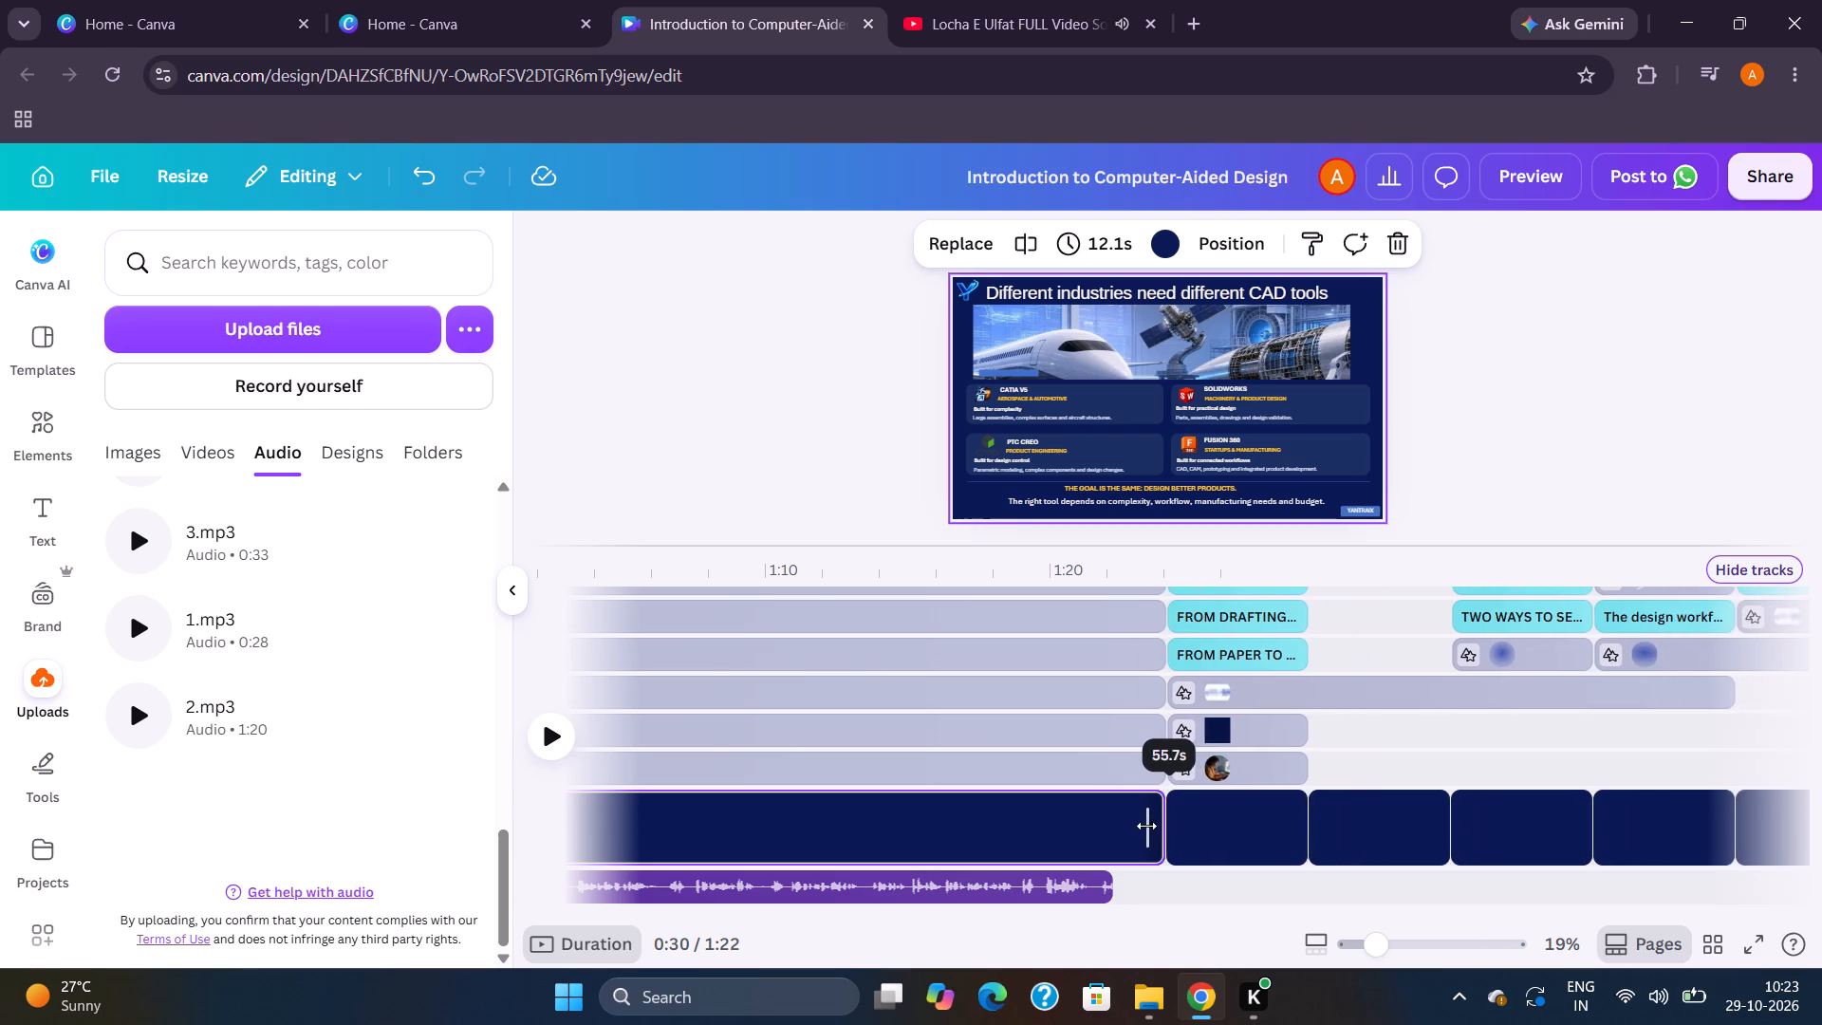
{"action": "left_click_drag", "start_coordinate": [1146, 826], "coordinate": [1100, 833]}
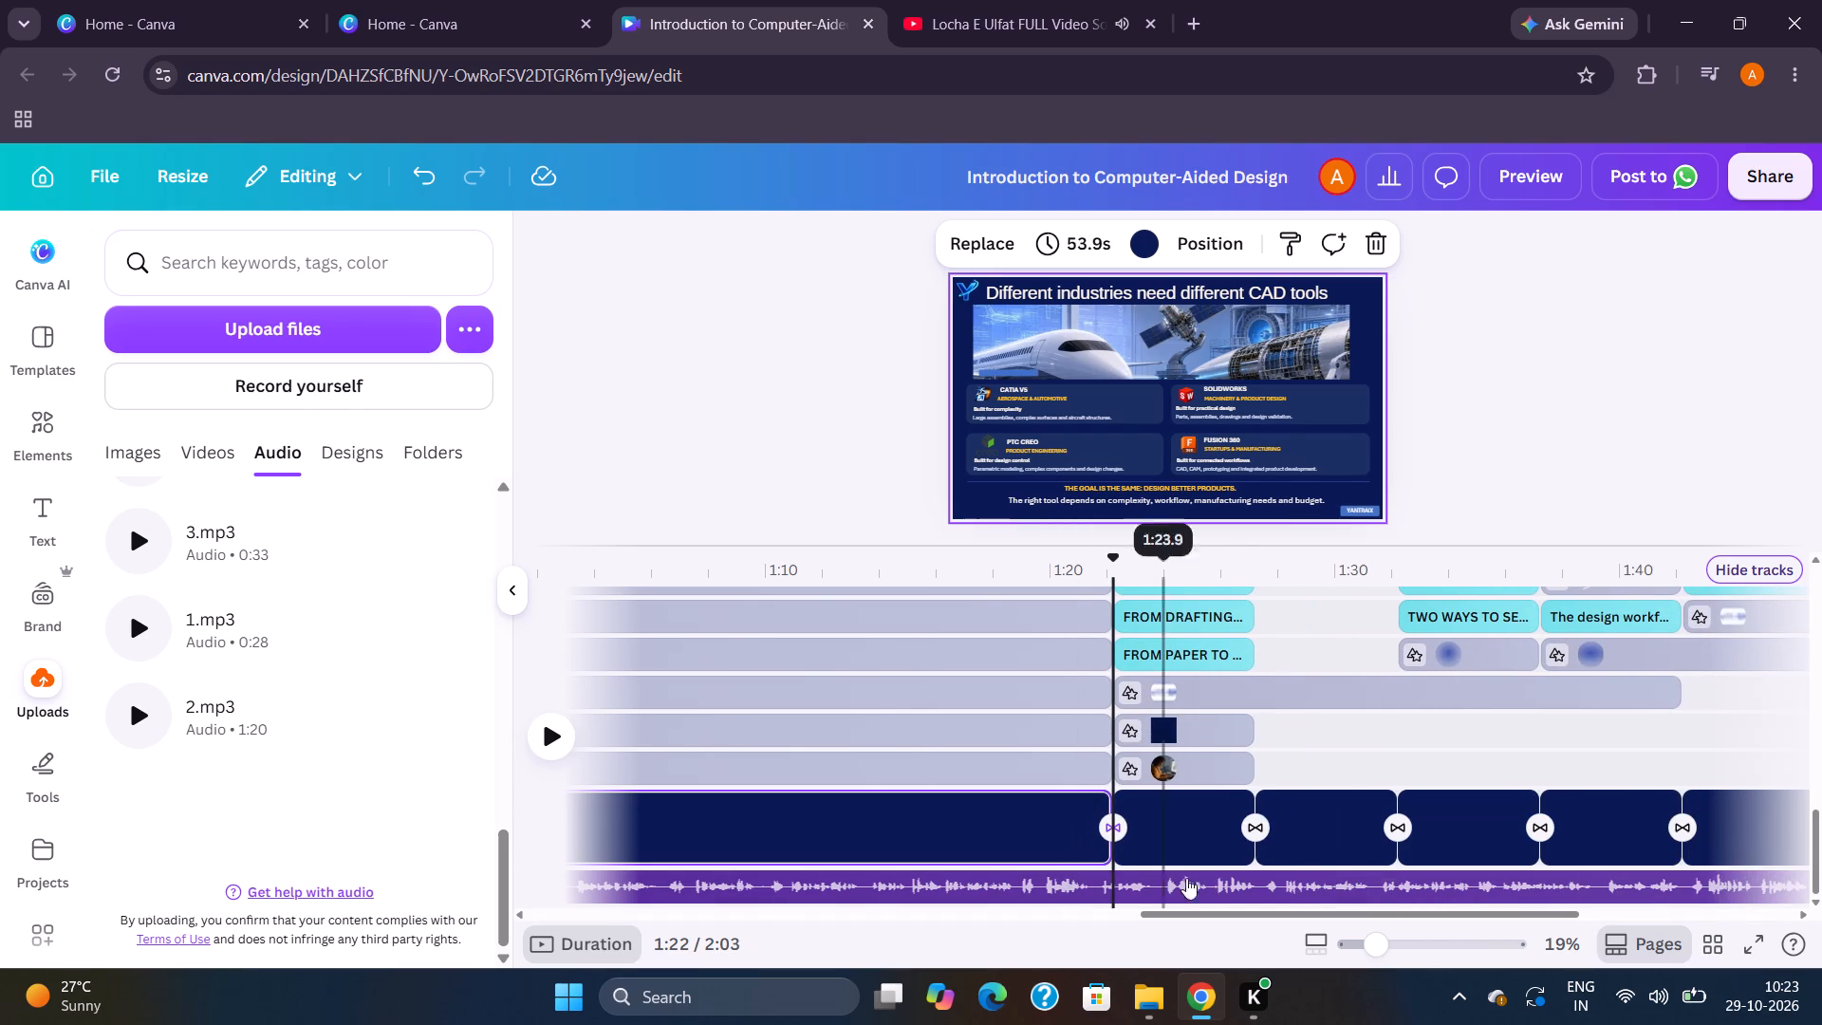
{"action": "scroll", "coordinate": [1288, 867], "scroll_direction": "left", "scroll_amount": 5}
{"action": "scroll", "coordinate": [1288, 867], "scroll_direction": "right", "scroll_amount": 4}
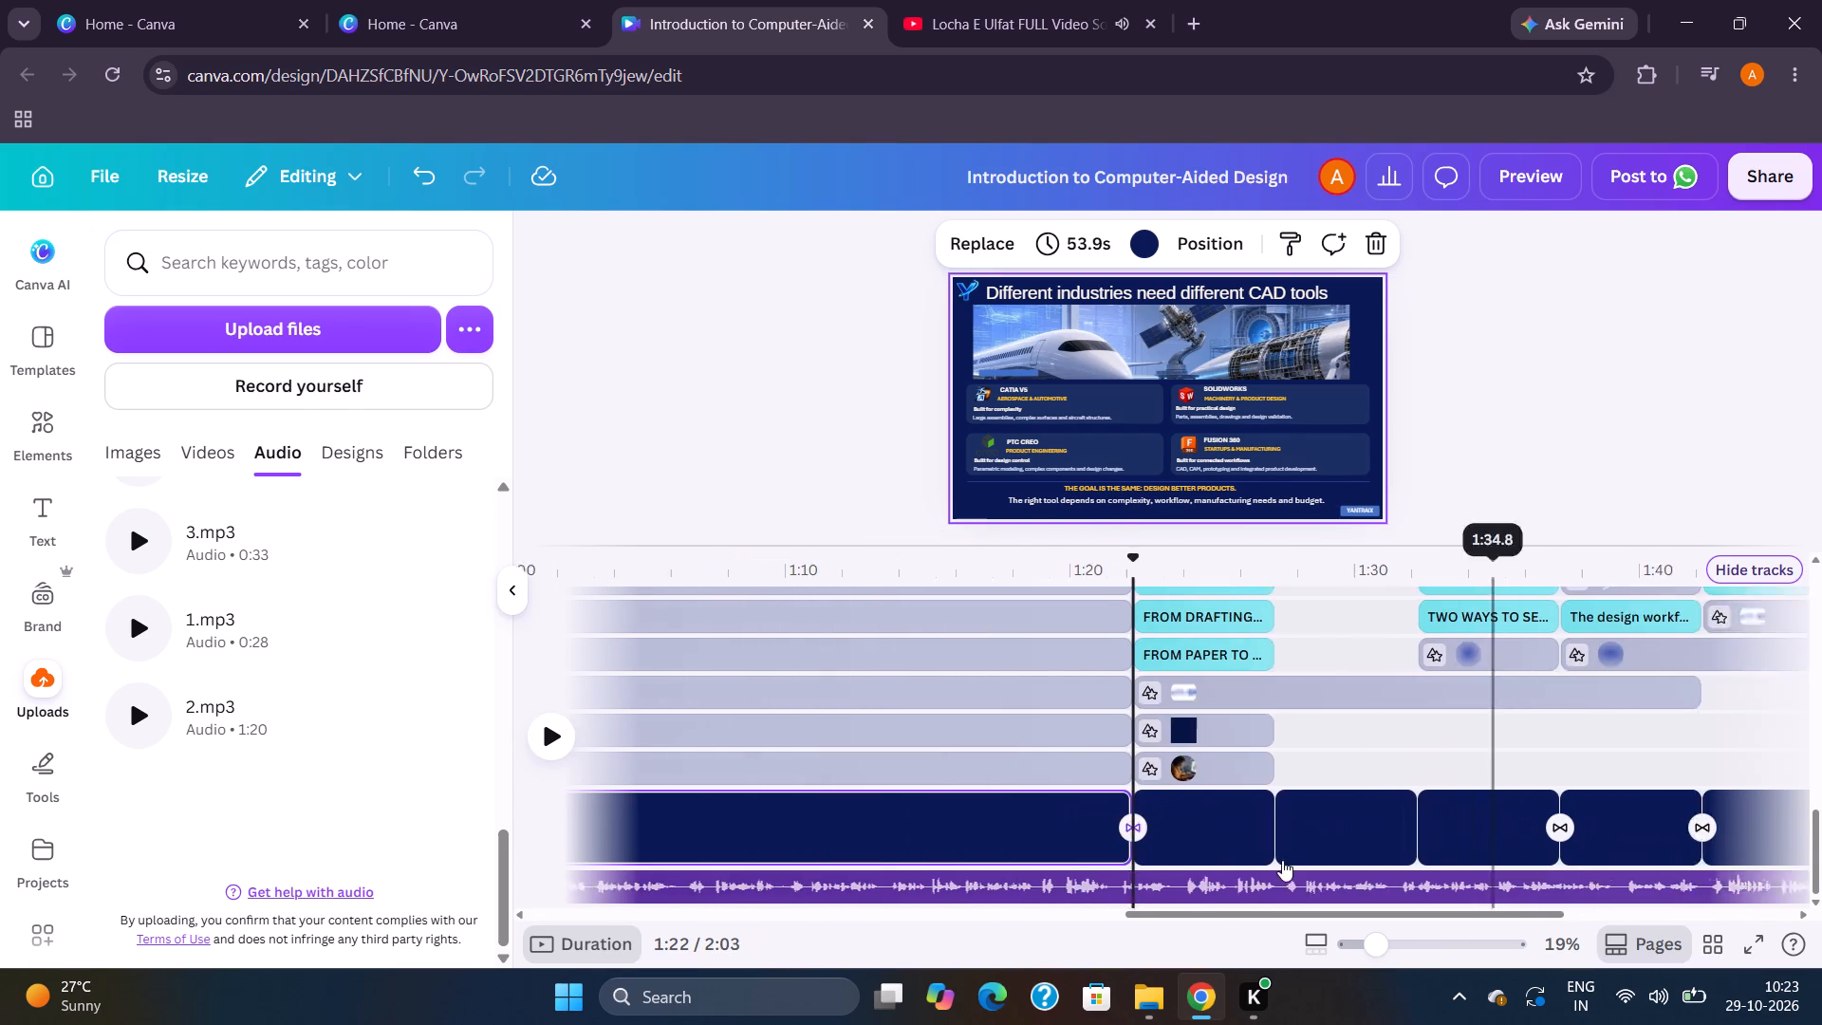
{"action": "scroll", "coordinate": [1188, 840], "scroll_direction": "right", "scroll_amount": 5}
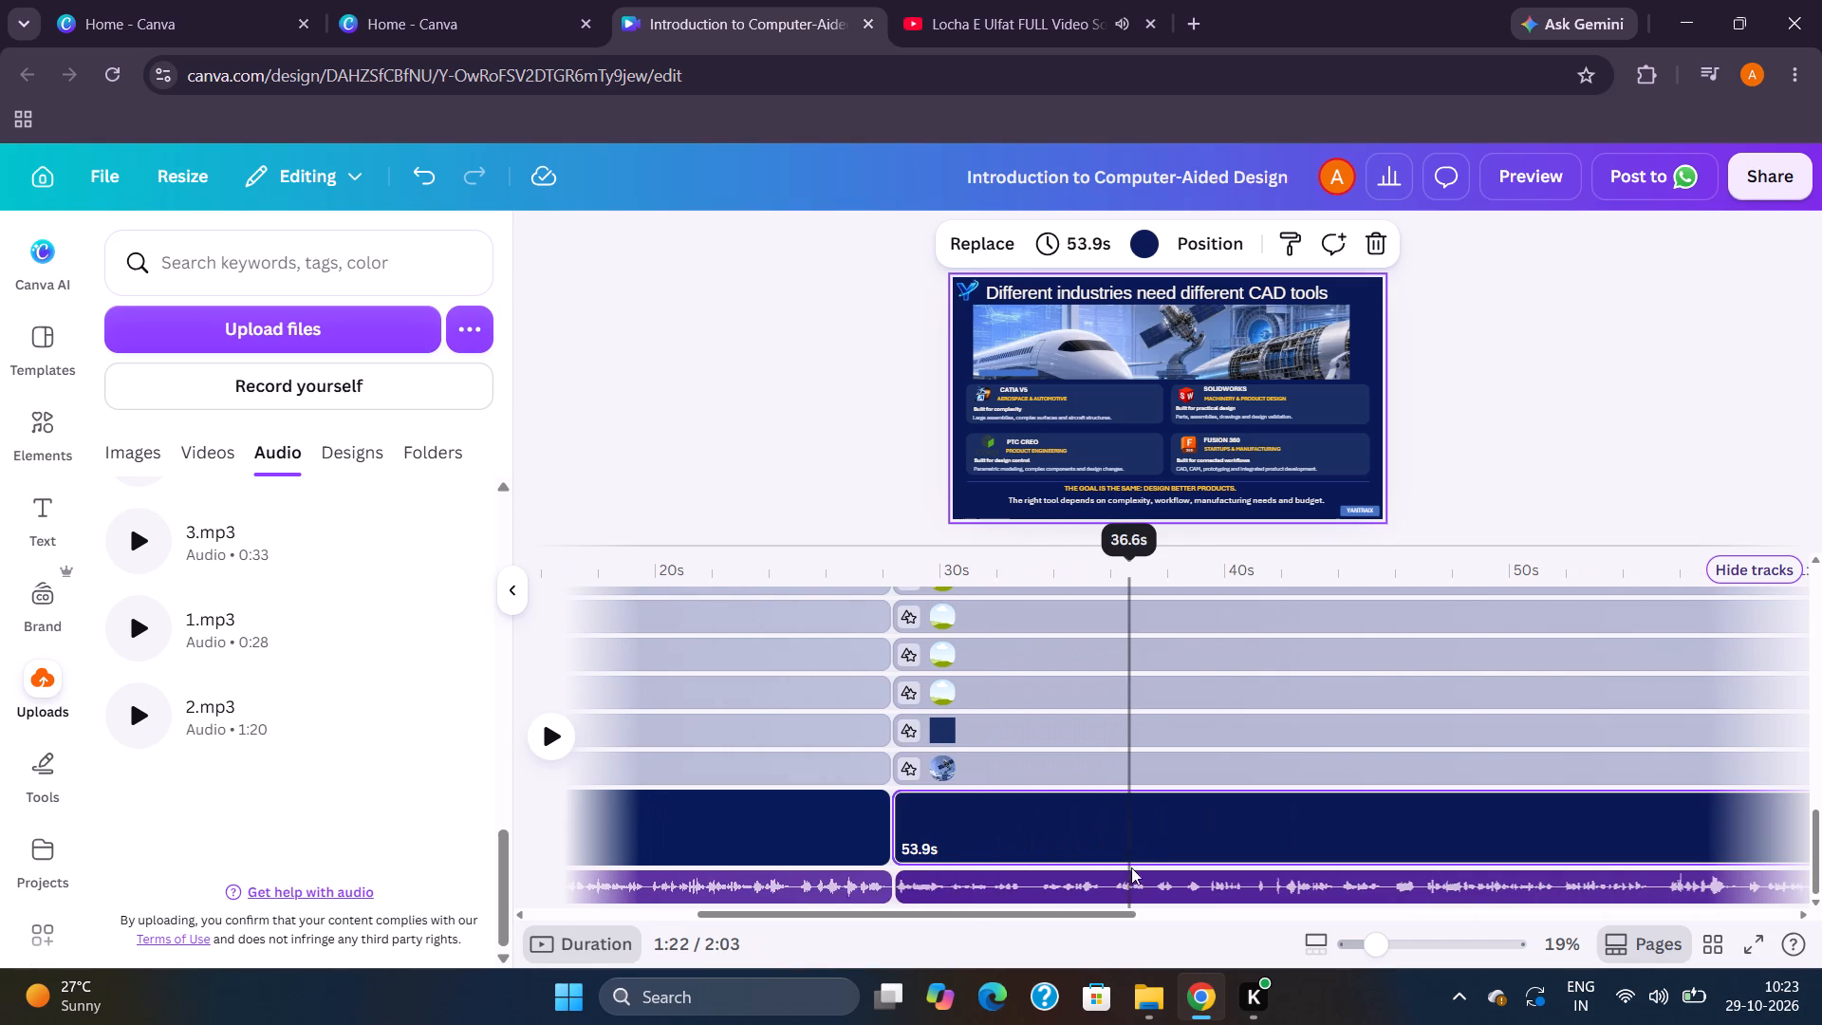
{"action": "left_click", "coordinate": [1135, 878]}
{"action": "scroll", "coordinate": [1132, 860], "scroll_direction": "left", "scroll_amount": 2}
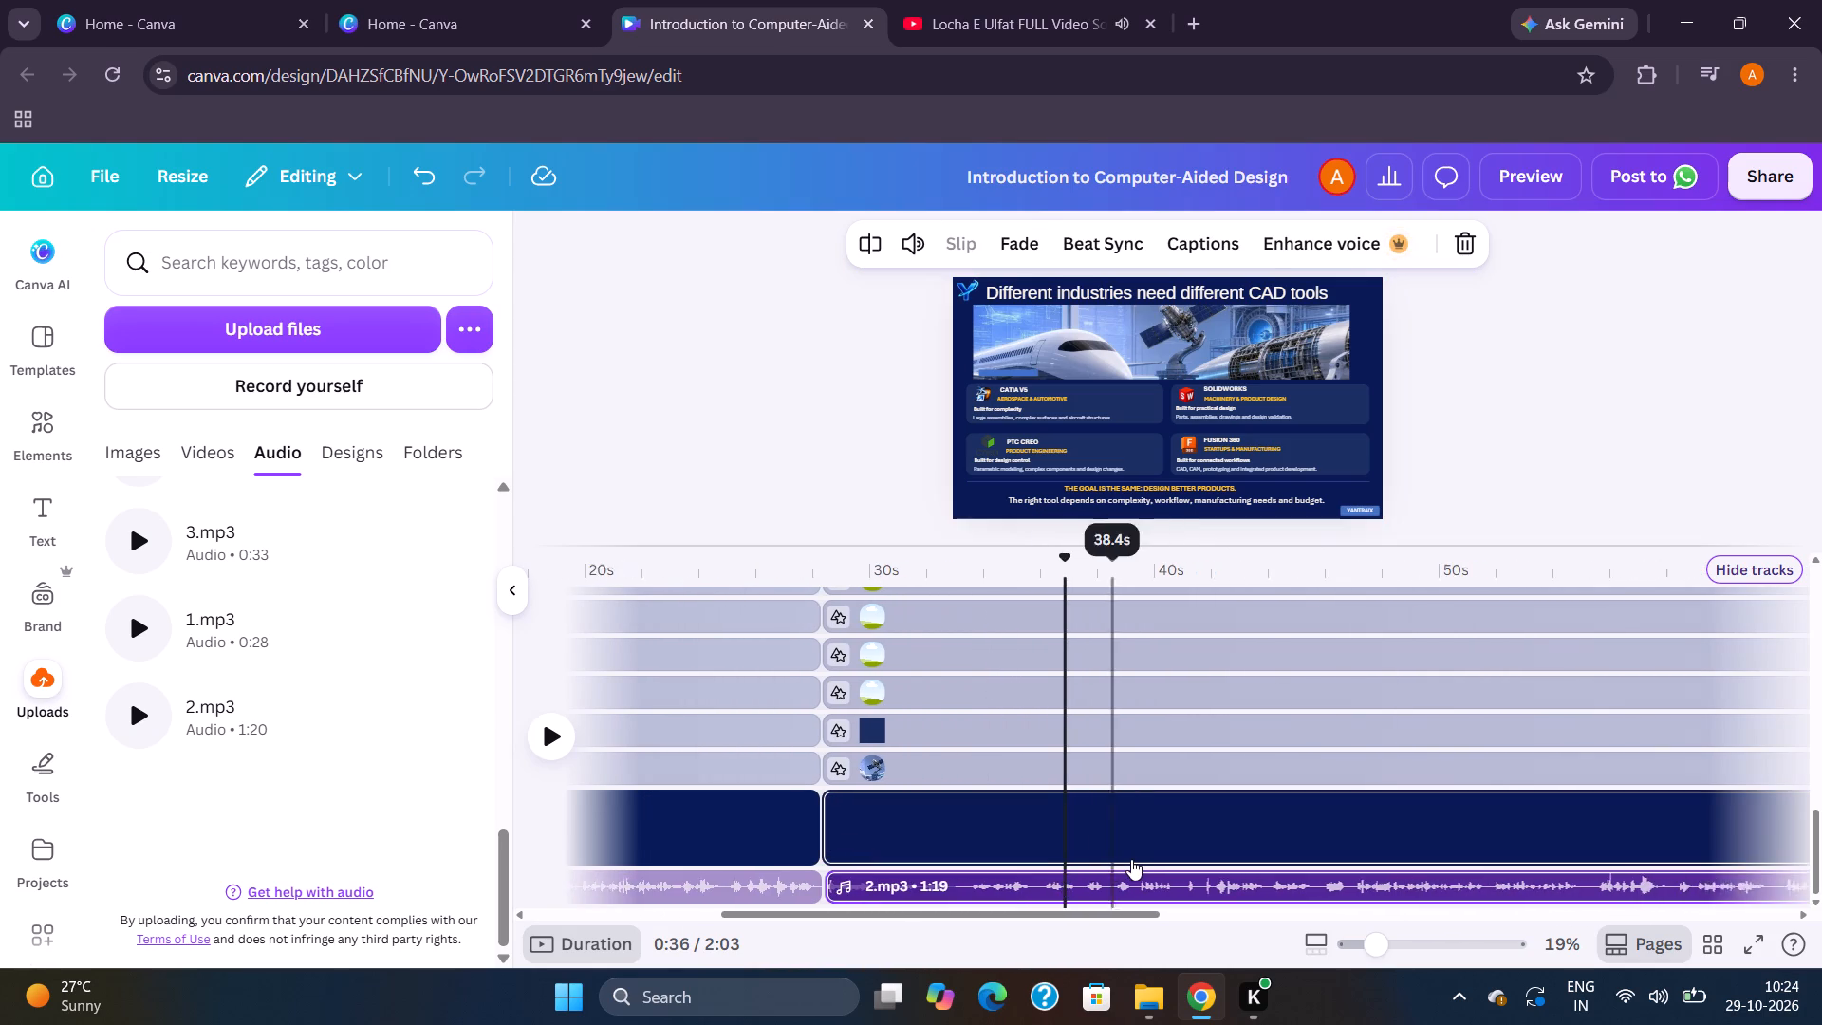
{"action": "scroll", "coordinate": [1131, 859], "scroll_direction": "left", "scroll_amount": 7}
{"action": "scroll", "coordinate": [1131, 858], "scroll_direction": "down", "scroll_amount": 2}
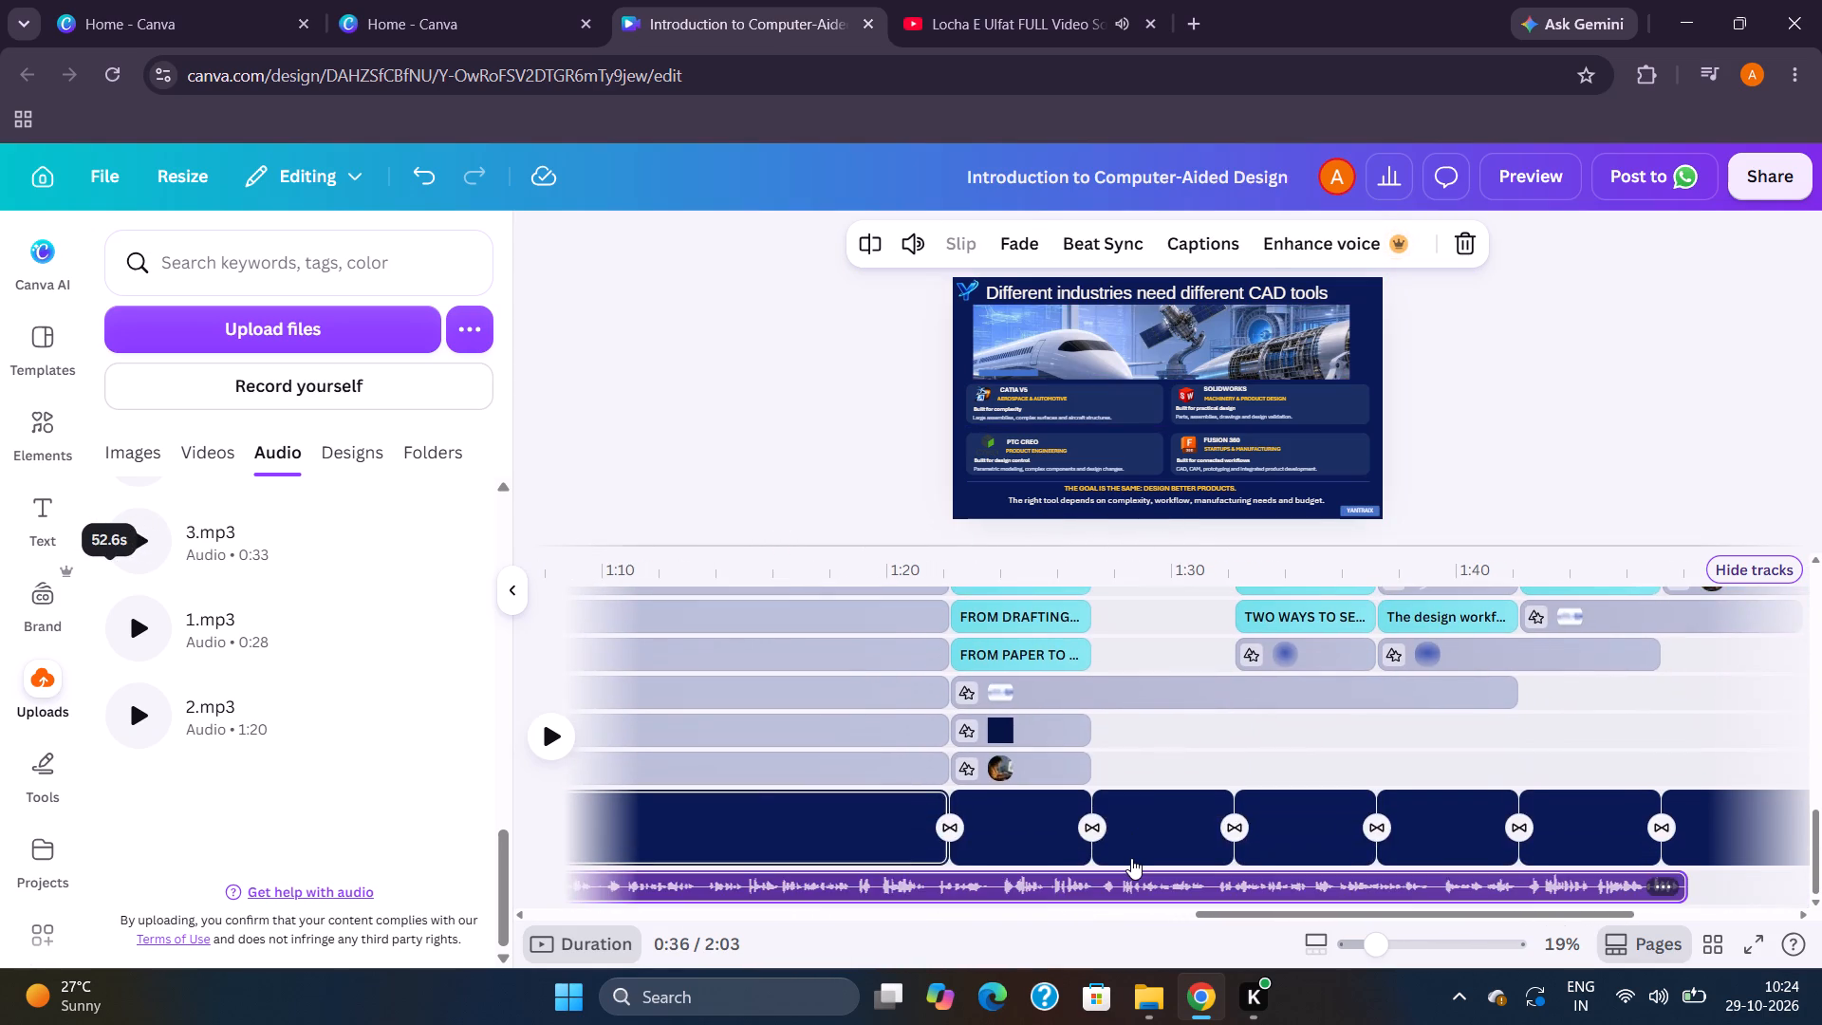
{"action": "scroll", "coordinate": [1131, 858], "scroll_direction": "down", "scroll_amount": 1}
{"action": "left_click_drag", "start_coordinate": [978, 840], "coordinate": [1120, 846]}
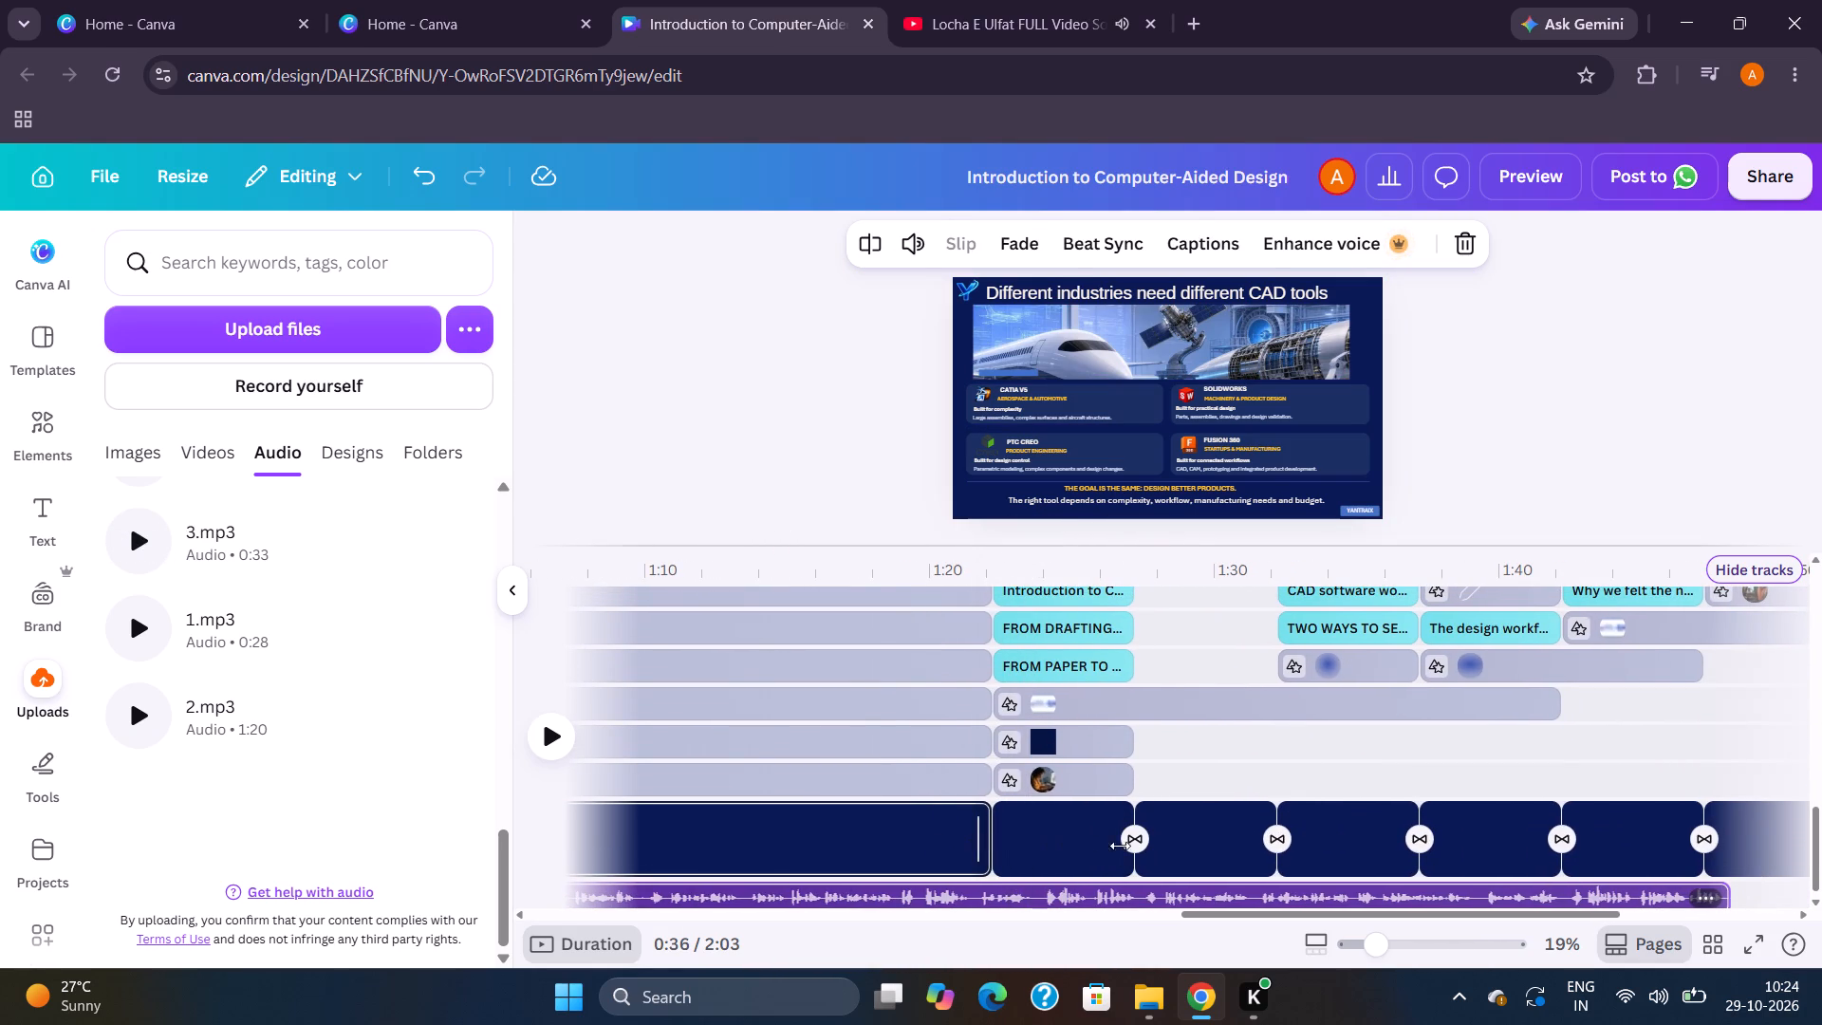
{"action": "left_click_drag", "start_coordinate": [1120, 846], "coordinate": [1480, 846]}
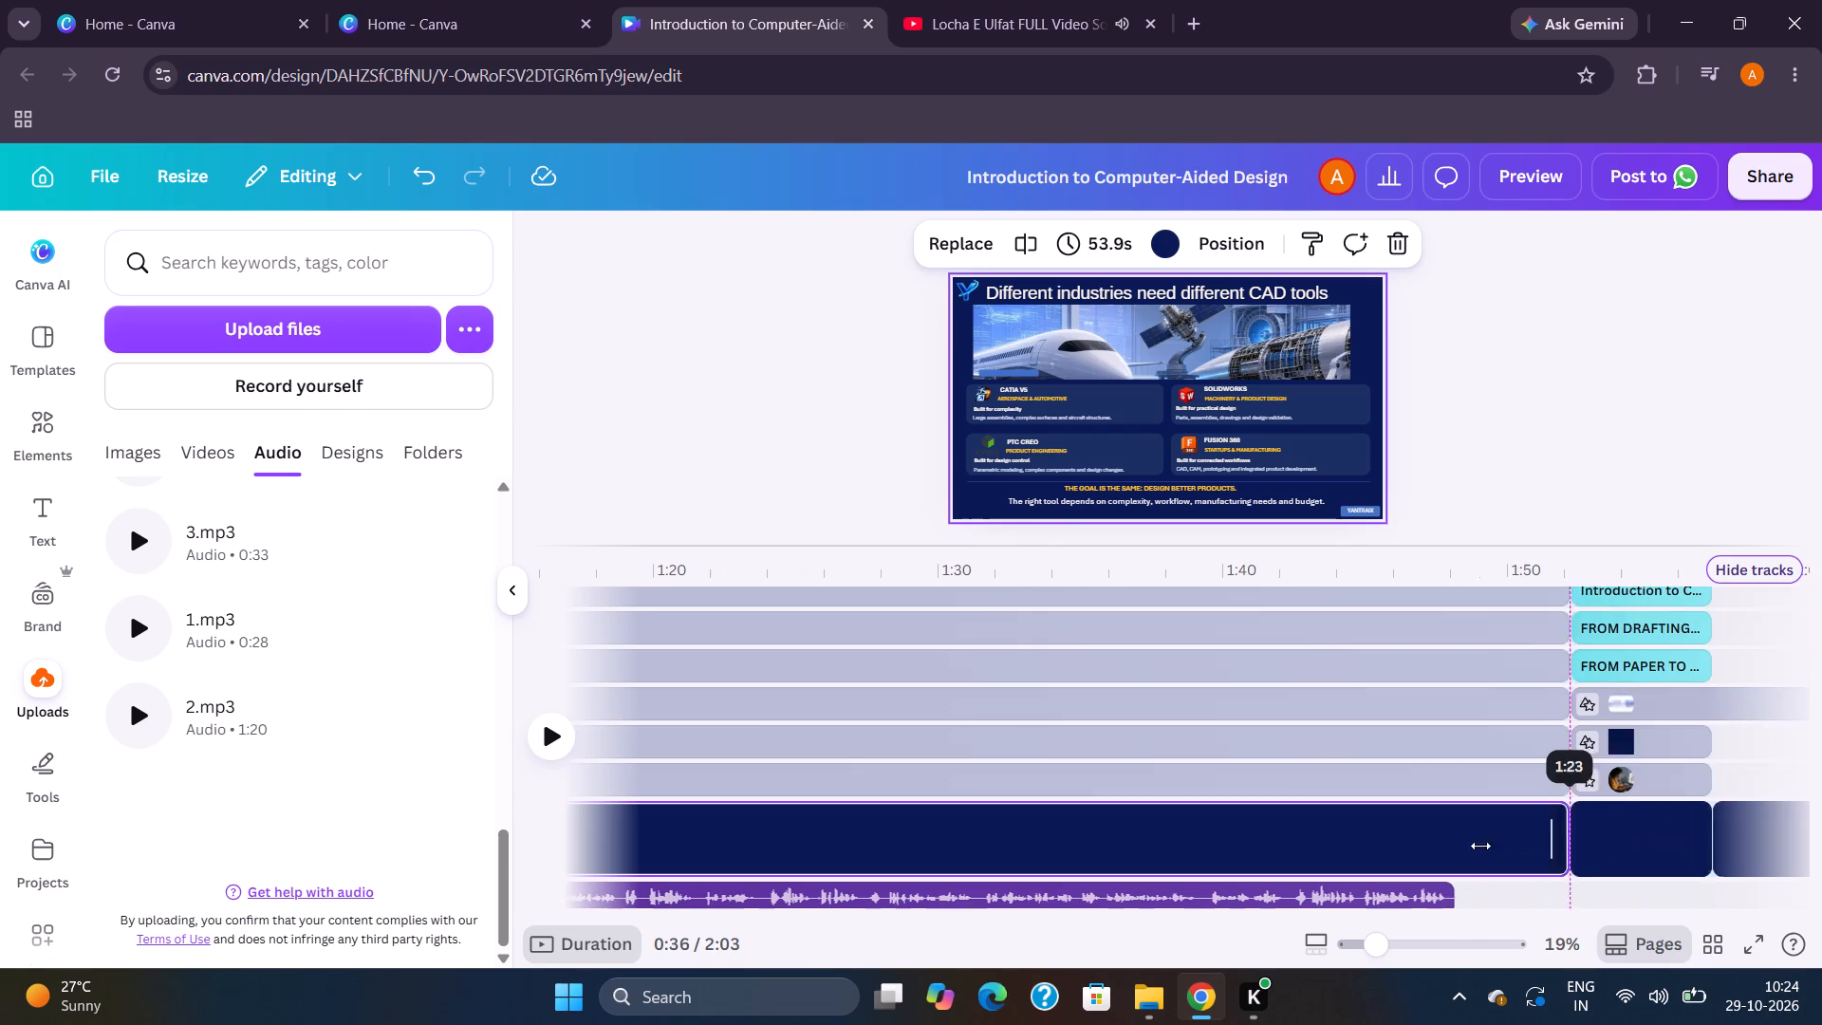
{"action": "left_click_drag", "start_coordinate": [1480, 846], "coordinate": [1431, 843]}
Add the uploaded 3.mp3 to the audio track directly after 2.mp3, at the start of the "FROM DRAFTING TO DIGITAL DESIGN" page.
{"action": "scroll", "coordinate": [1319, 836], "scroll_direction": "left", "scroll_amount": 2}
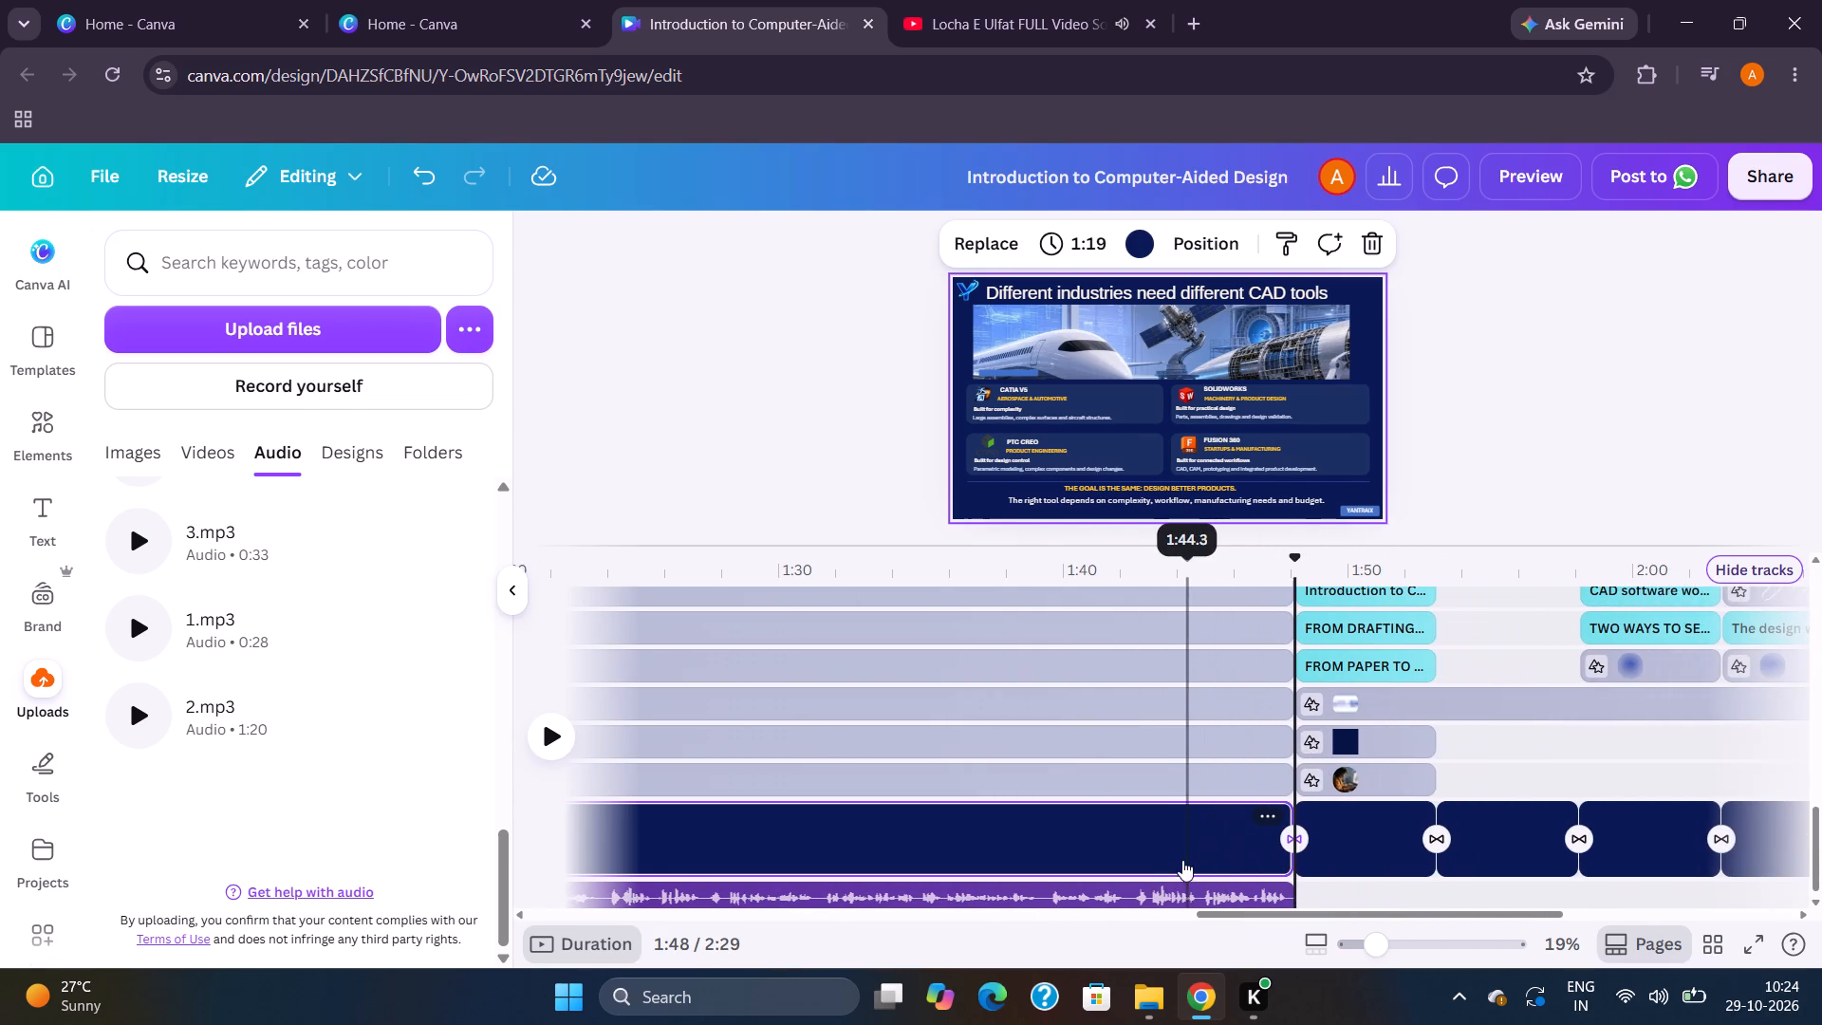
{"action": "scroll", "coordinate": [1187, 848], "scroll_direction": "down", "scroll_amount": 2}
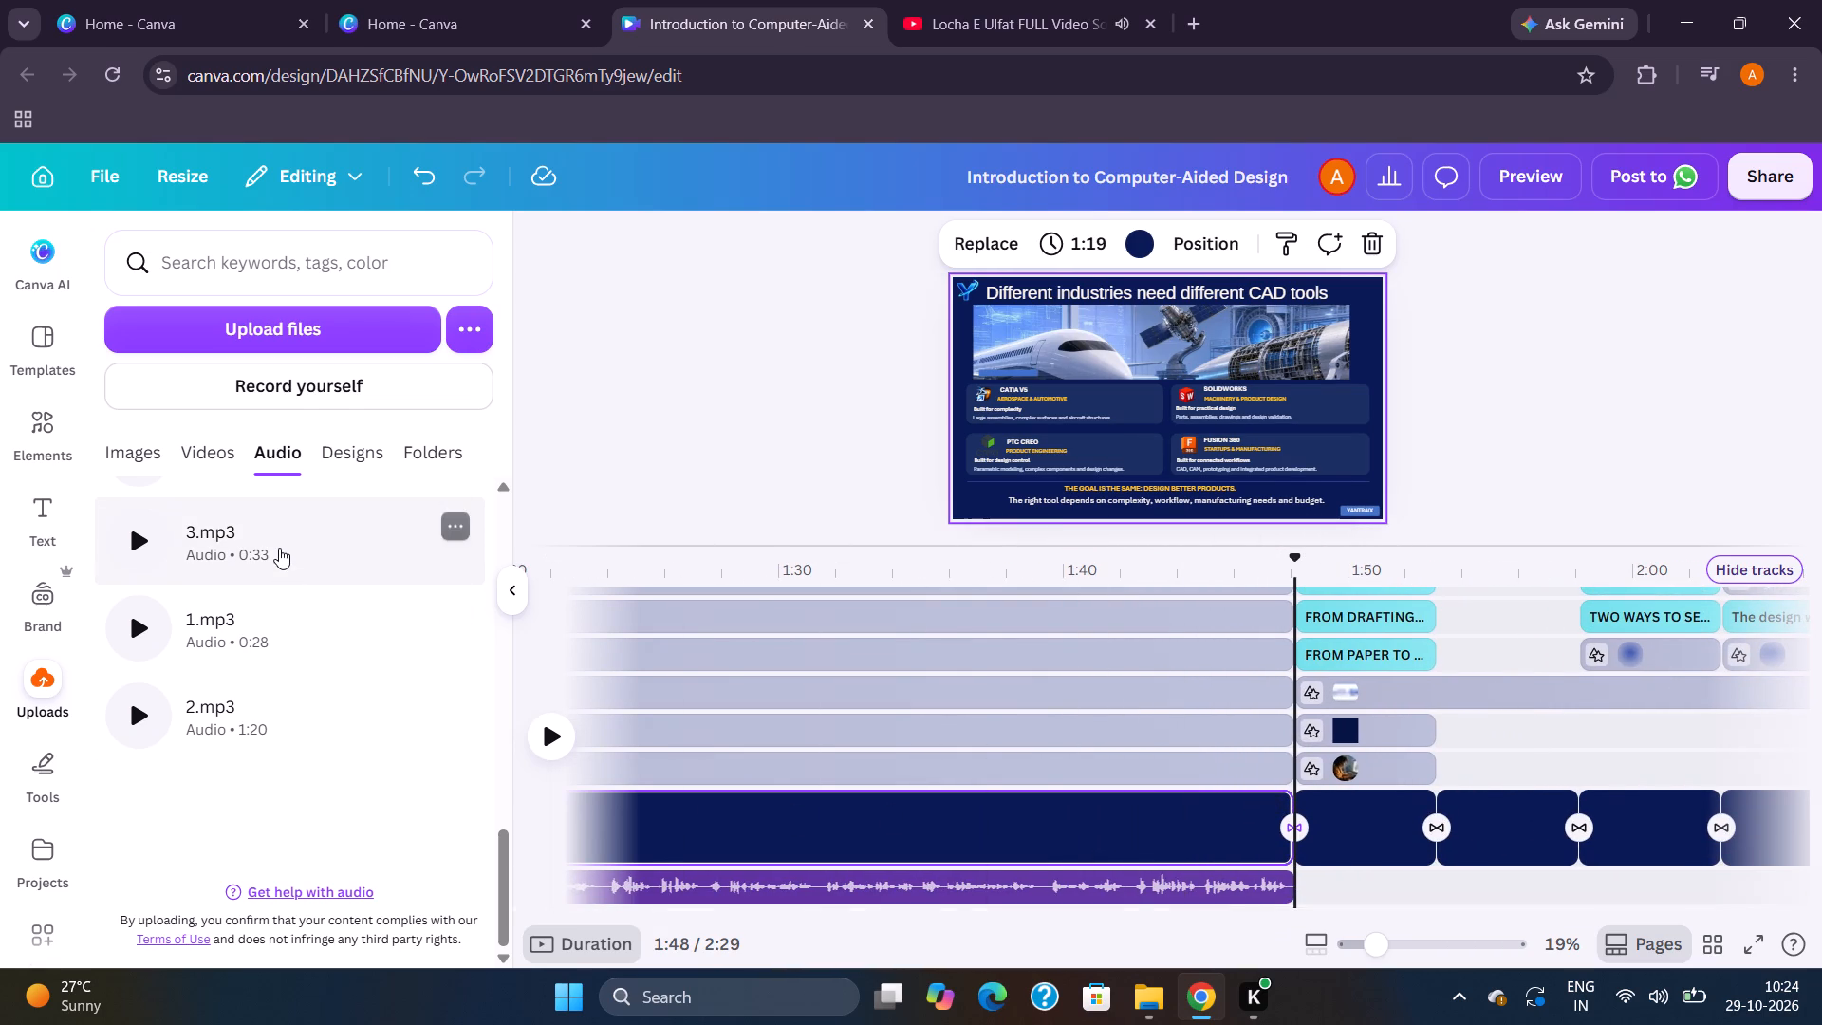
{"action": "left_click_drag", "start_coordinate": [279, 548], "coordinate": [1396, 858]}
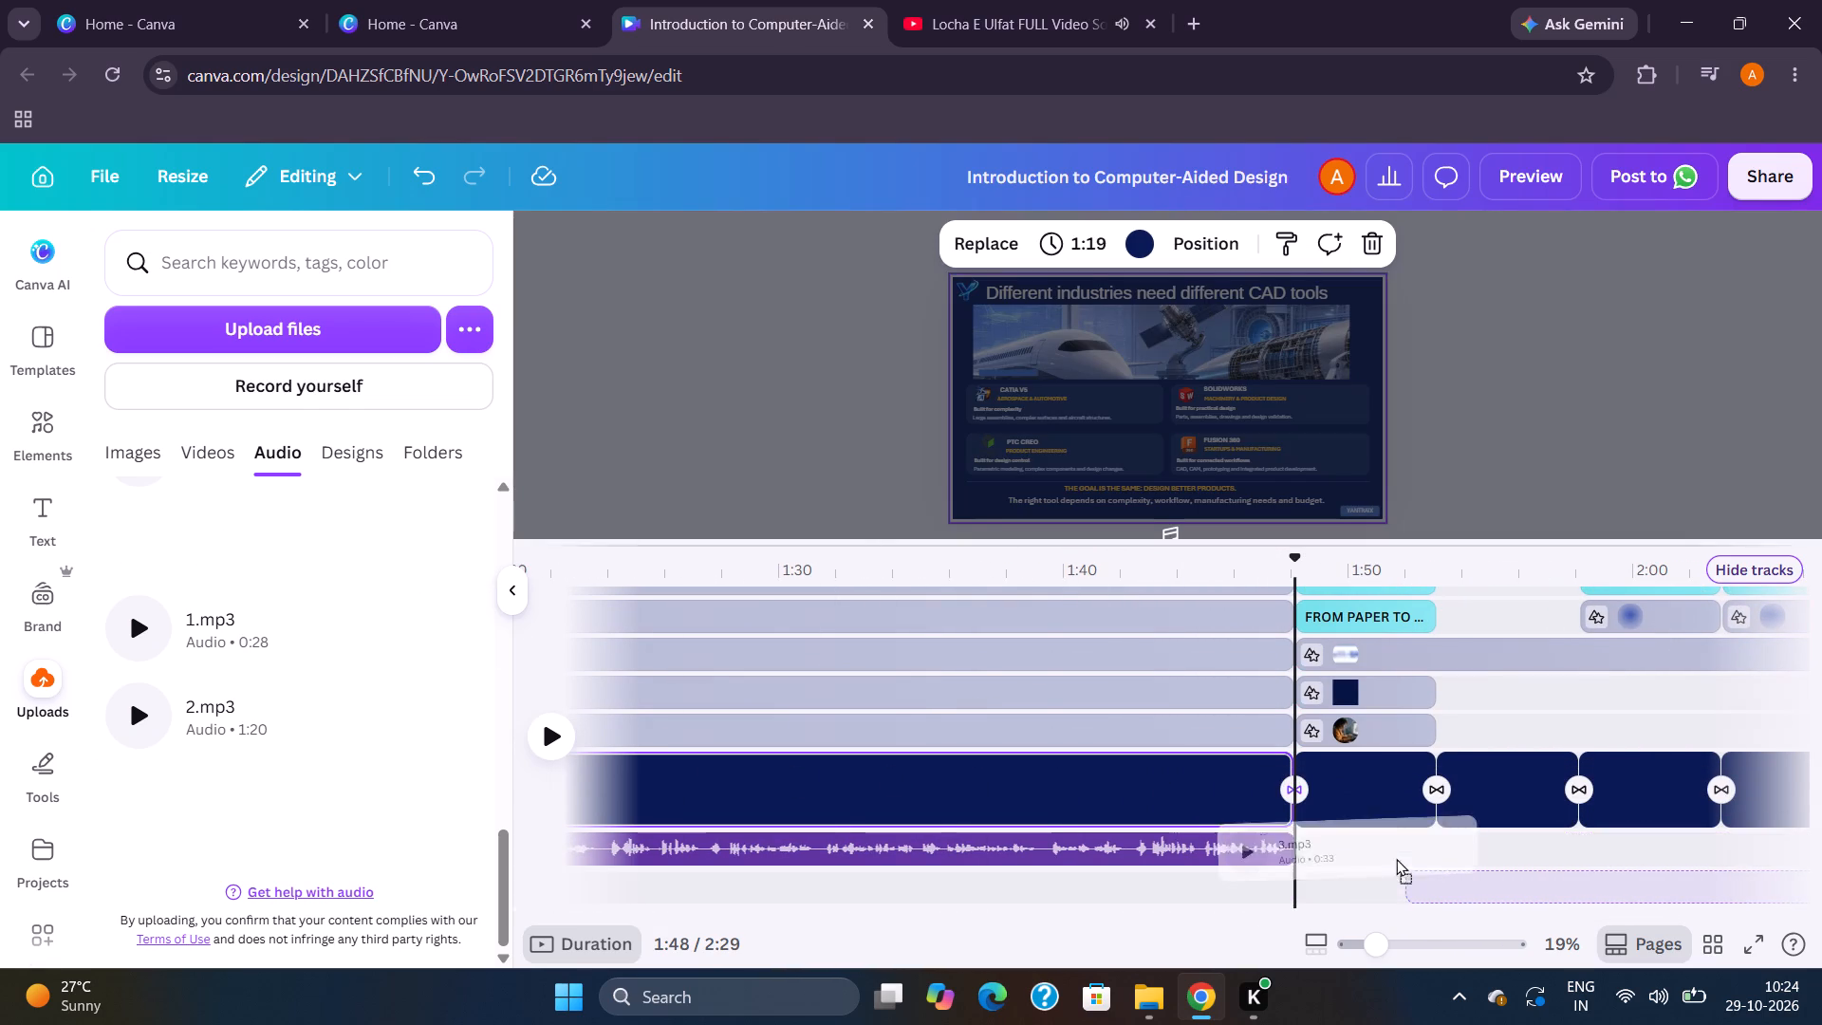
{"action": "left_click_drag", "start_coordinate": [1396, 858], "coordinate": [1357, 848]}
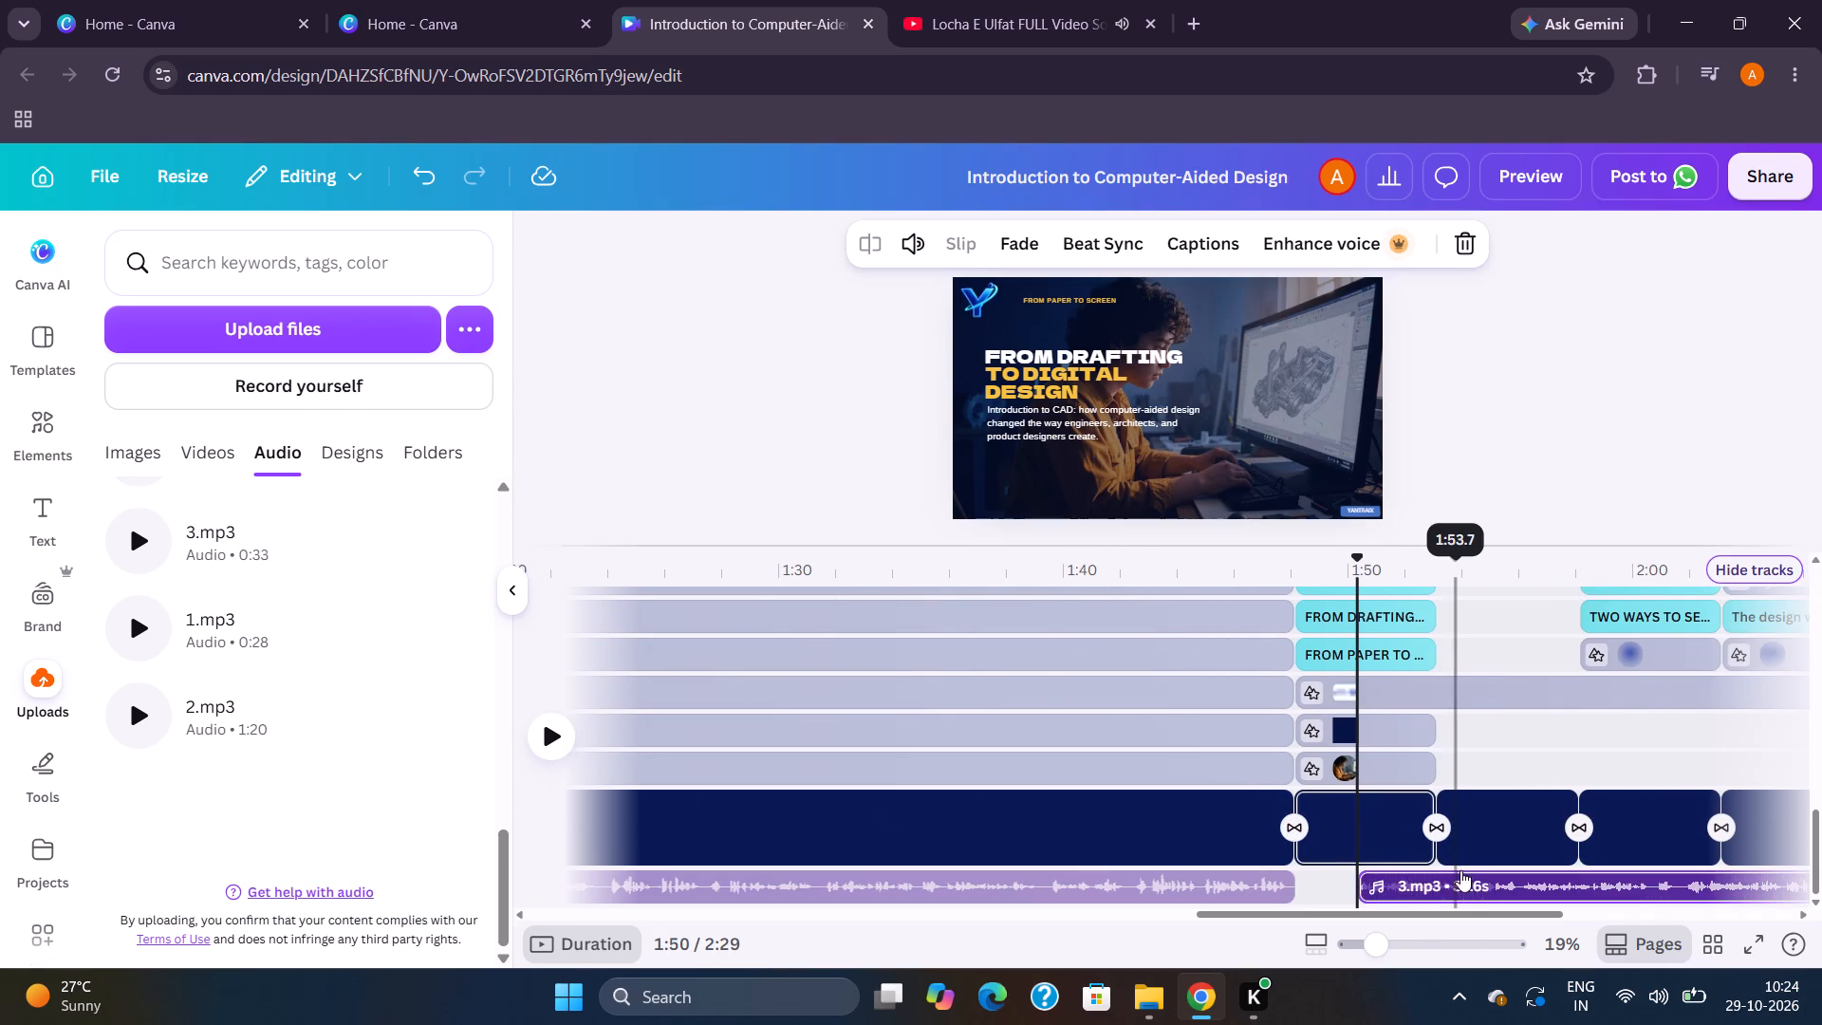
{"action": "left_click_drag", "start_coordinate": [1483, 881], "coordinate": [1422, 877]}
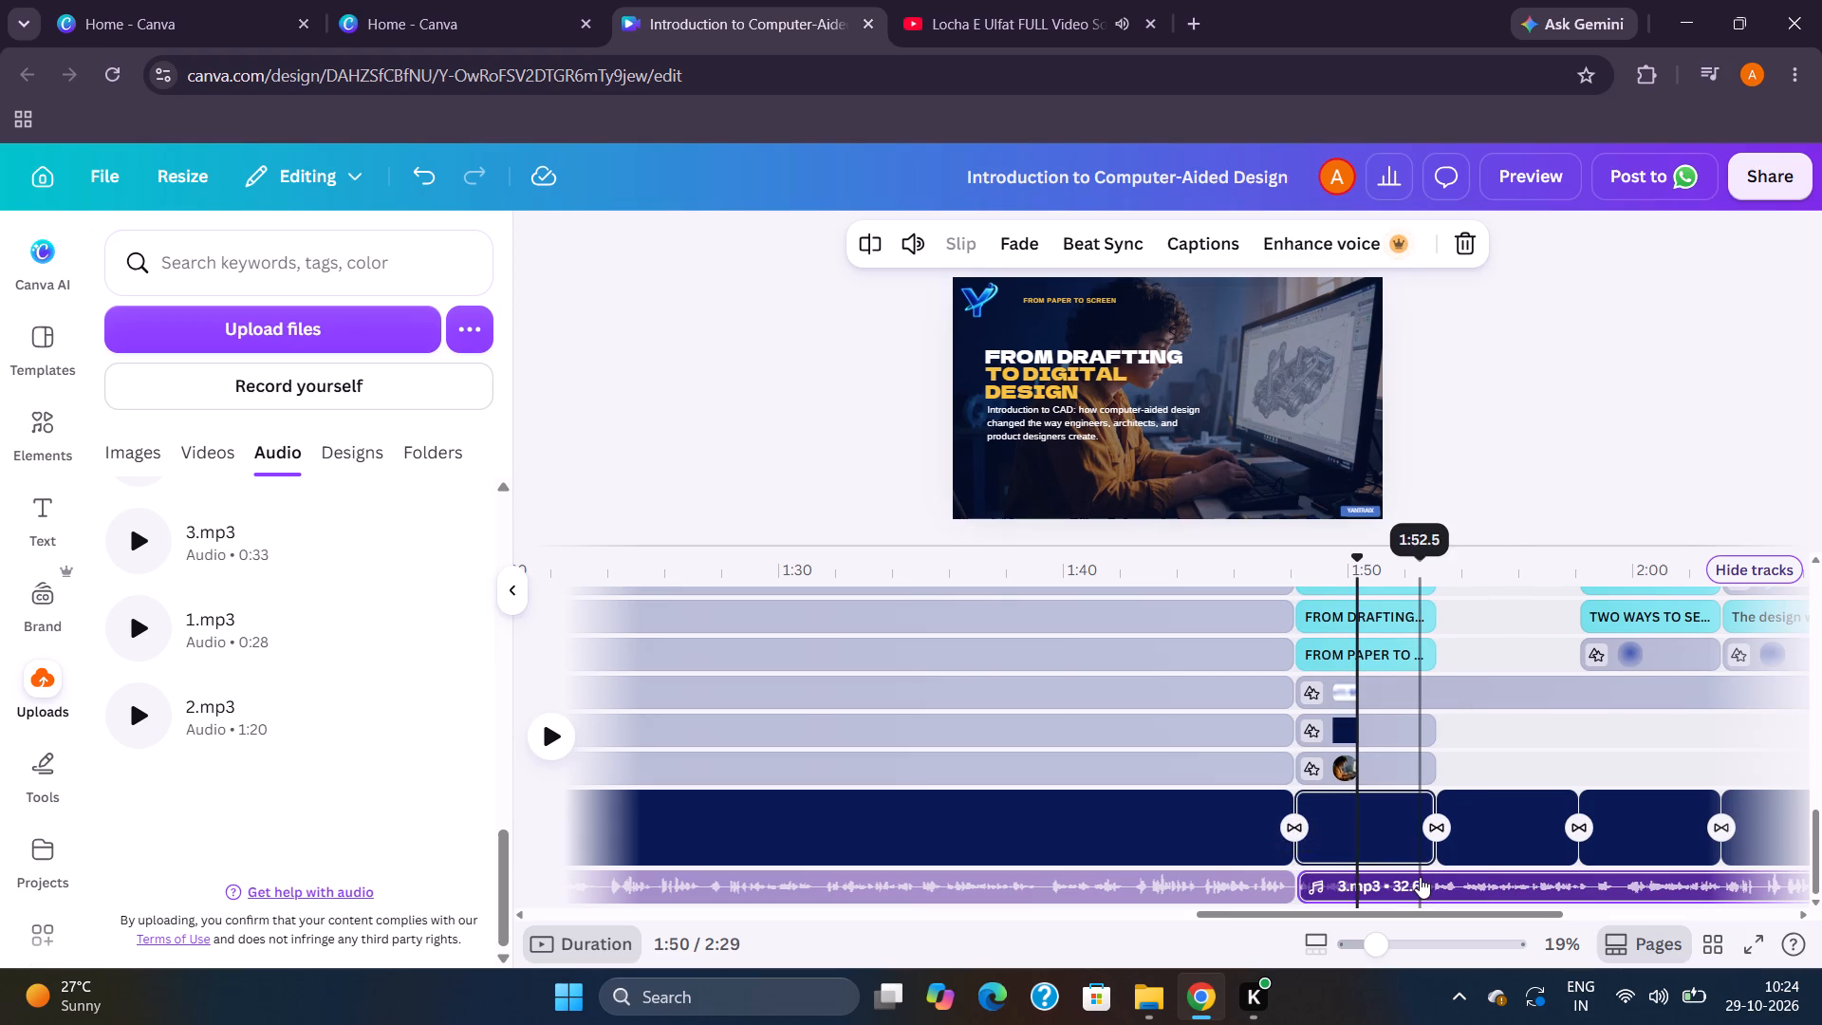
Extend the "FROM DRAFTING TO DIGITAL DESIGN" page to 32.7 s so it ends together with the 3.mp3 clip.
{"action": "left_click_drag", "start_coordinate": [1431, 821], "coordinate": [1472, 818]}
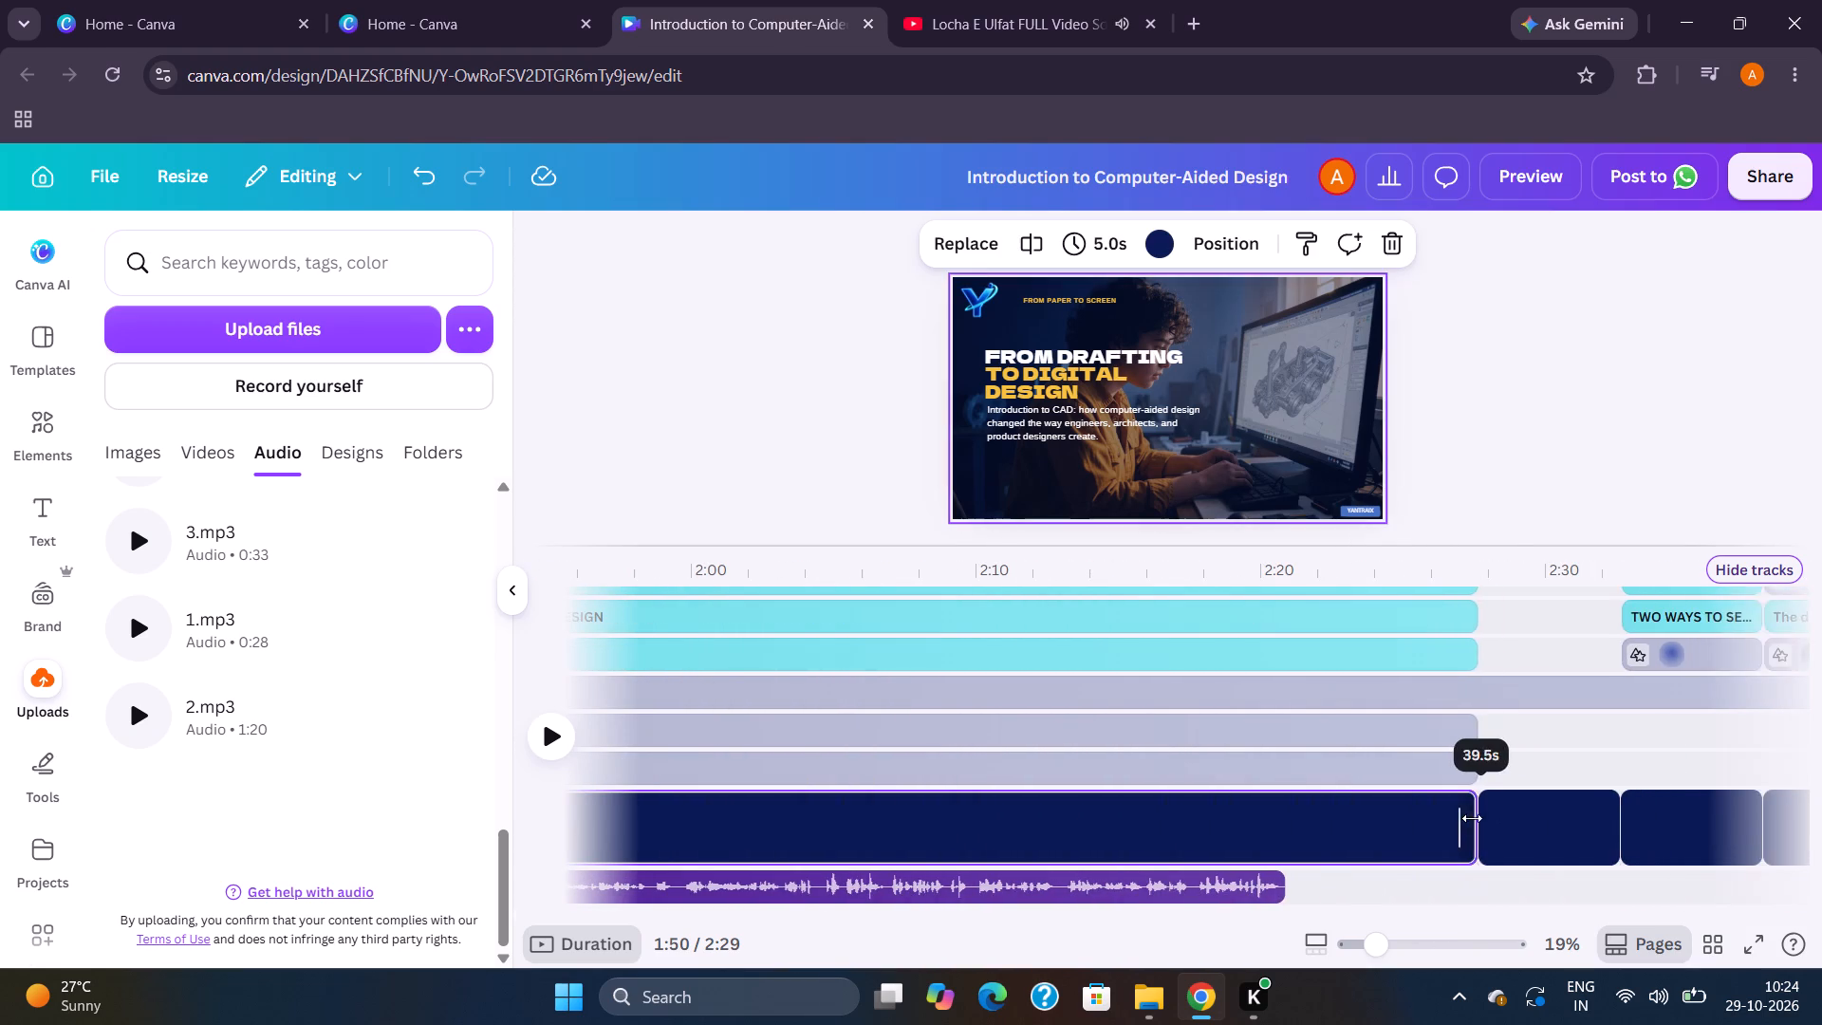
{"action": "left_click_drag", "start_coordinate": [1472, 818], "coordinate": [1290, 811]}
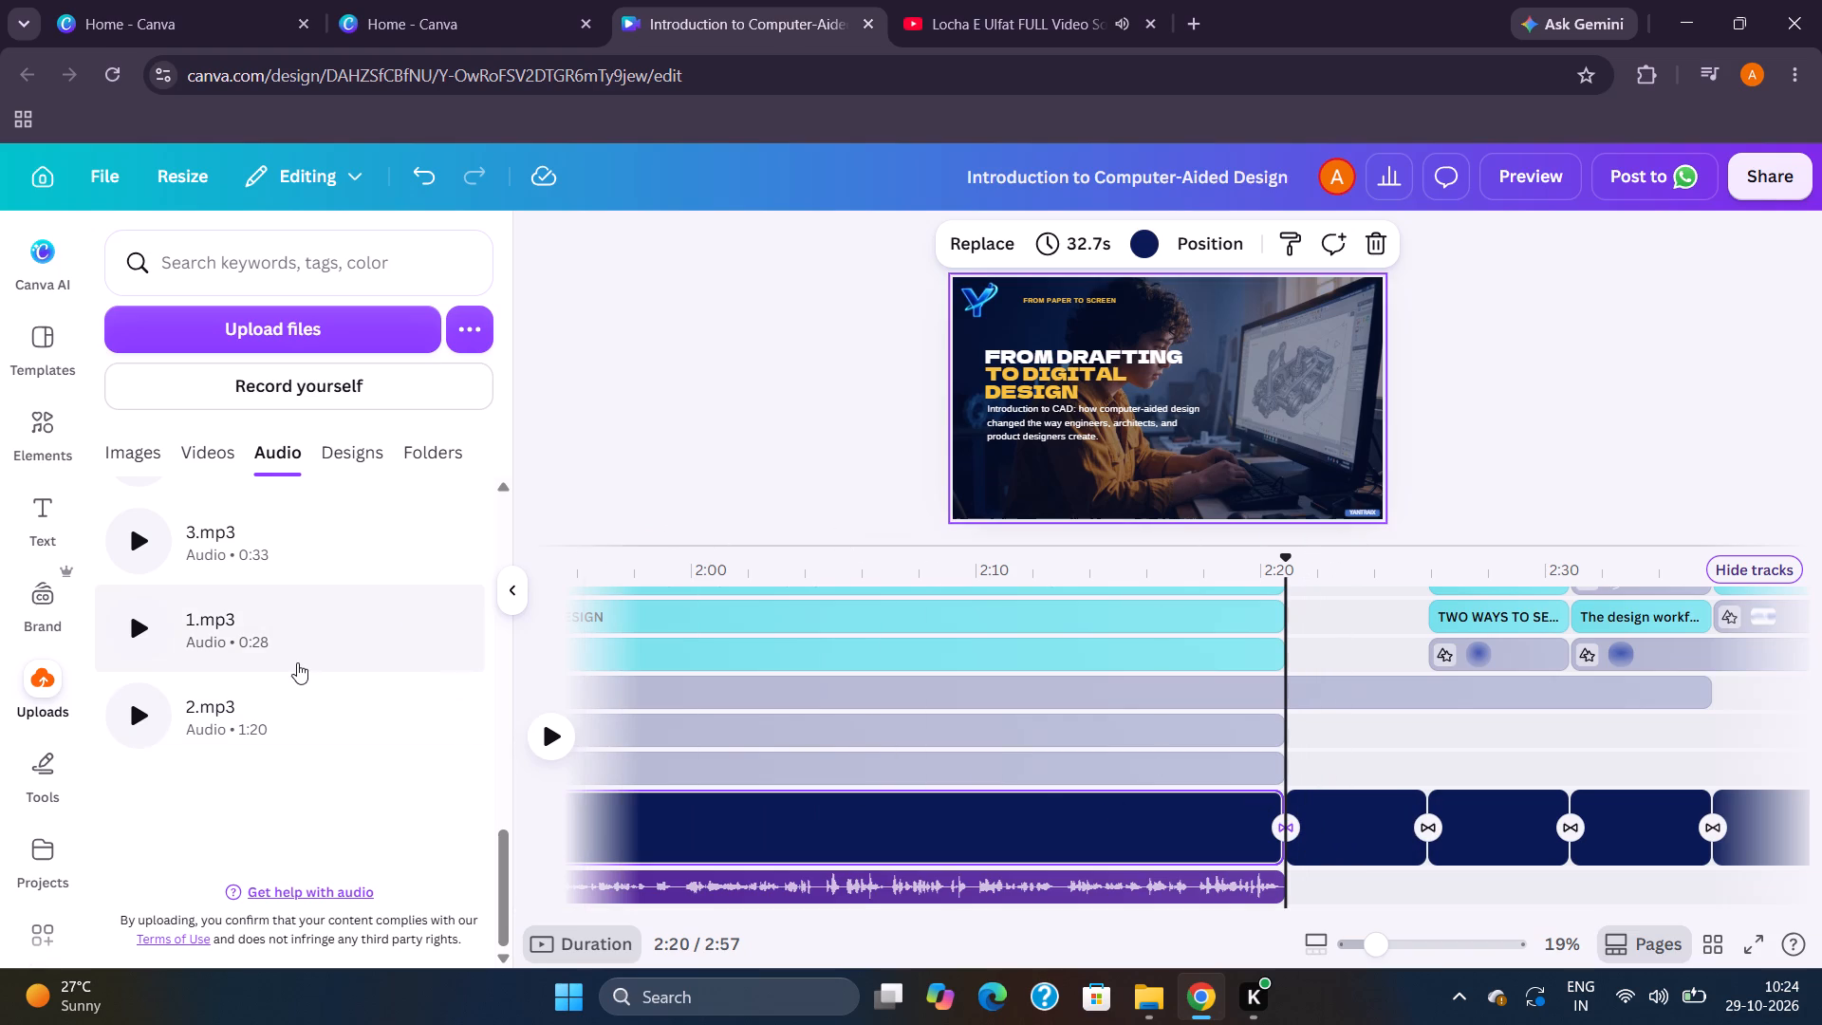
Add the uploaded 4.mp3 directly after 3.mp3, at the start of the "Before CAD, every change started with a new drawing" page.
{"action": "scroll", "coordinate": [297, 662], "scroll_direction": "up", "scroll_amount": 1}
{"action": "left_click_drag", "start_coordinate": [270, 551], "coordinate": [1227, 830]}
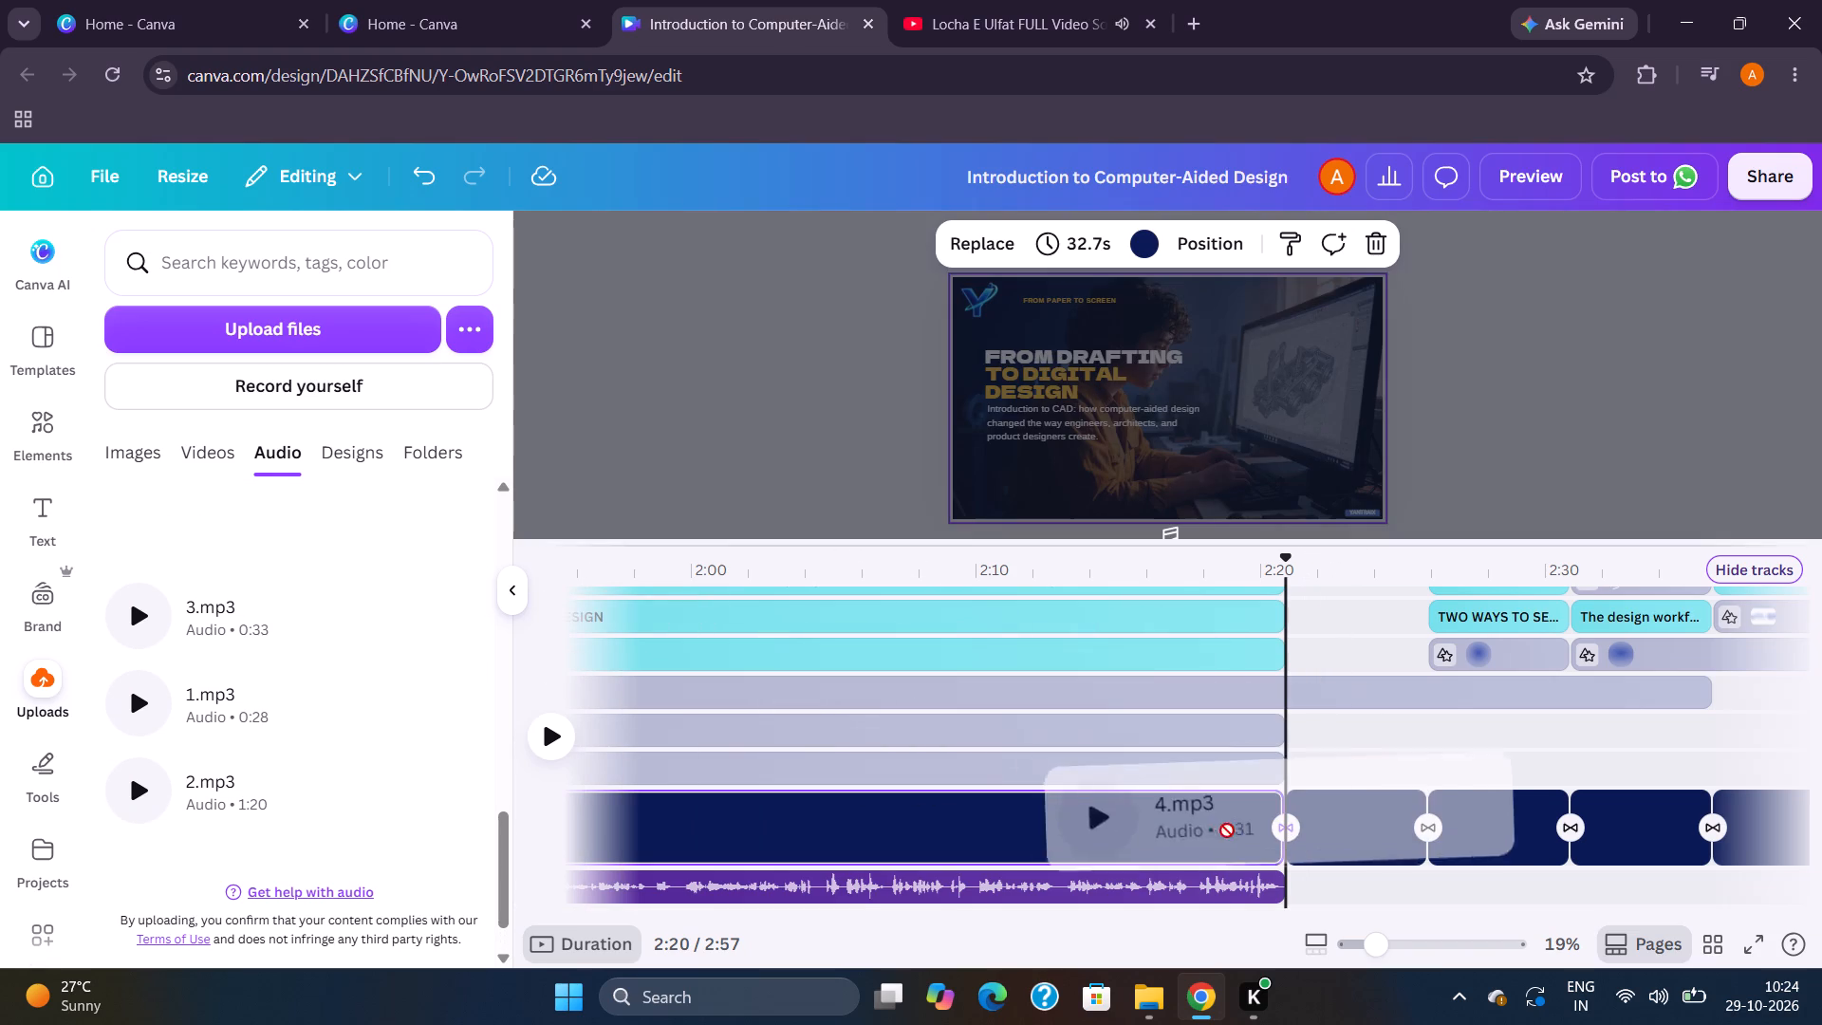
{"action": "left_click_drag", "start_coordinate": [1227, 830], "coordinate": [1350, 894]}
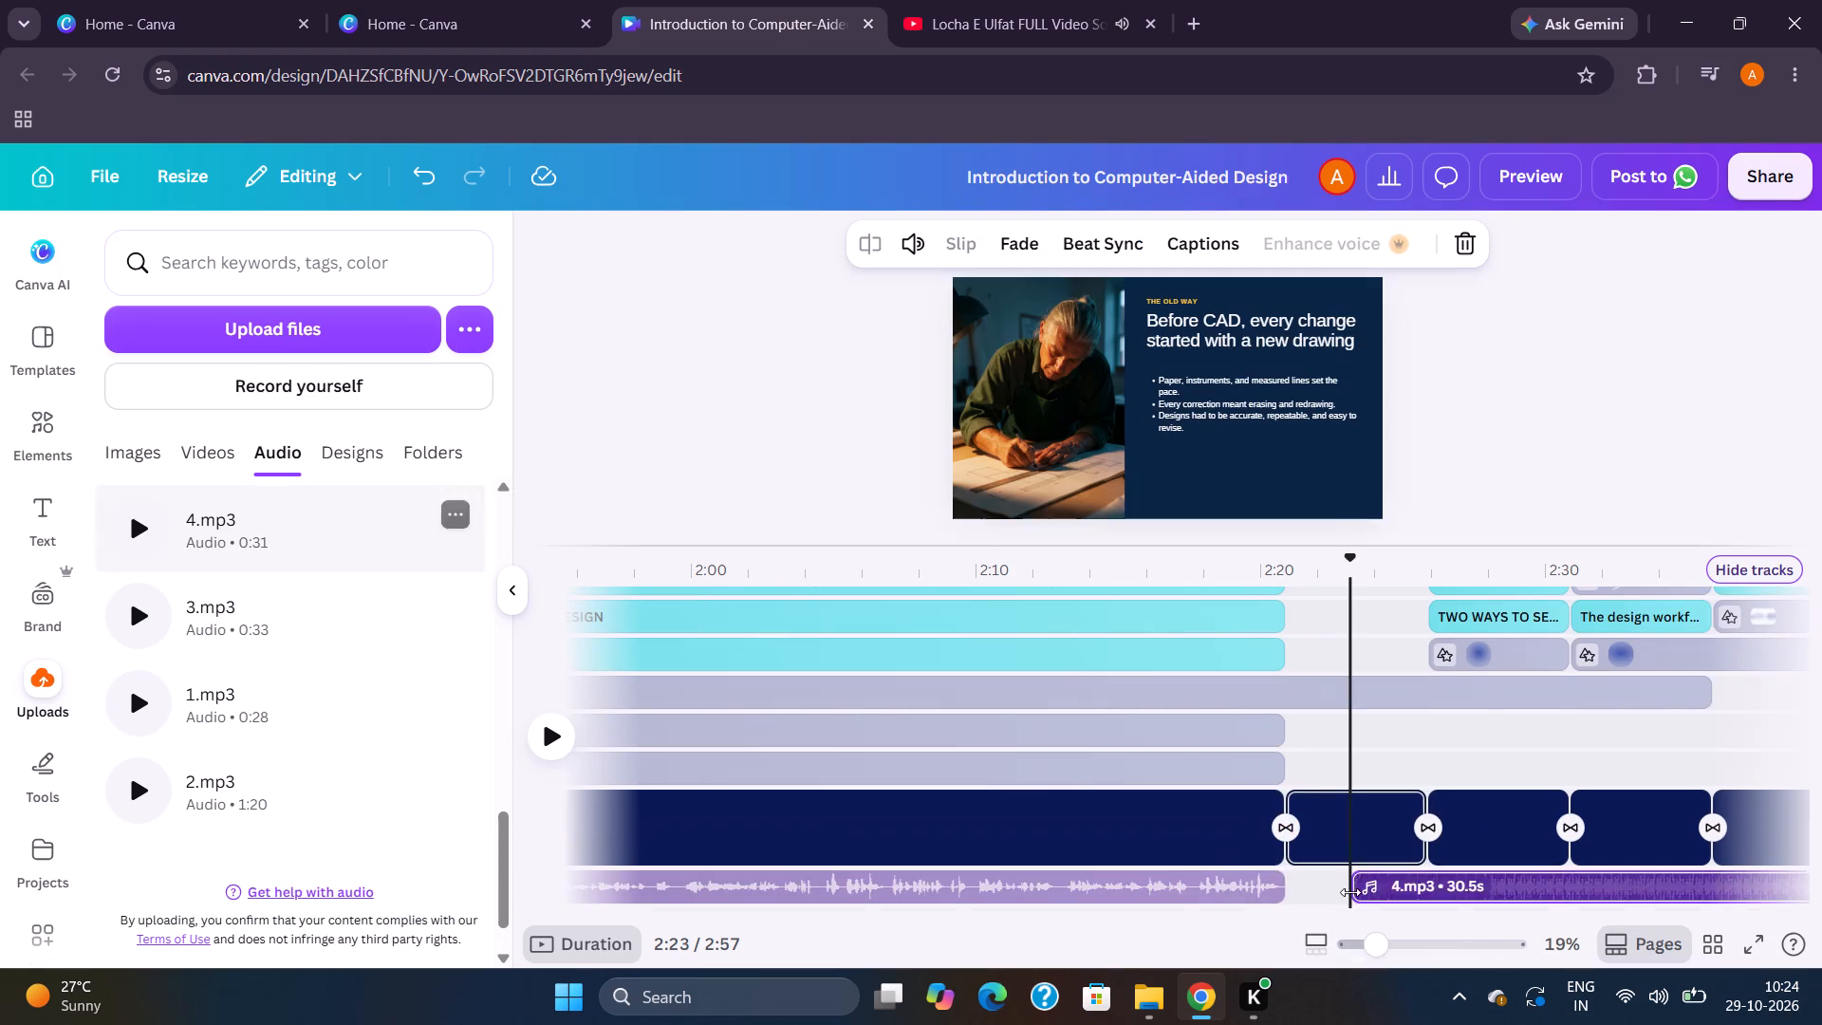
{"action": "left_click_drag", "start_coordinate": [1443, 882], "coordinate": [1386, 877]}
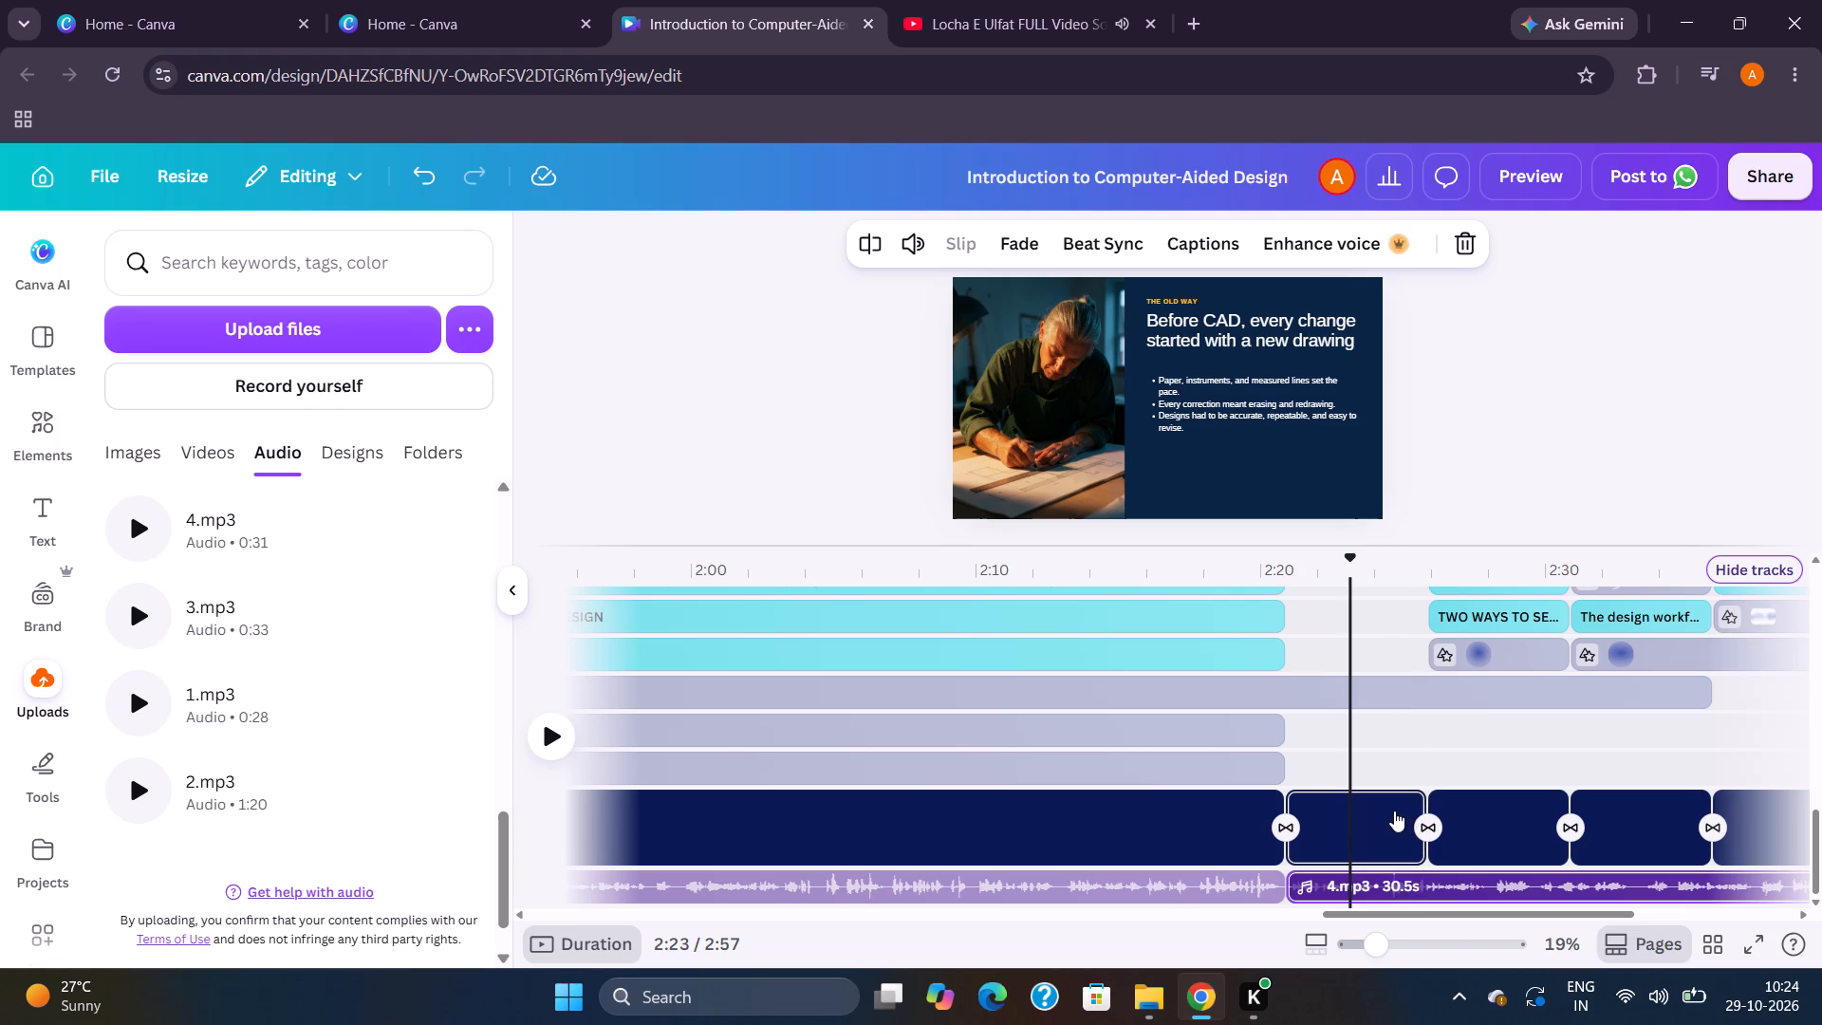
Extend the "Before CAD, every change started with a new drawing" page to 30.5 s so it ends together with the 4.mp3 clip.
{"action": "left_click_drag", "start_coordinate": [1409, 817], "coordinate": [1757, 782]}
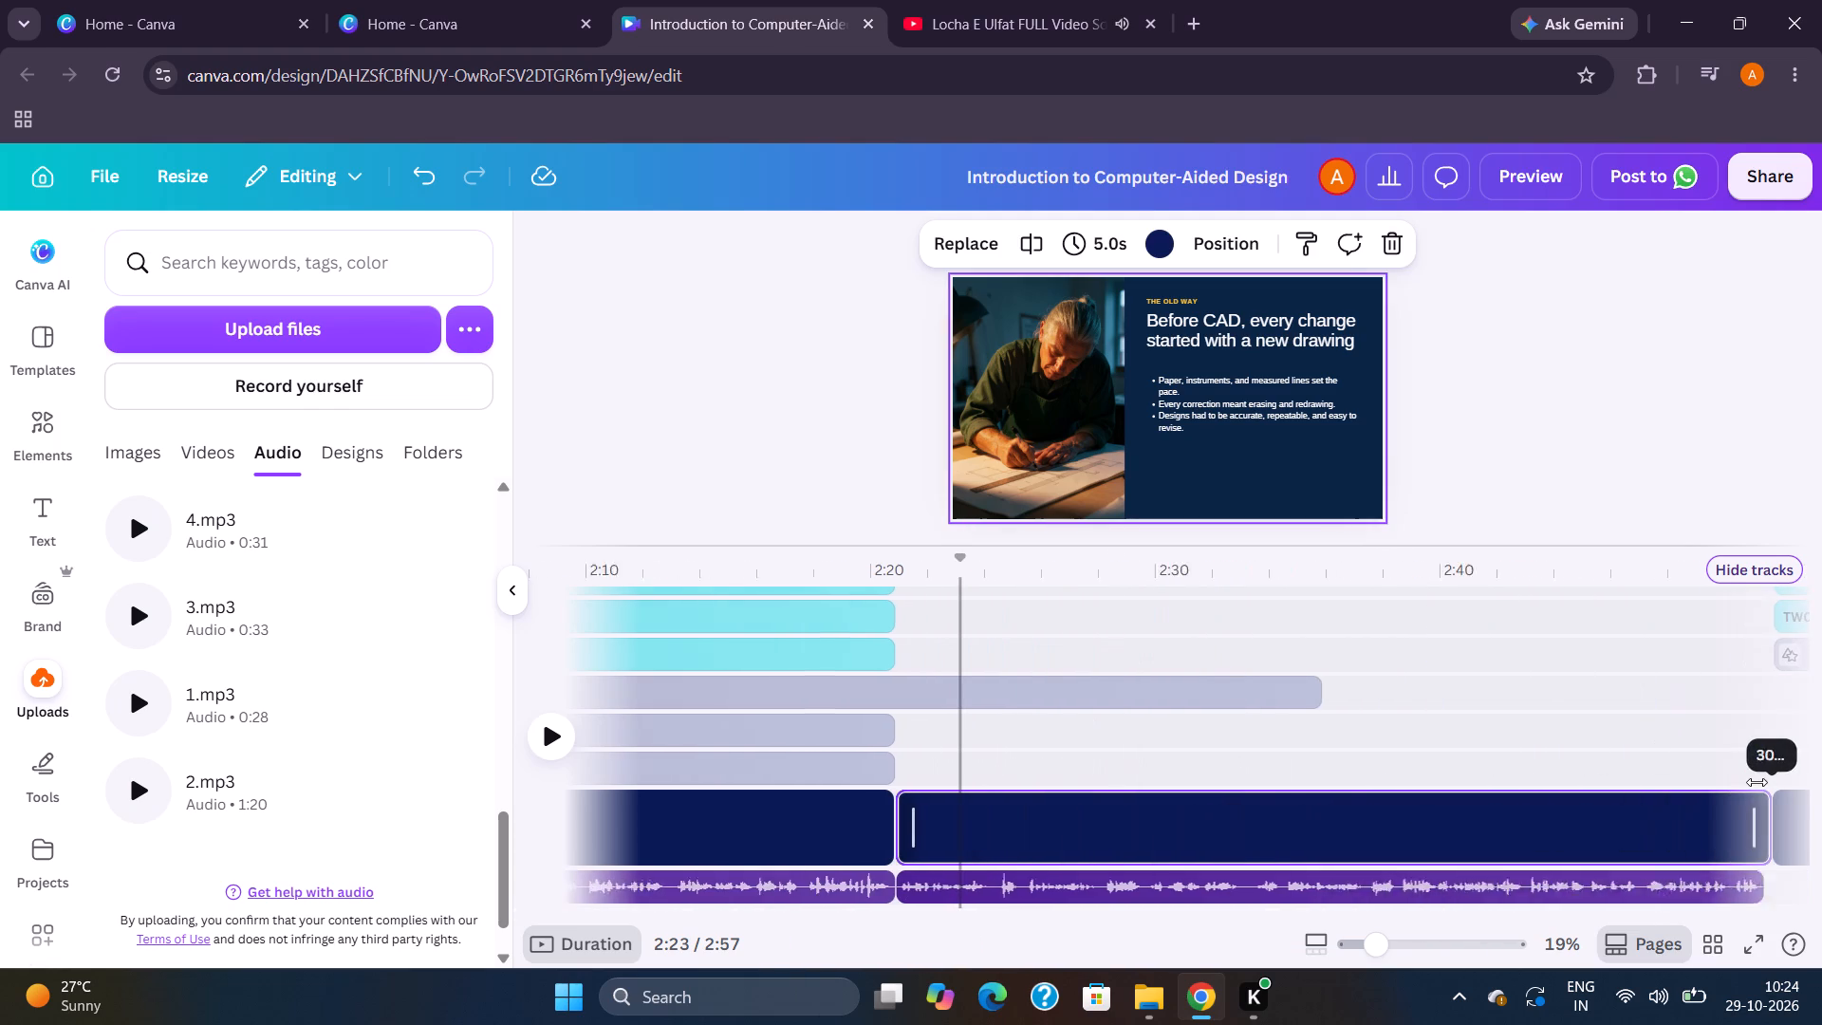
{"action": "left_click_drag", "start_coordinate": [1757, 782], "coordinate": [1348, 810]}
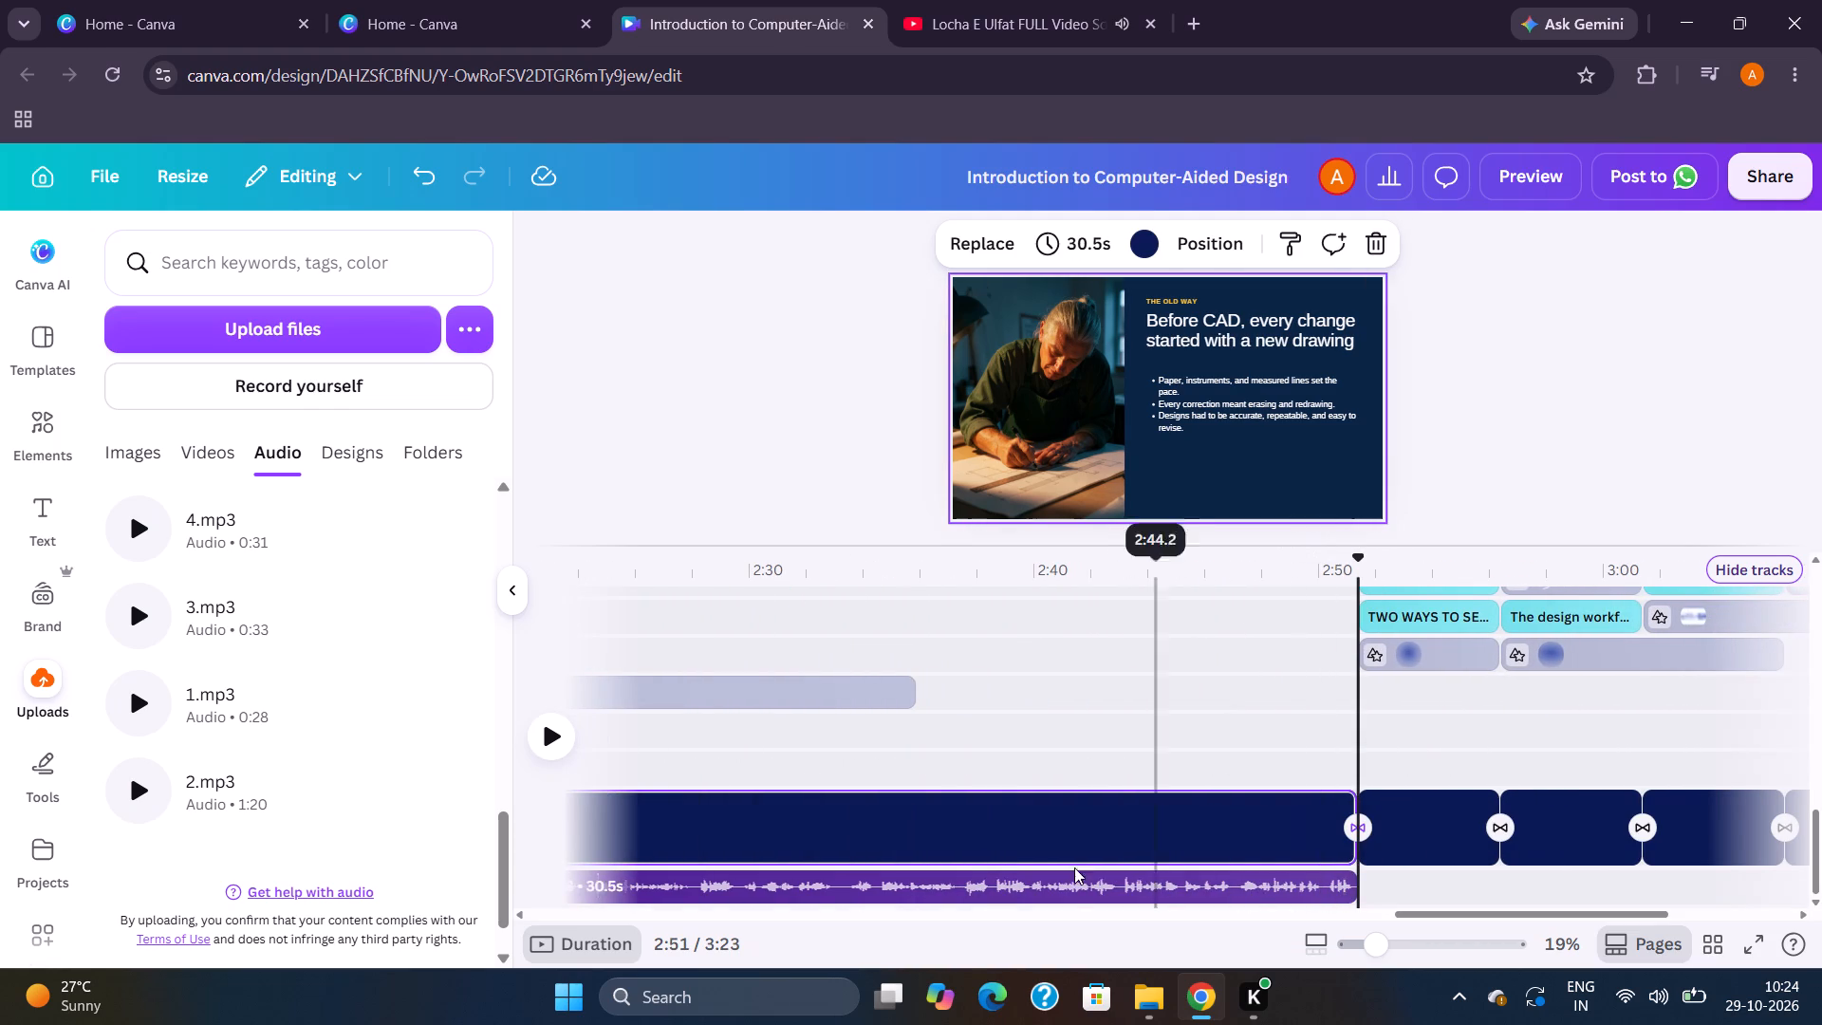
Add the uploaded 5 (0).mp3 directly after 4.mp3, at the start of the "CAD software works in two connected dimensions" page.
{"action": "scroll", "coordinate": [402, 753], "scroll_direction": "up", "scroll_amount": 4}
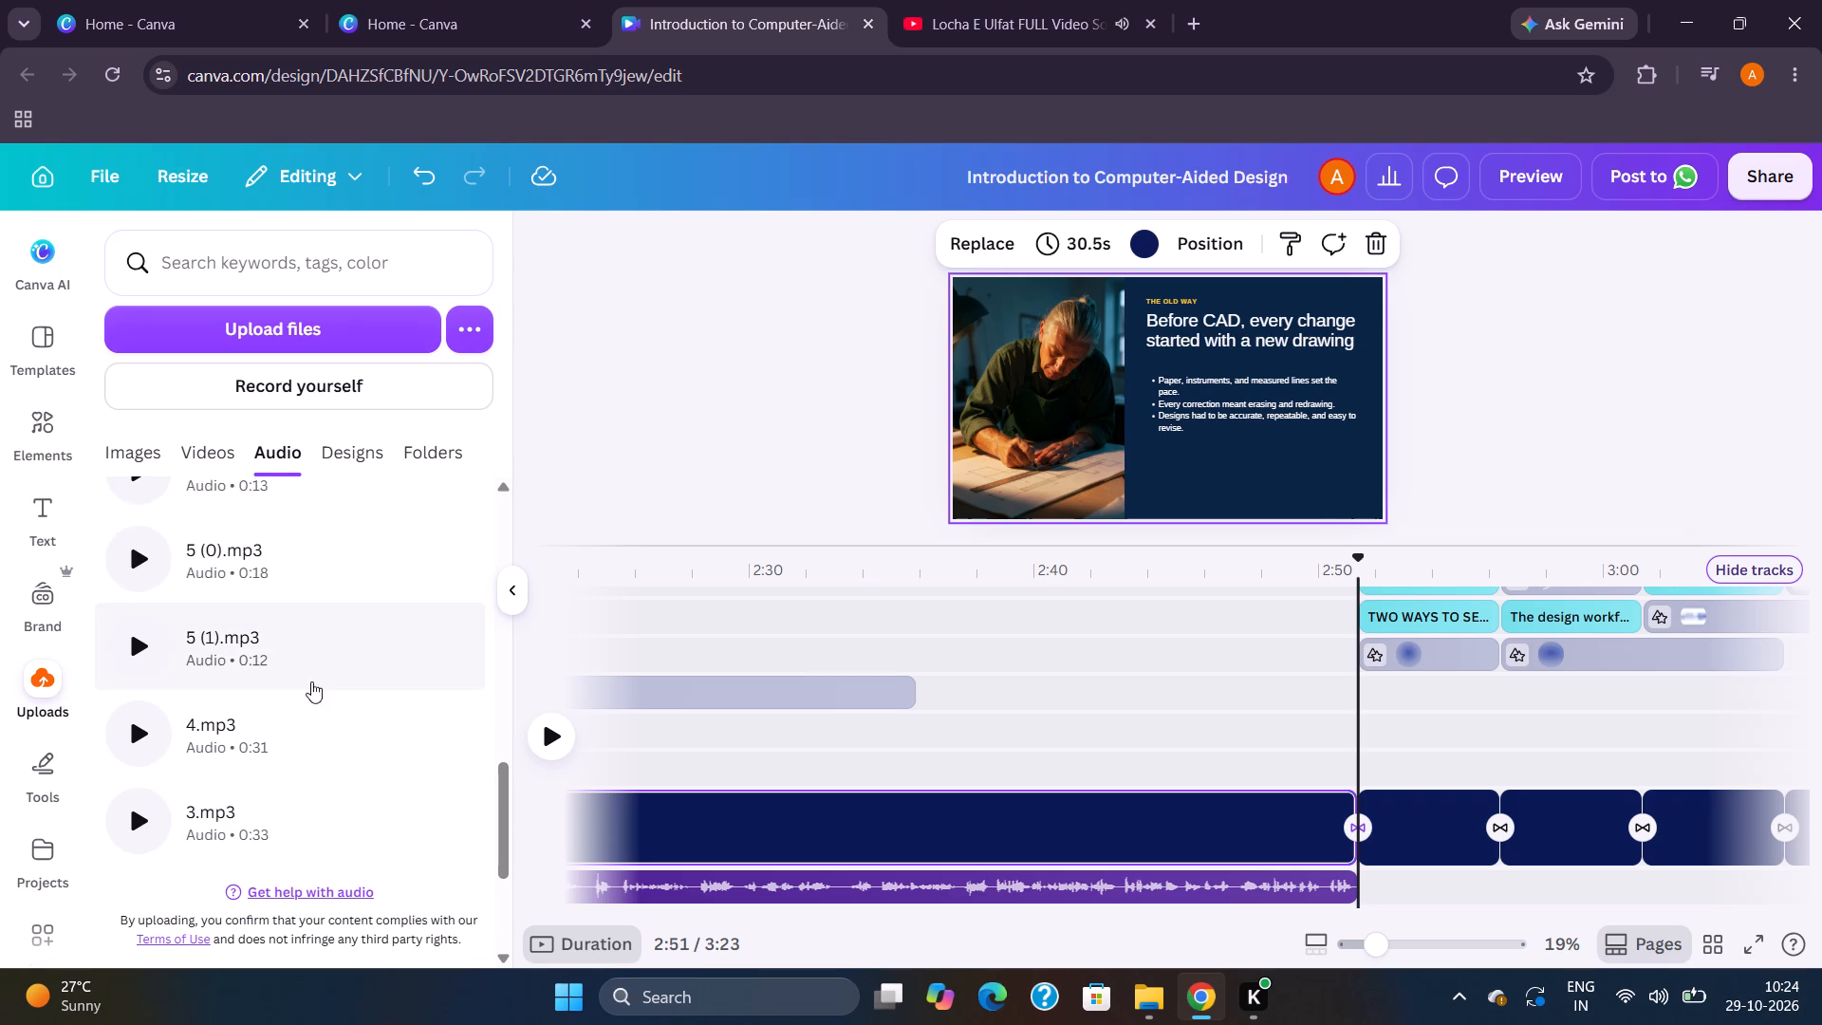
{"action": "left_click_drag", "start_coordinate": [269, 568], "coordinate": [1422, 889]}
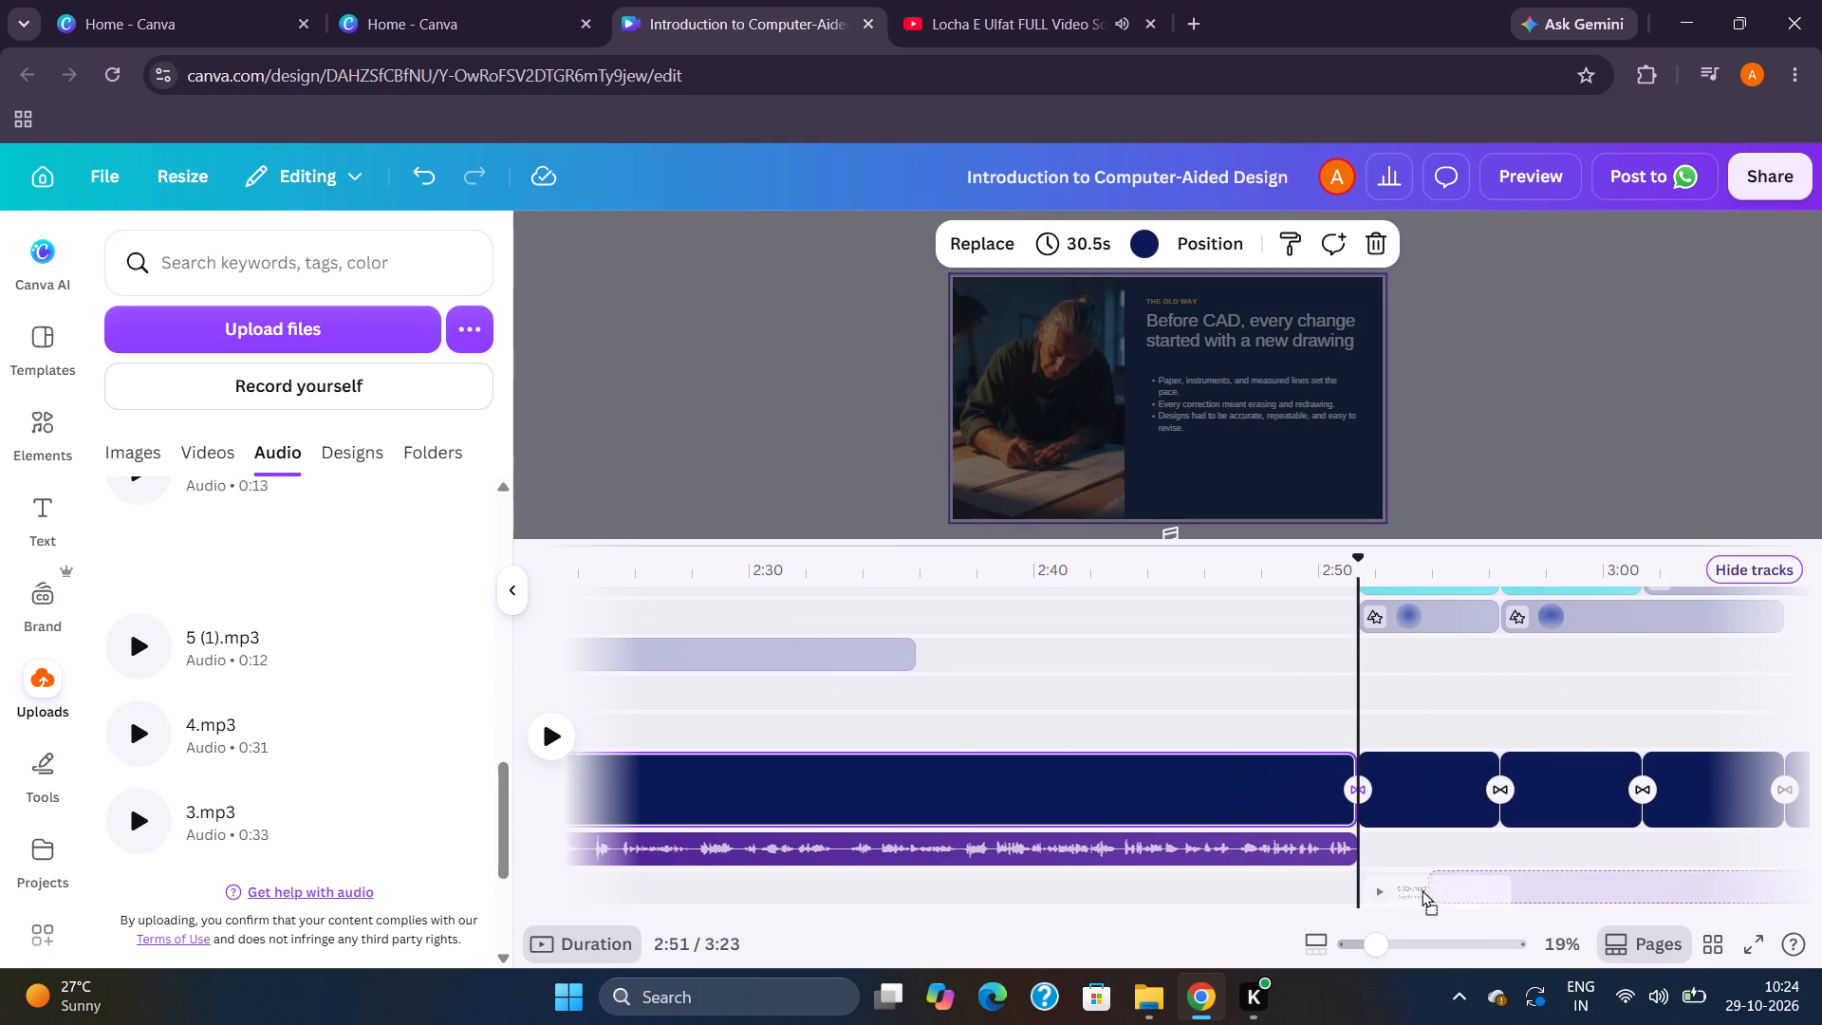
{"action": "left_click_drag", "start_coordinate": [1422, 889], "coordinate": [1451, 847]}
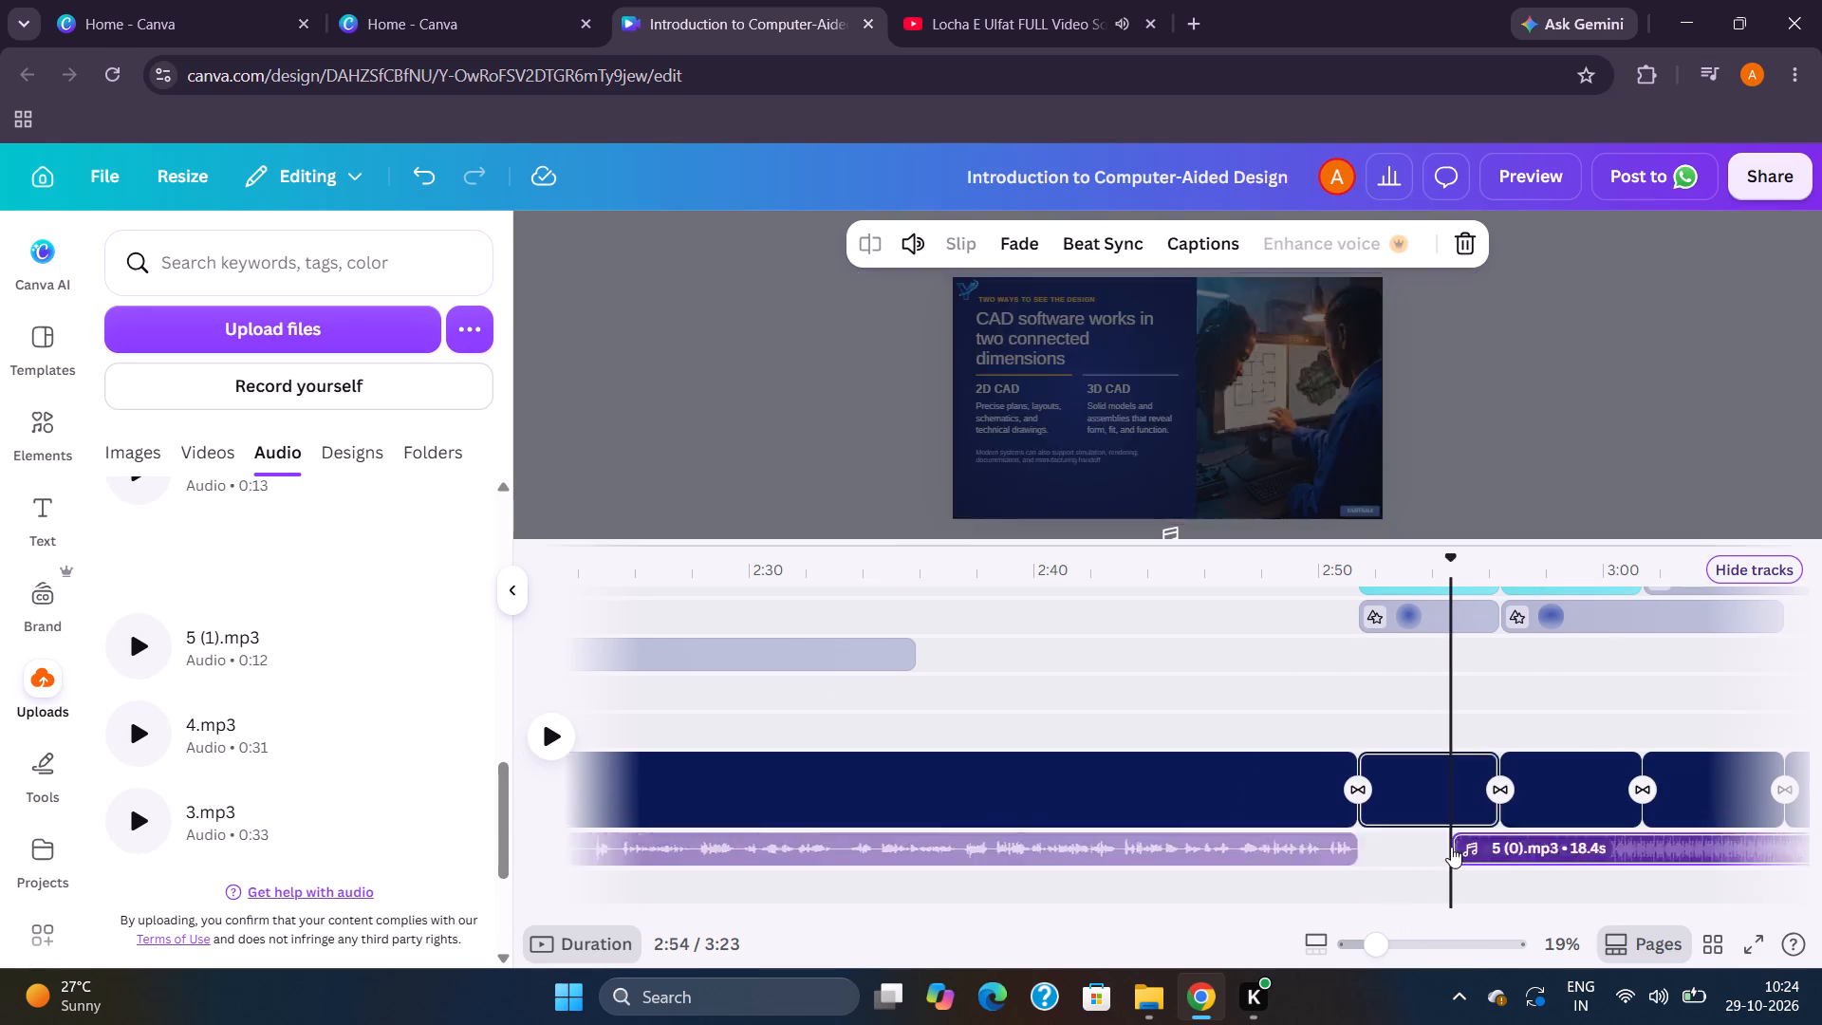
{"action": "left_click_drag", "start_coordinate": [1523, 879], "coordinate": [1463, 874]}
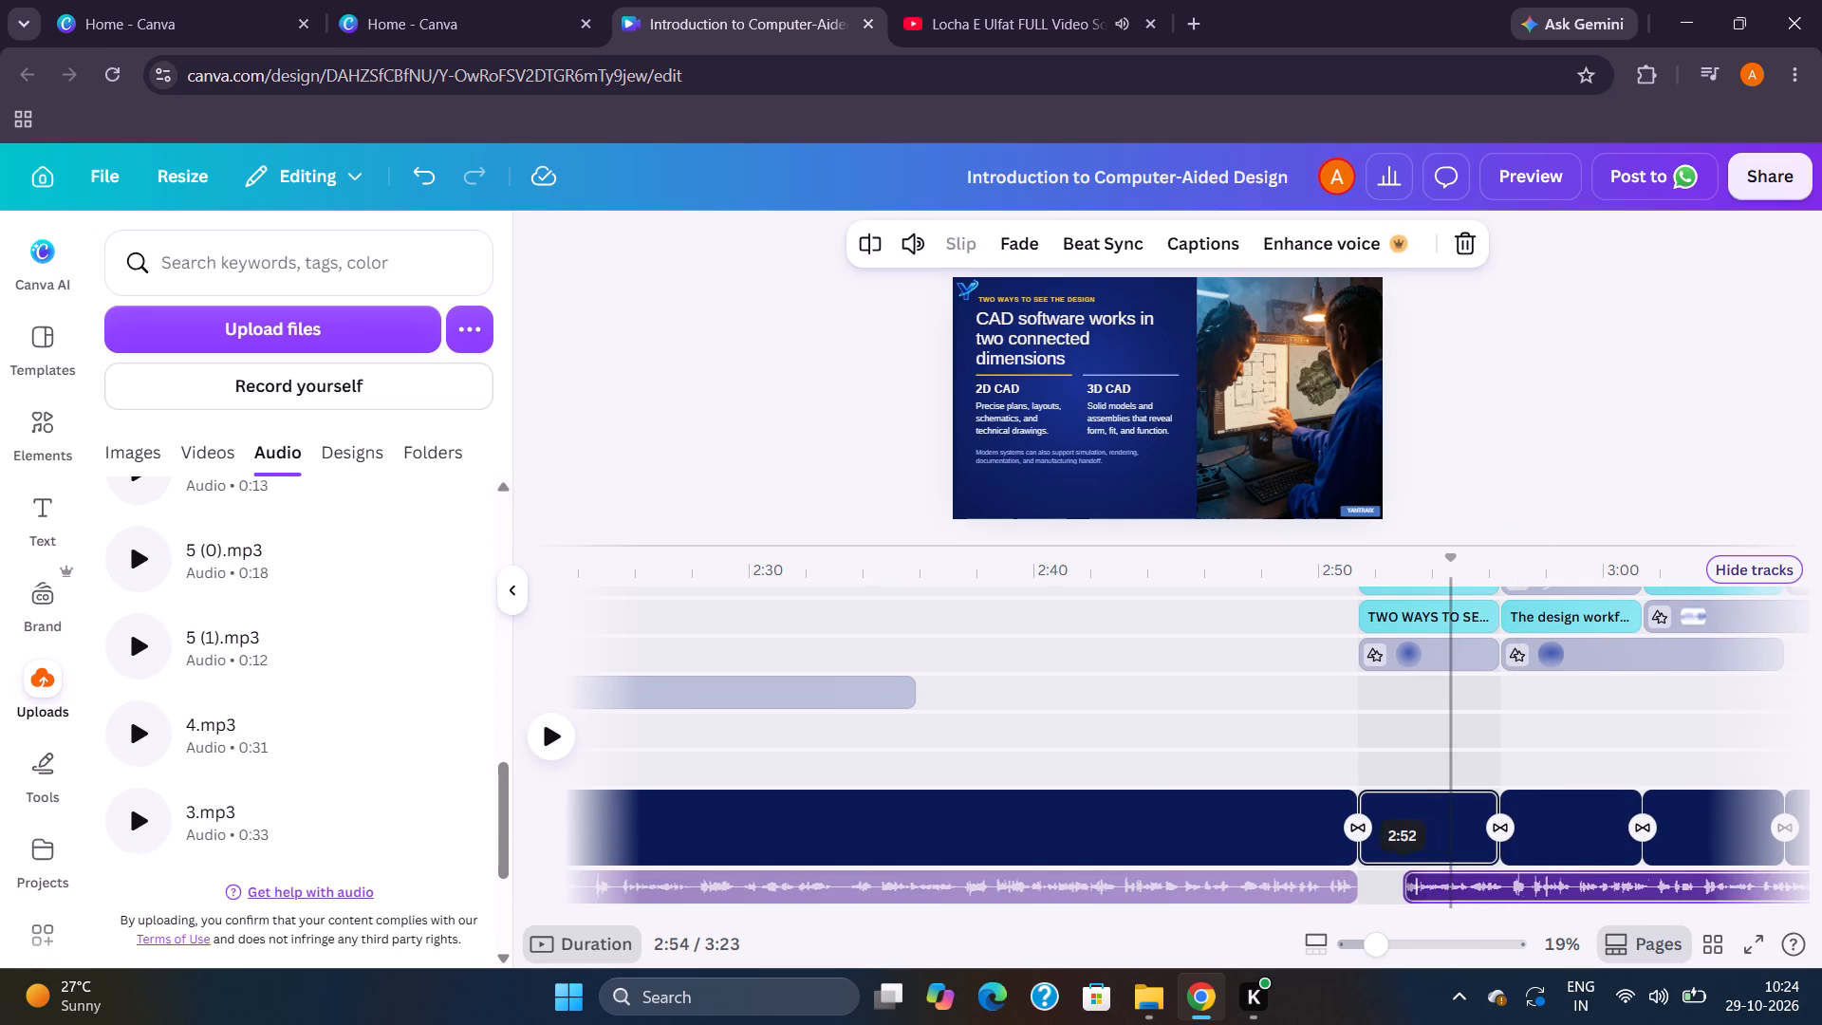
{"action": "left_click_drag", "start_coordinate": [1463, 874], "coordinate": [1432, 872]}
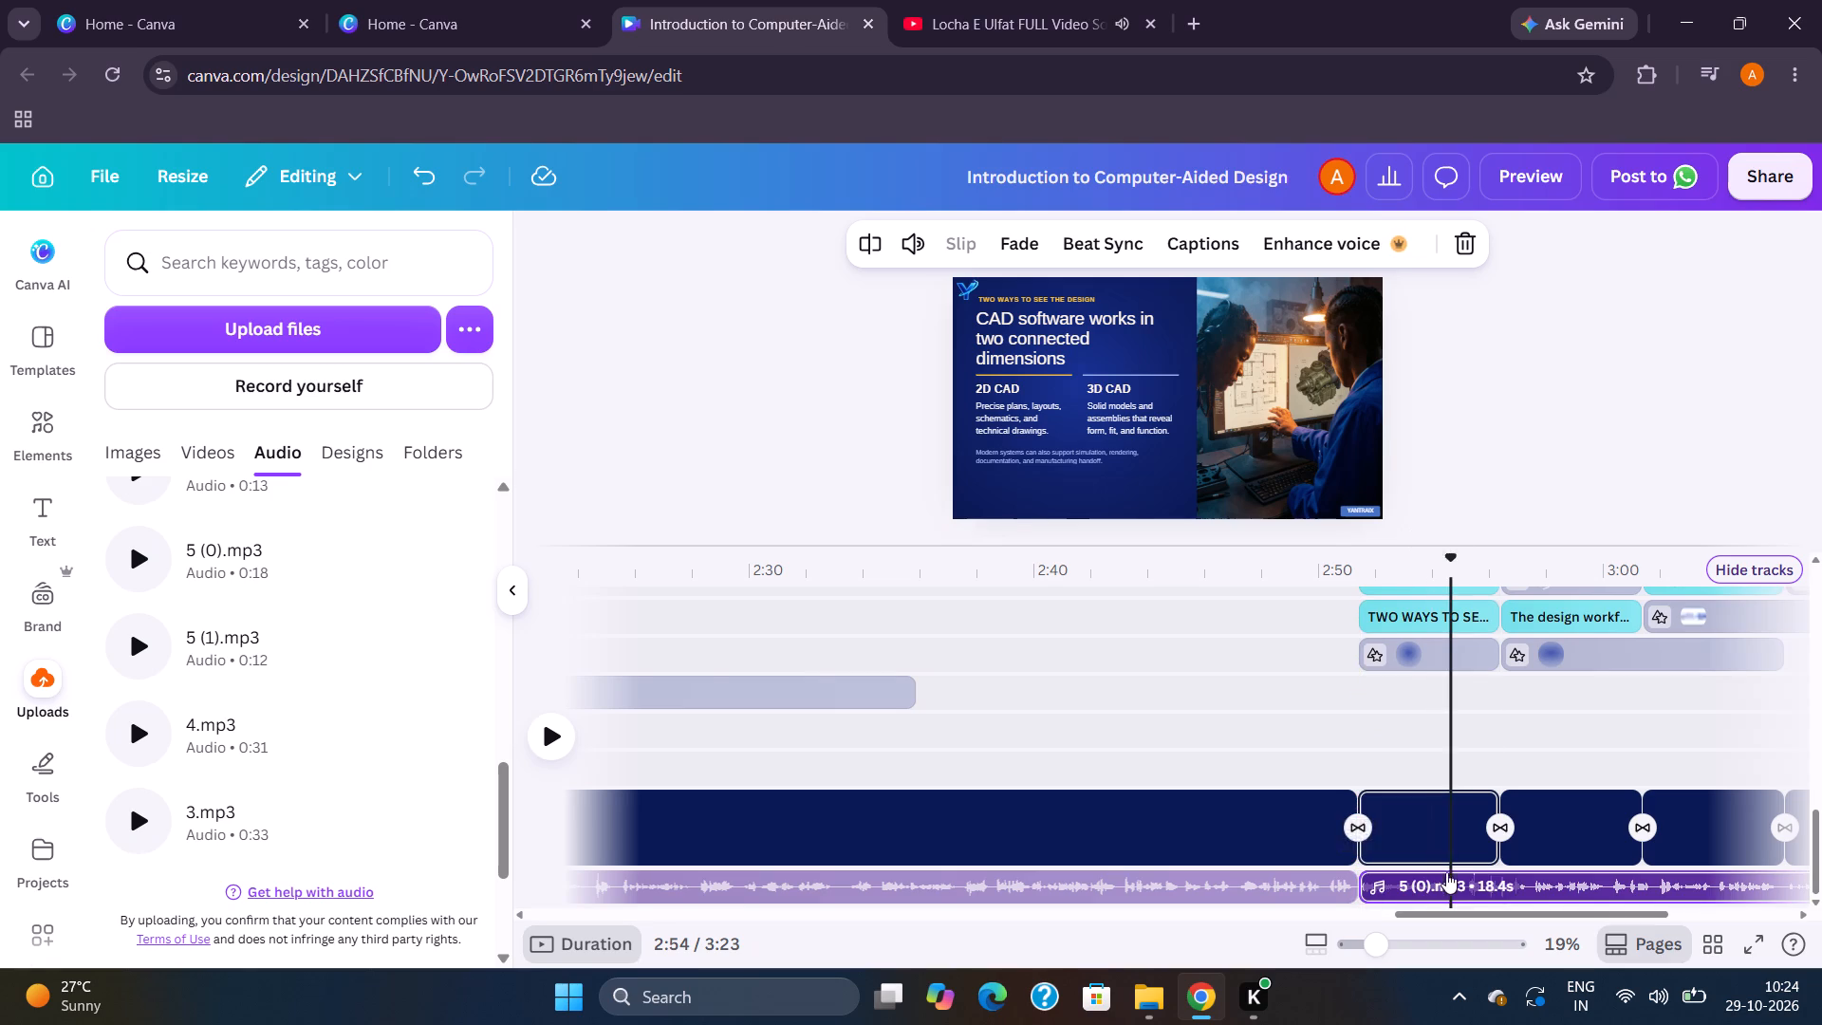
Extend the "CAD software works in two connected dimensions" page to 18.4 s so it ends together with the 5 (0).mp3 clip.
{"action": "left_click", "coordinate": [1495, 823]}
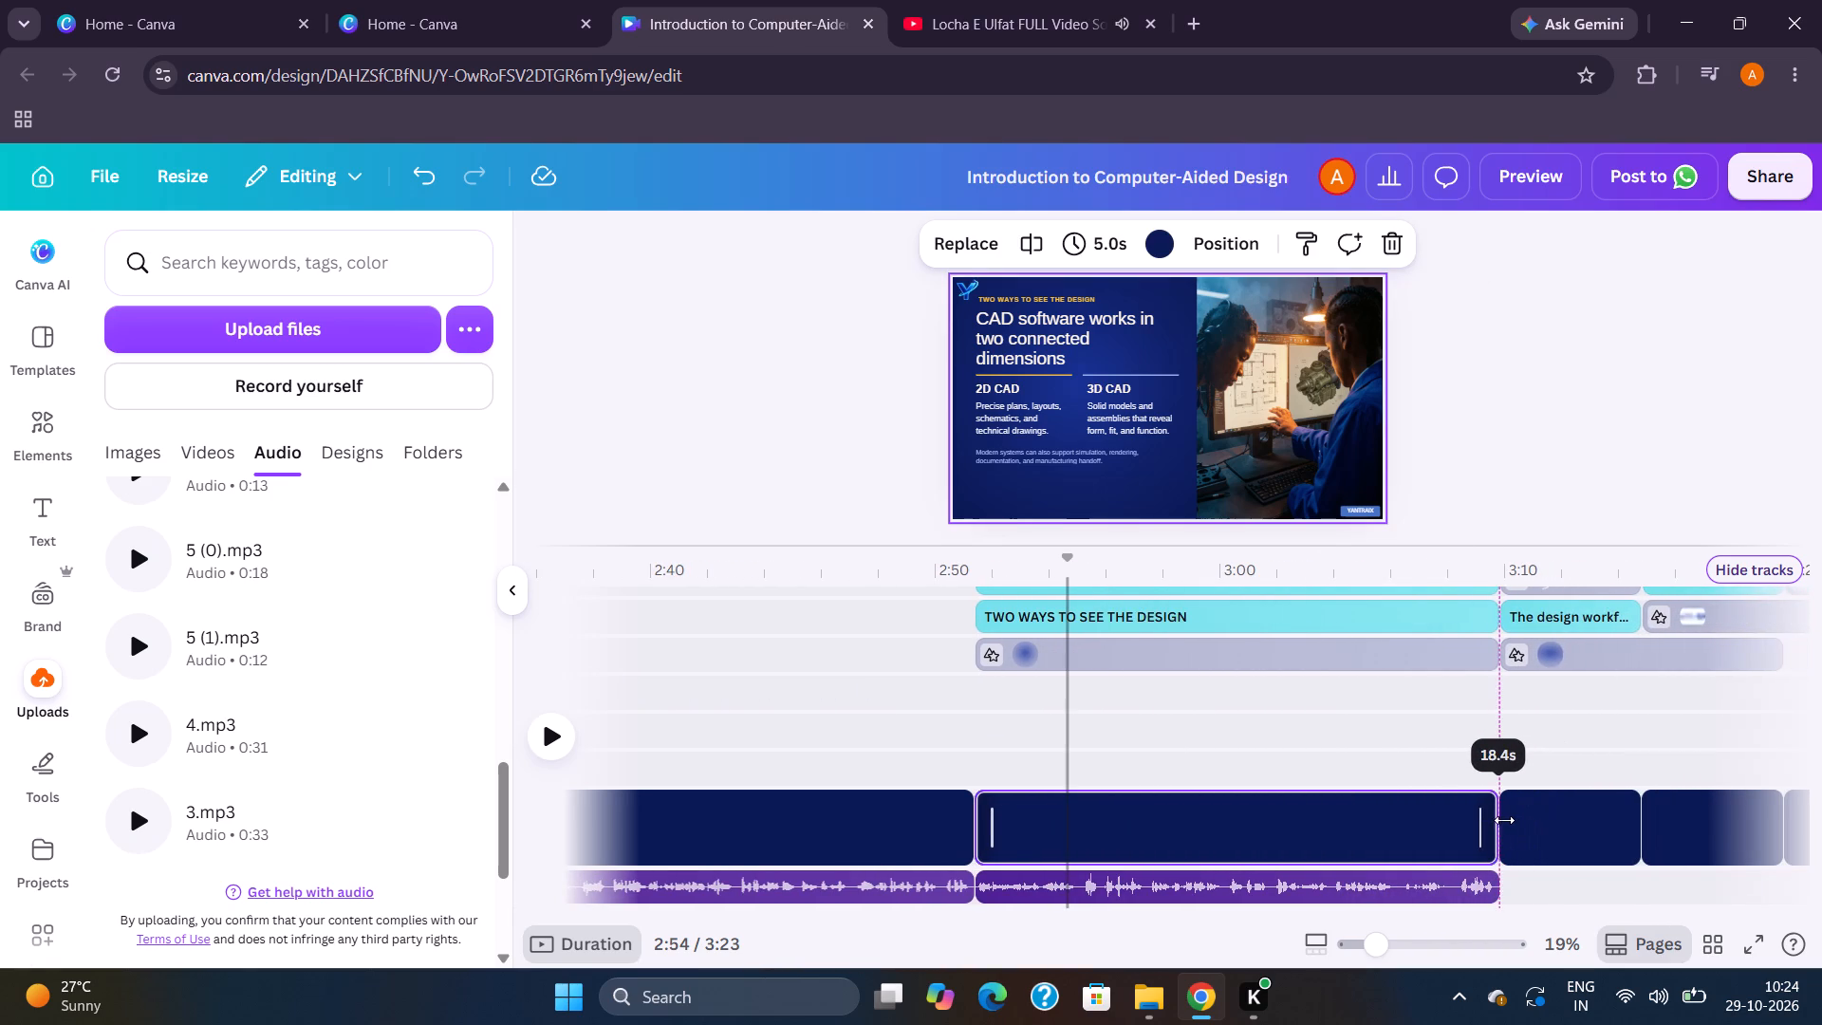
{"action": "left_click", "coordinate": [1549, 825]}
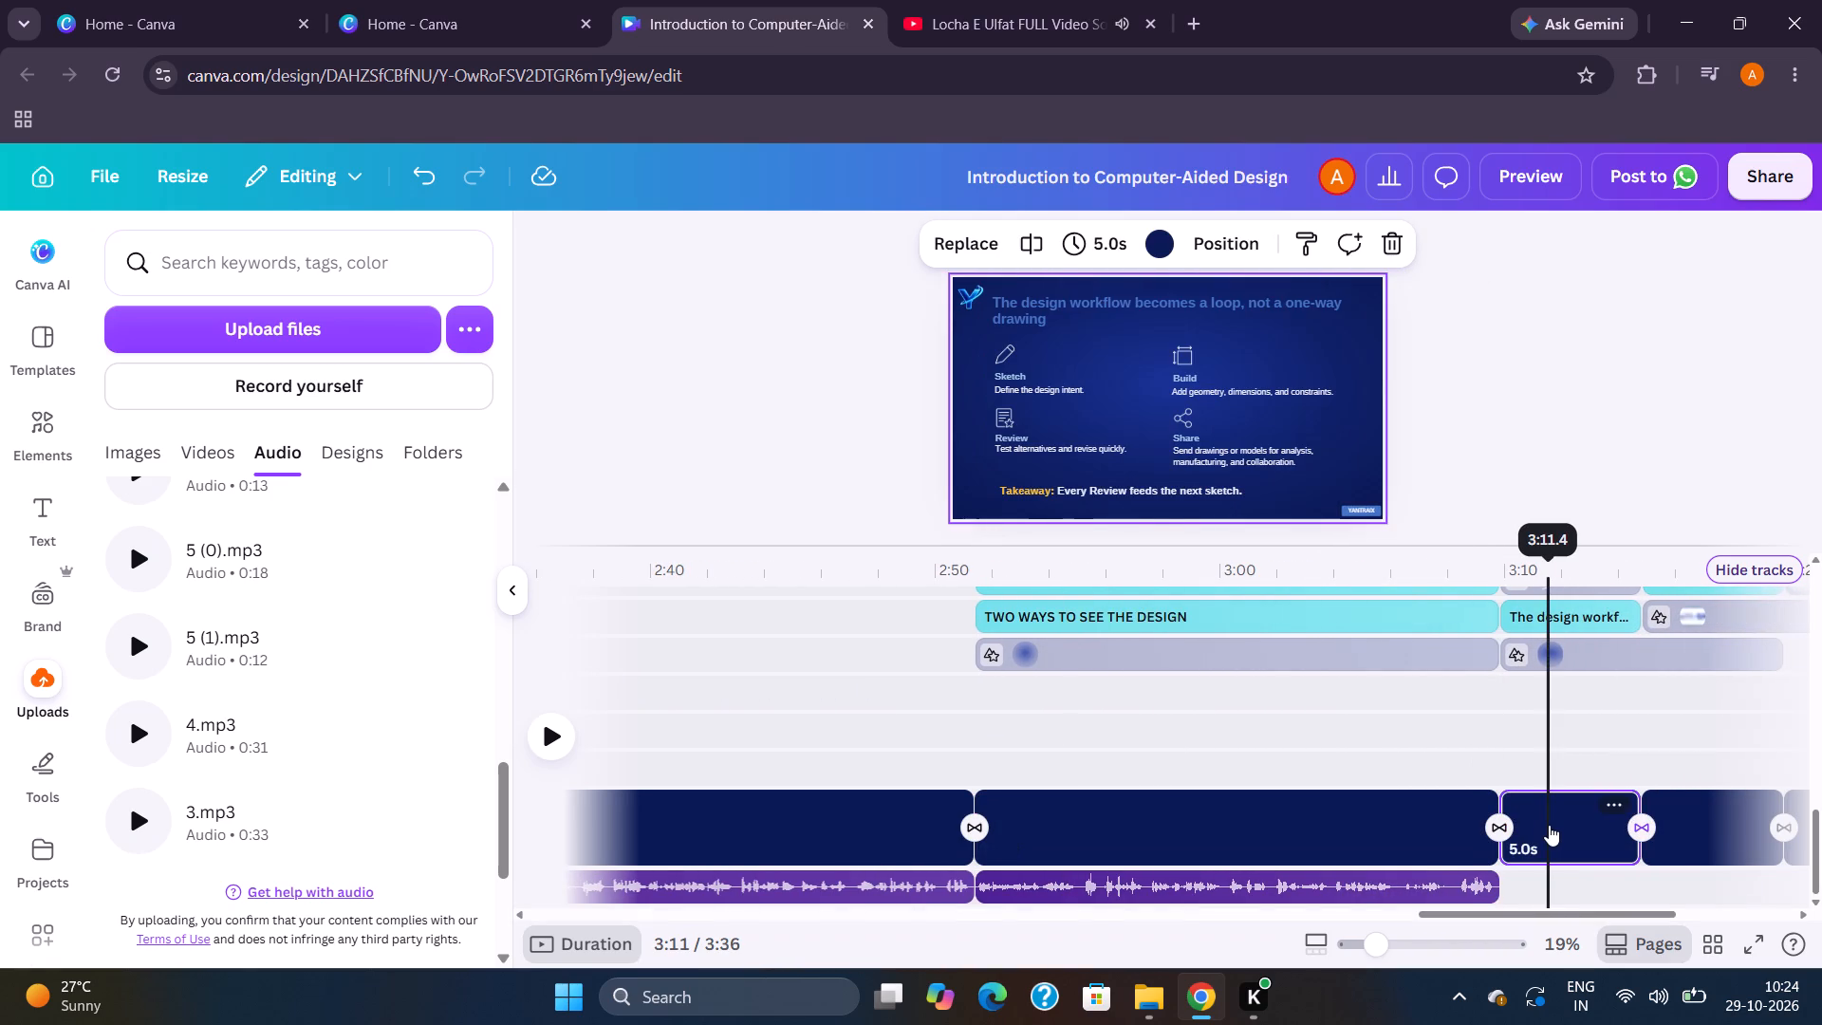
{"action": "left_click", "coordinate": [1437, 851]}
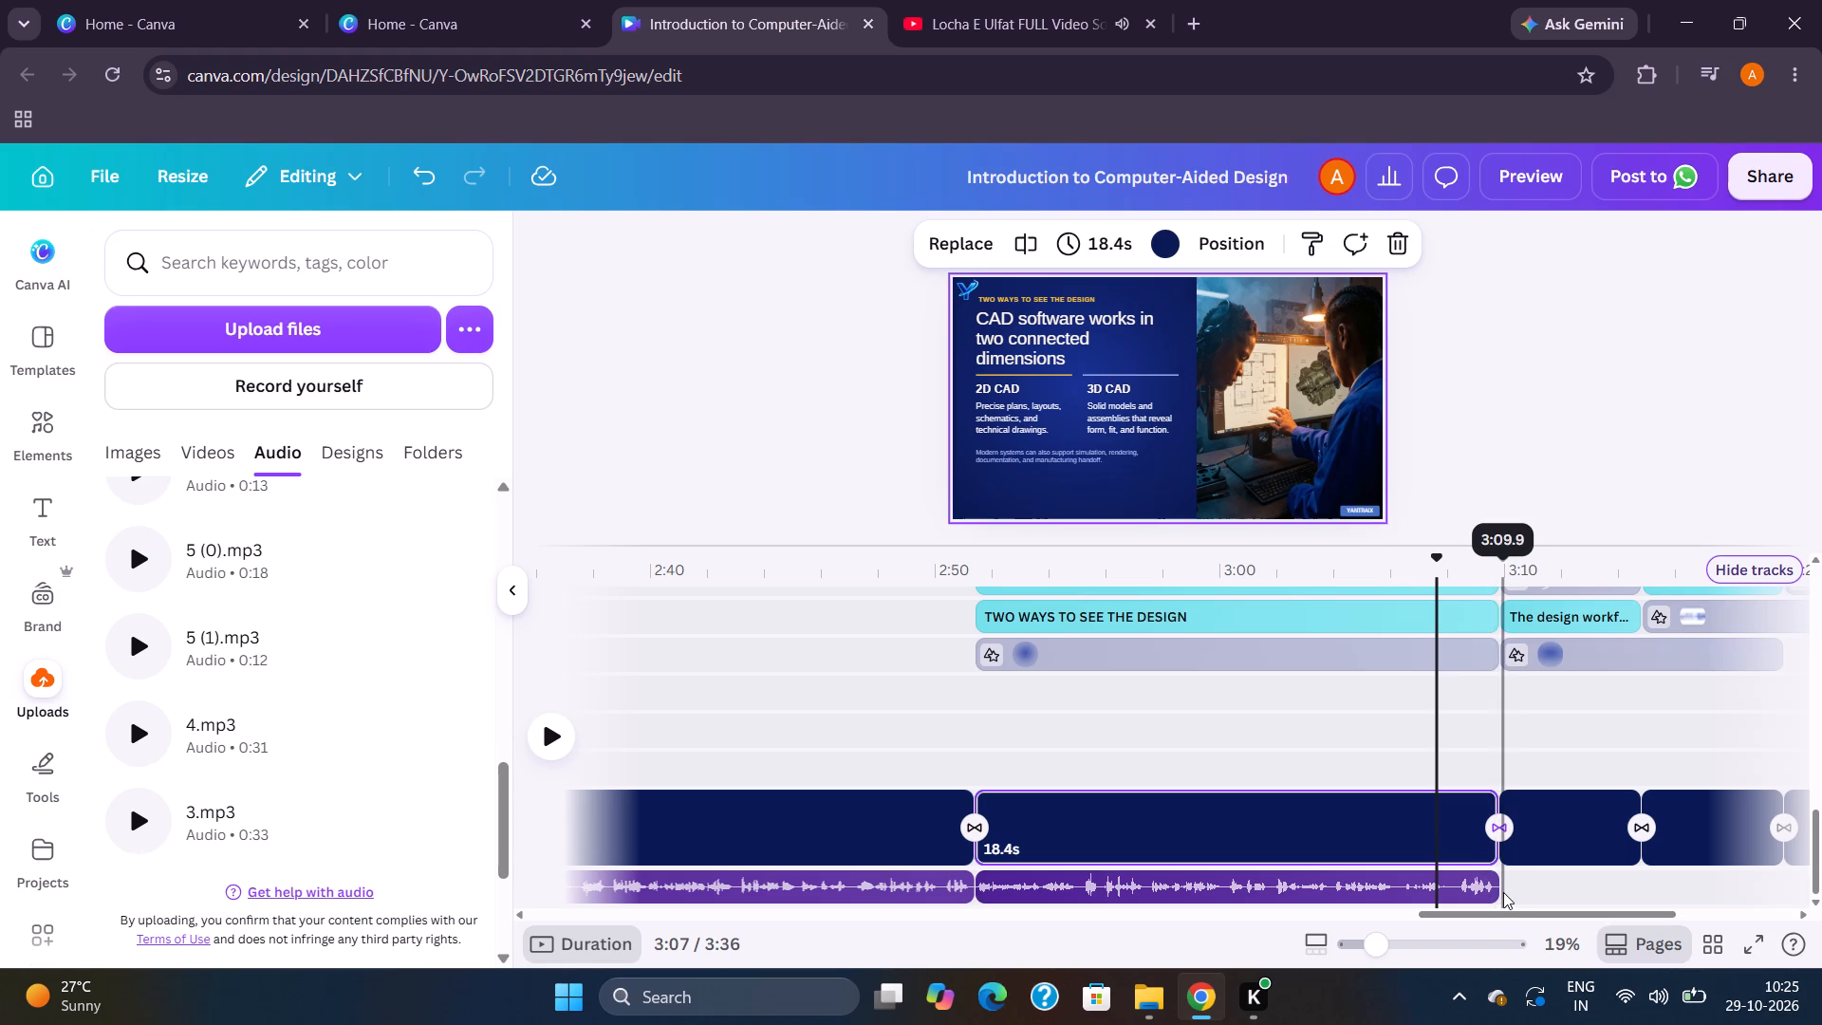
{"action": "left_click", "coordinate": [1478, 836]}
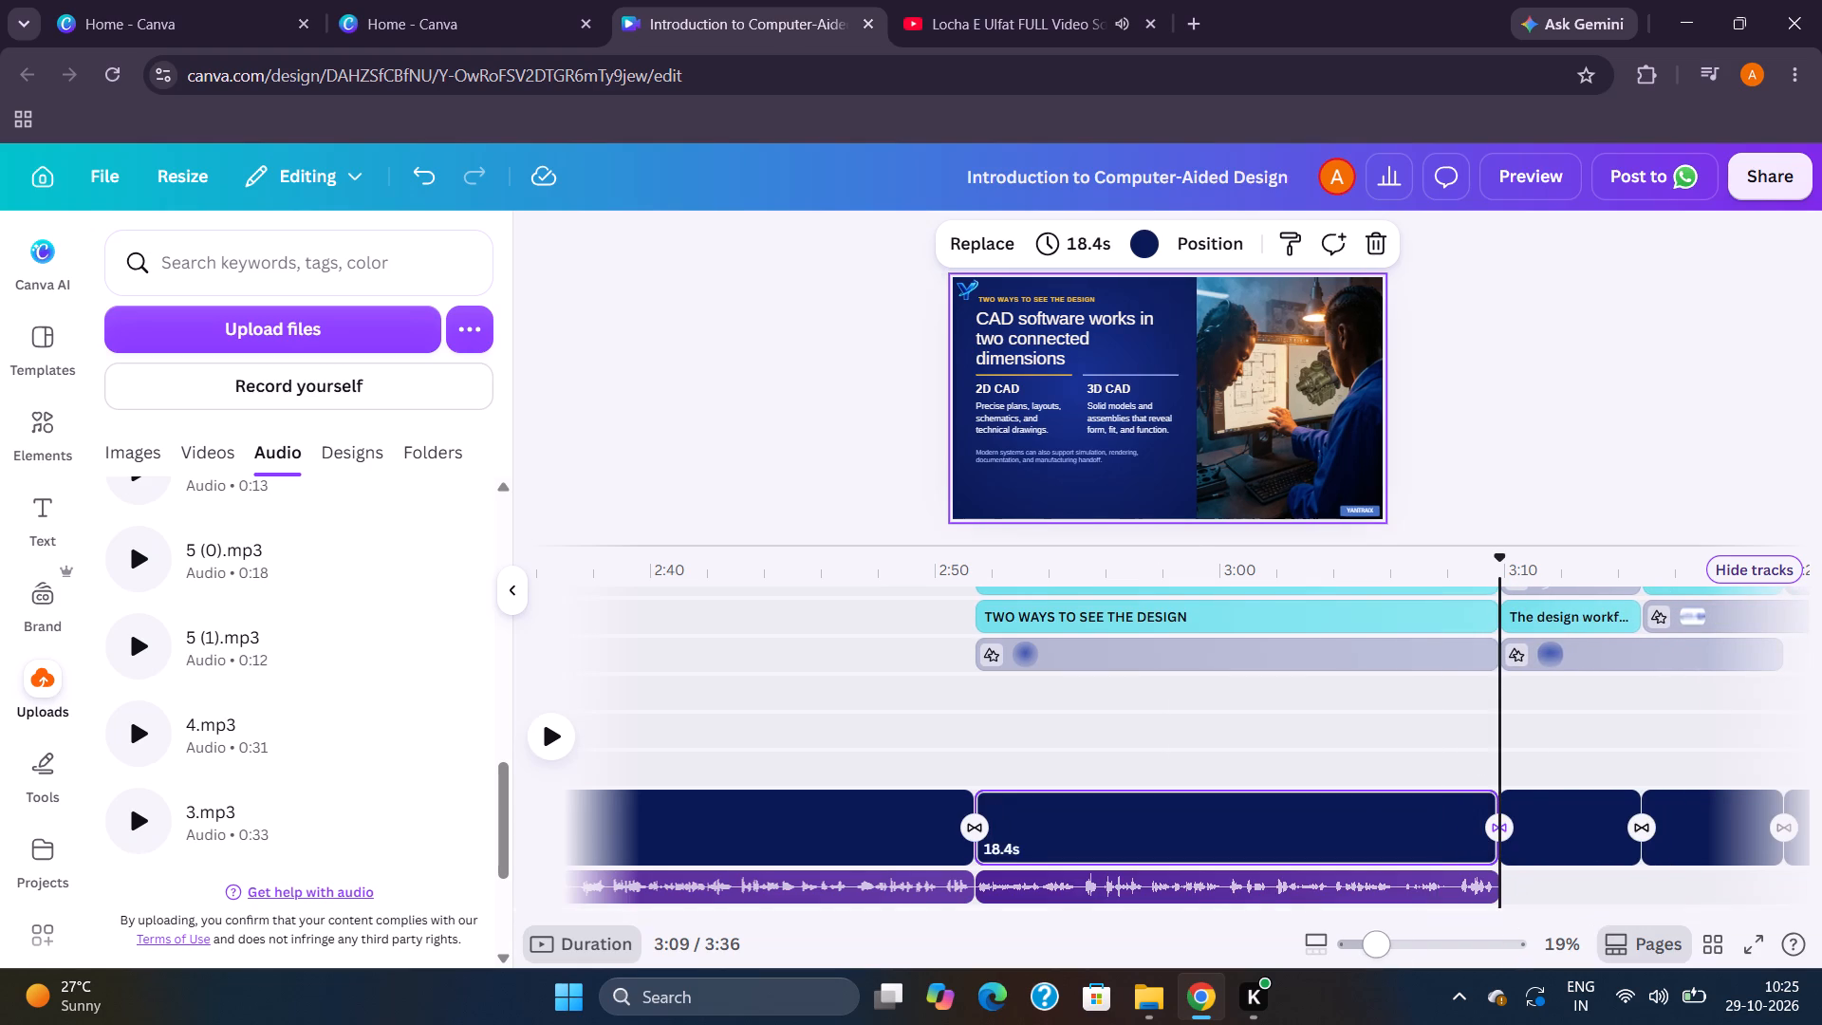
Insert the uploaded 4:07 video into the design.
{"action": "left_click", "coordinate": [209, 442]}
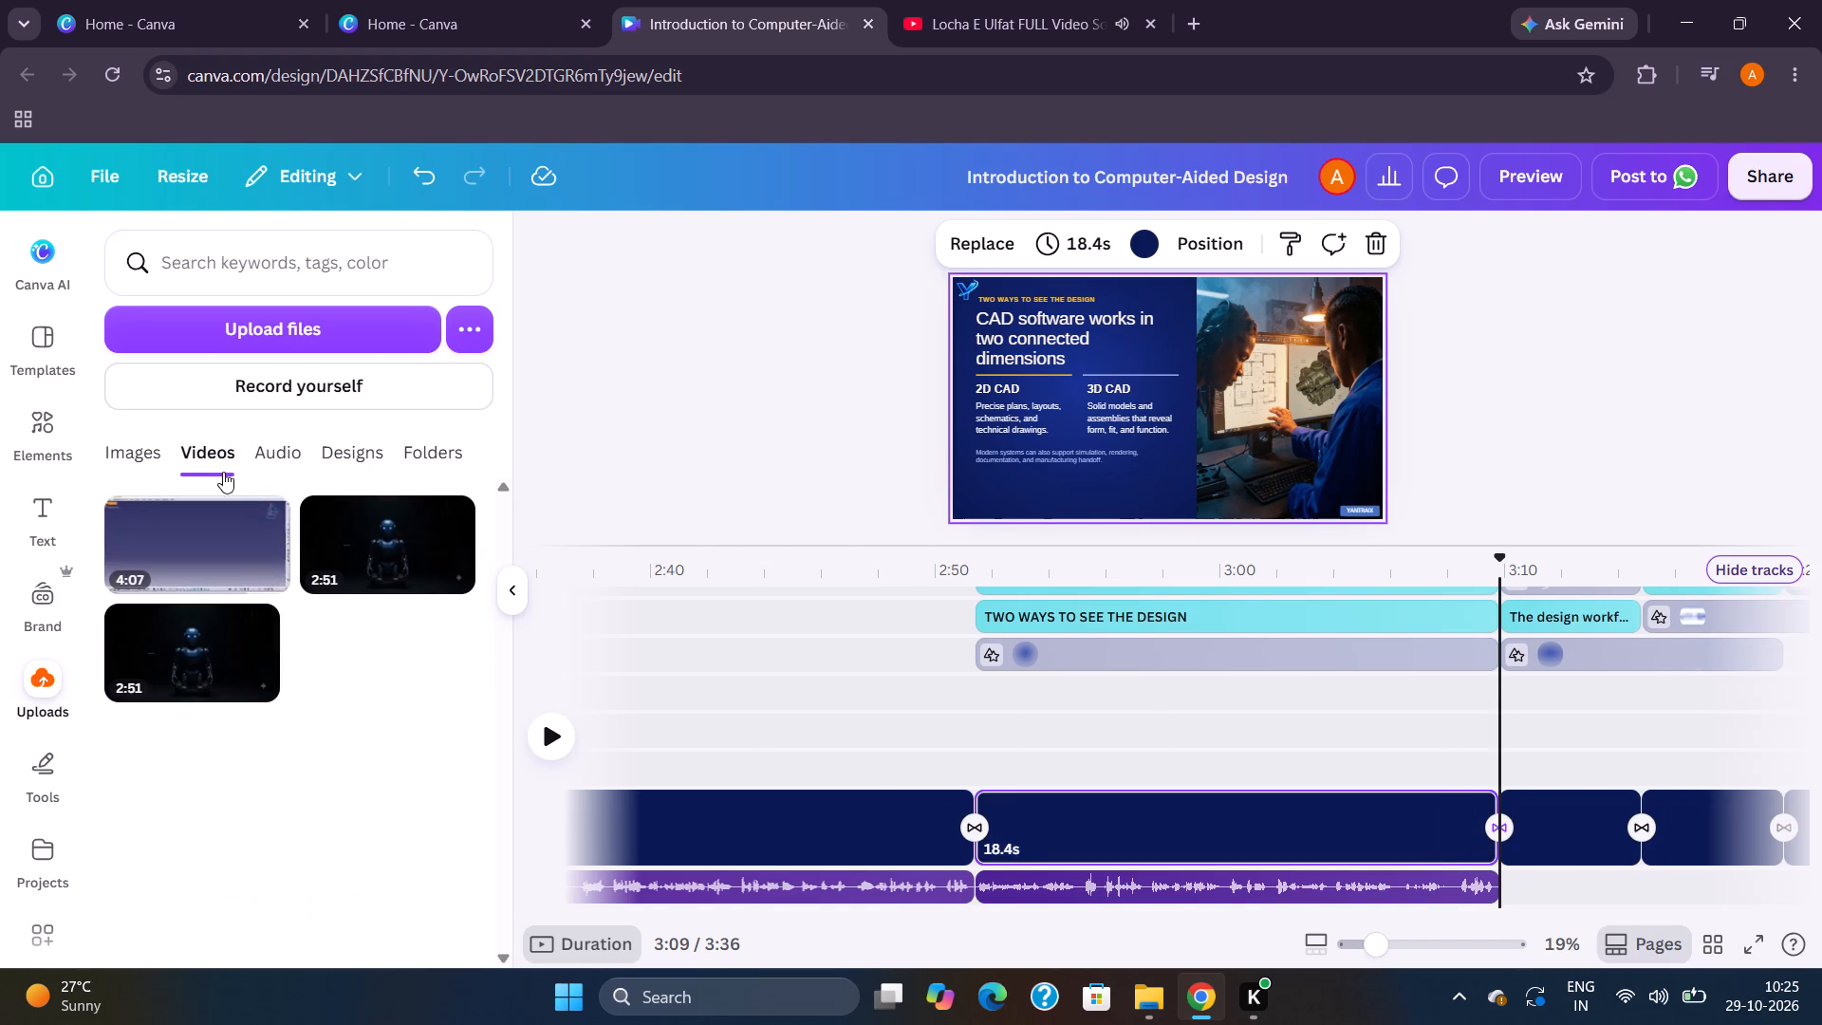
{"action": "left_click", "coordinate": [175, 514]}
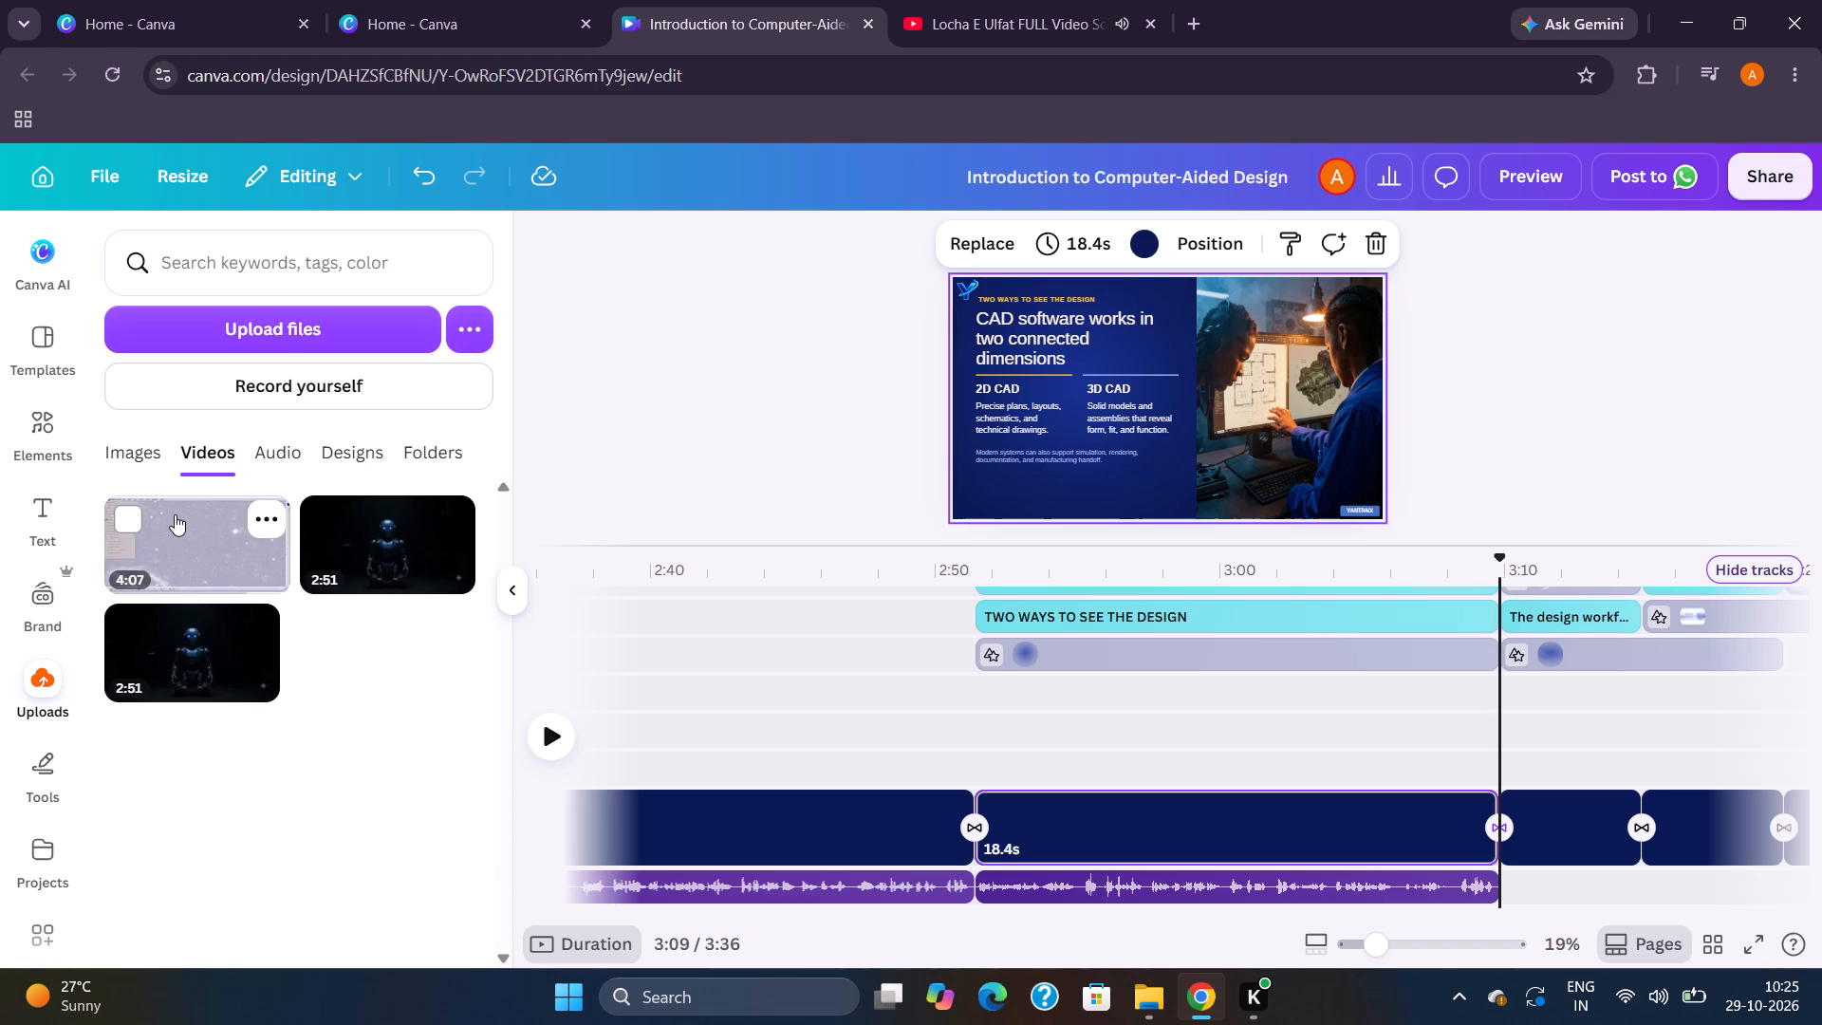
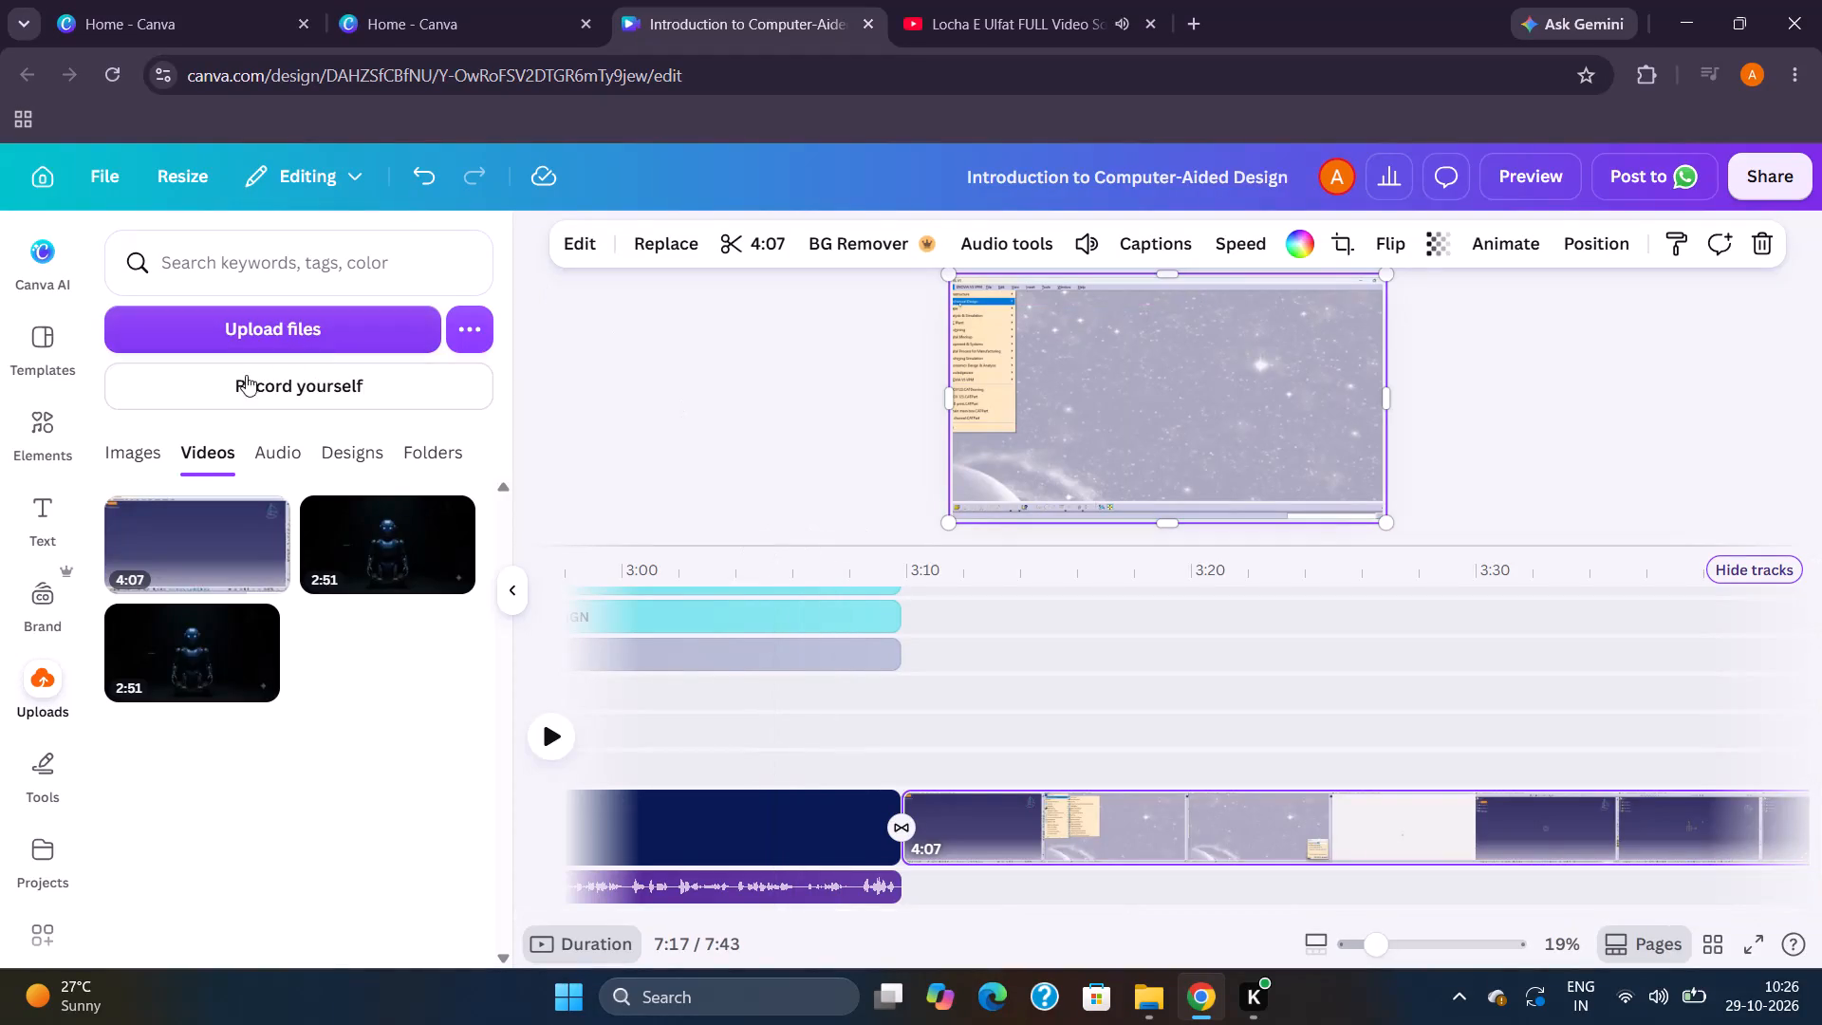
Add the uploaded 5 (1).mp3 directly after 5 (0).mp3, at the start of the 4:07 video page.
{"action": "left_click", "coordinate": [257, 465]}
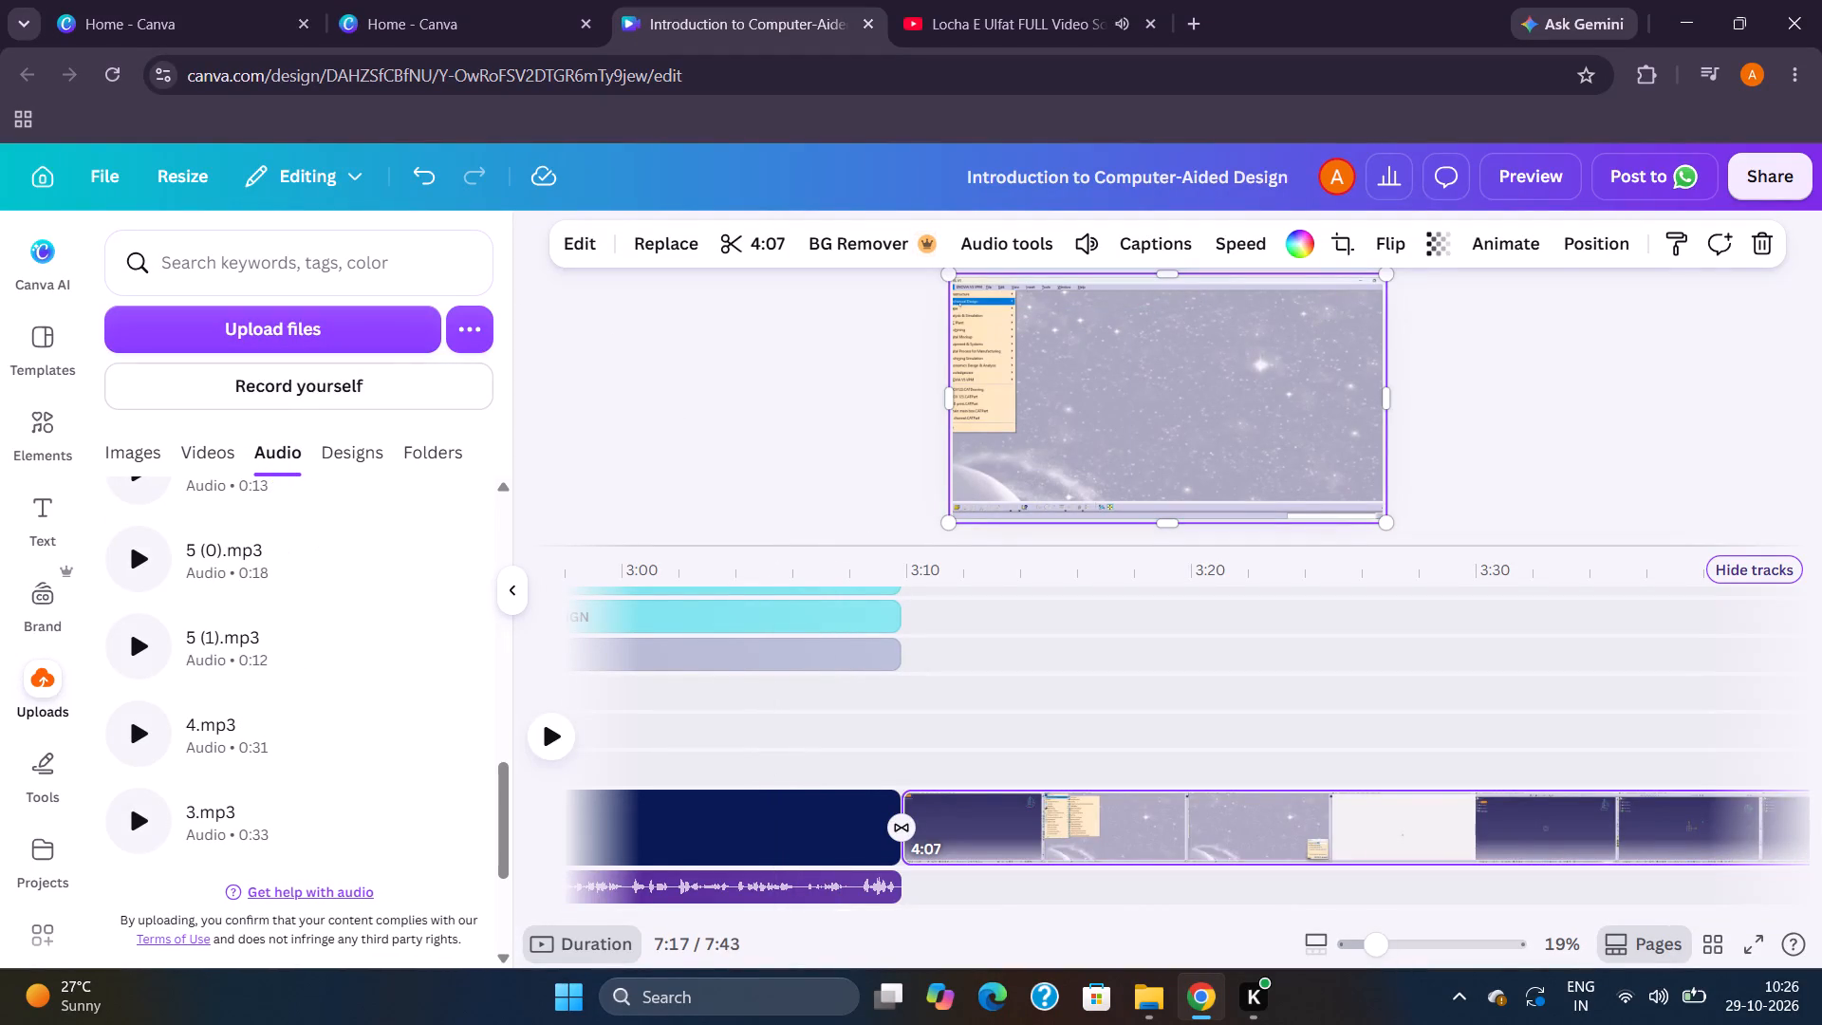
{"action": "scroll", "coordinate": [272, 534], "scroll_direction": "up", "scroll_amount": 1}
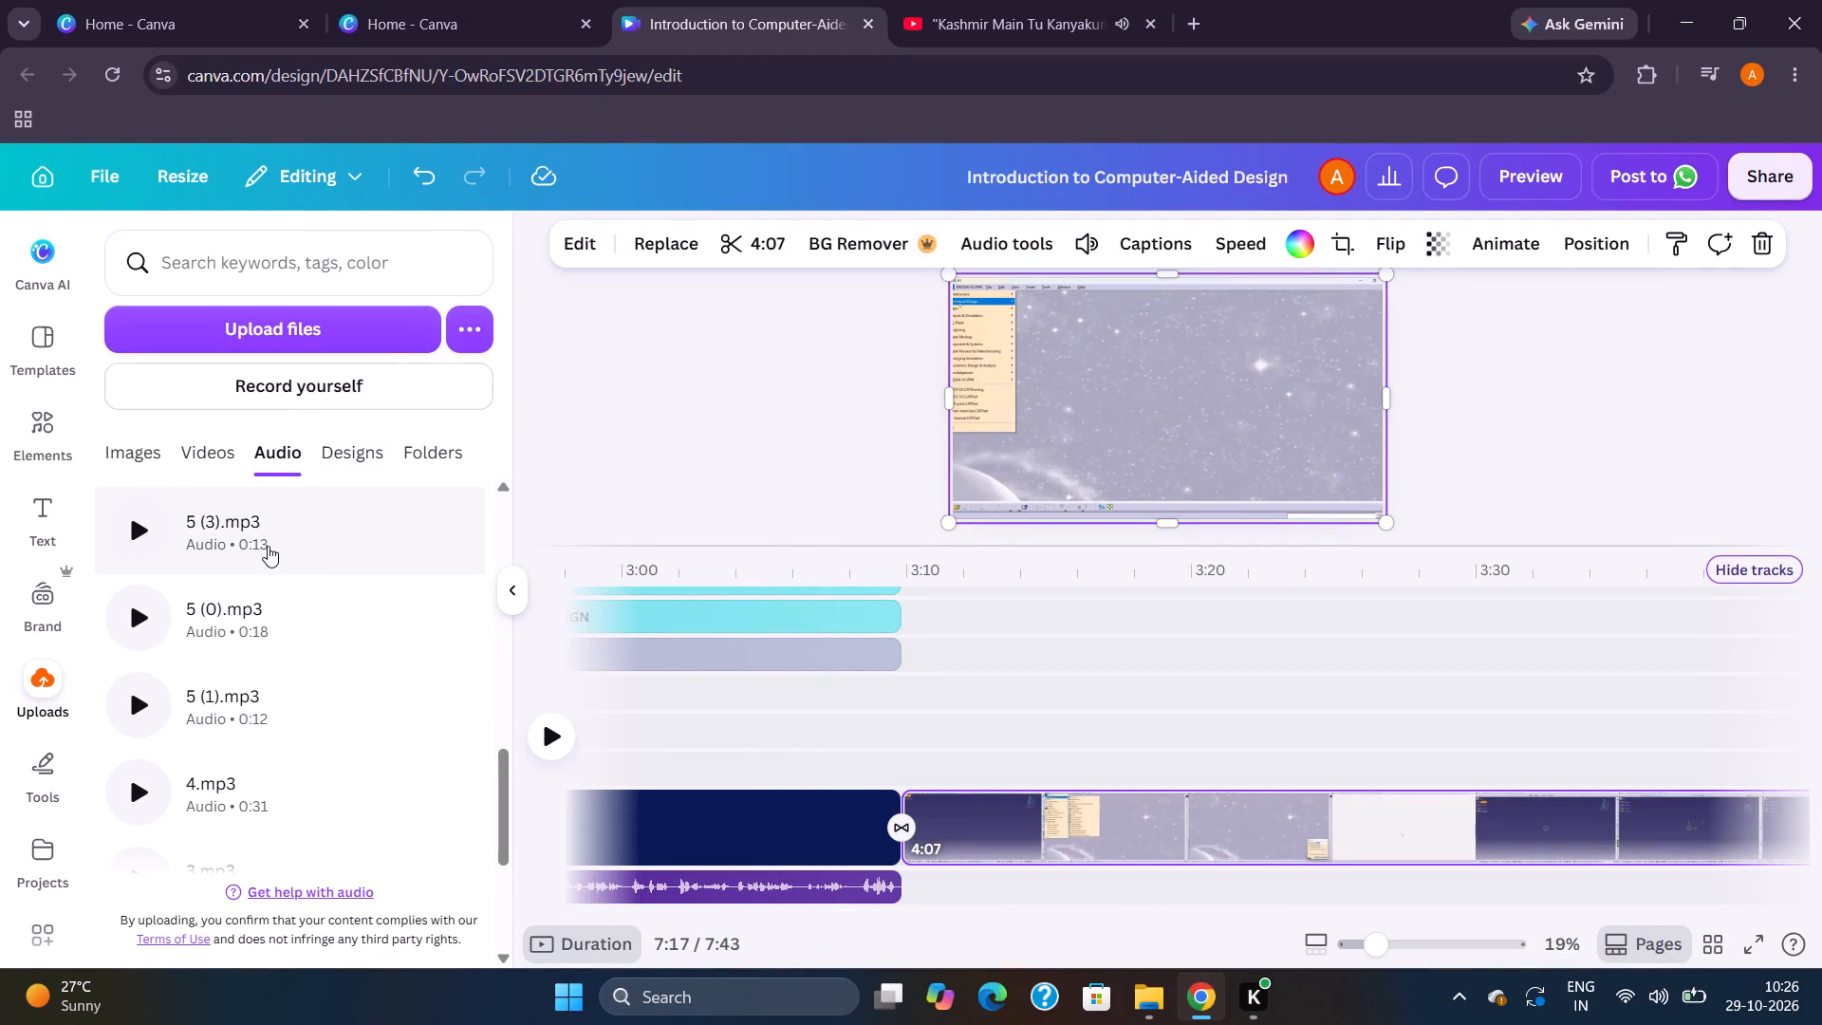
{"action": "scroll", "coordinate": [268, 546], "scroll_direction": "up", "scroll_amount": 1}
{"action": "left_click_drag", "start_coordinate": [253, 683], "coordinate": [995, 883]}
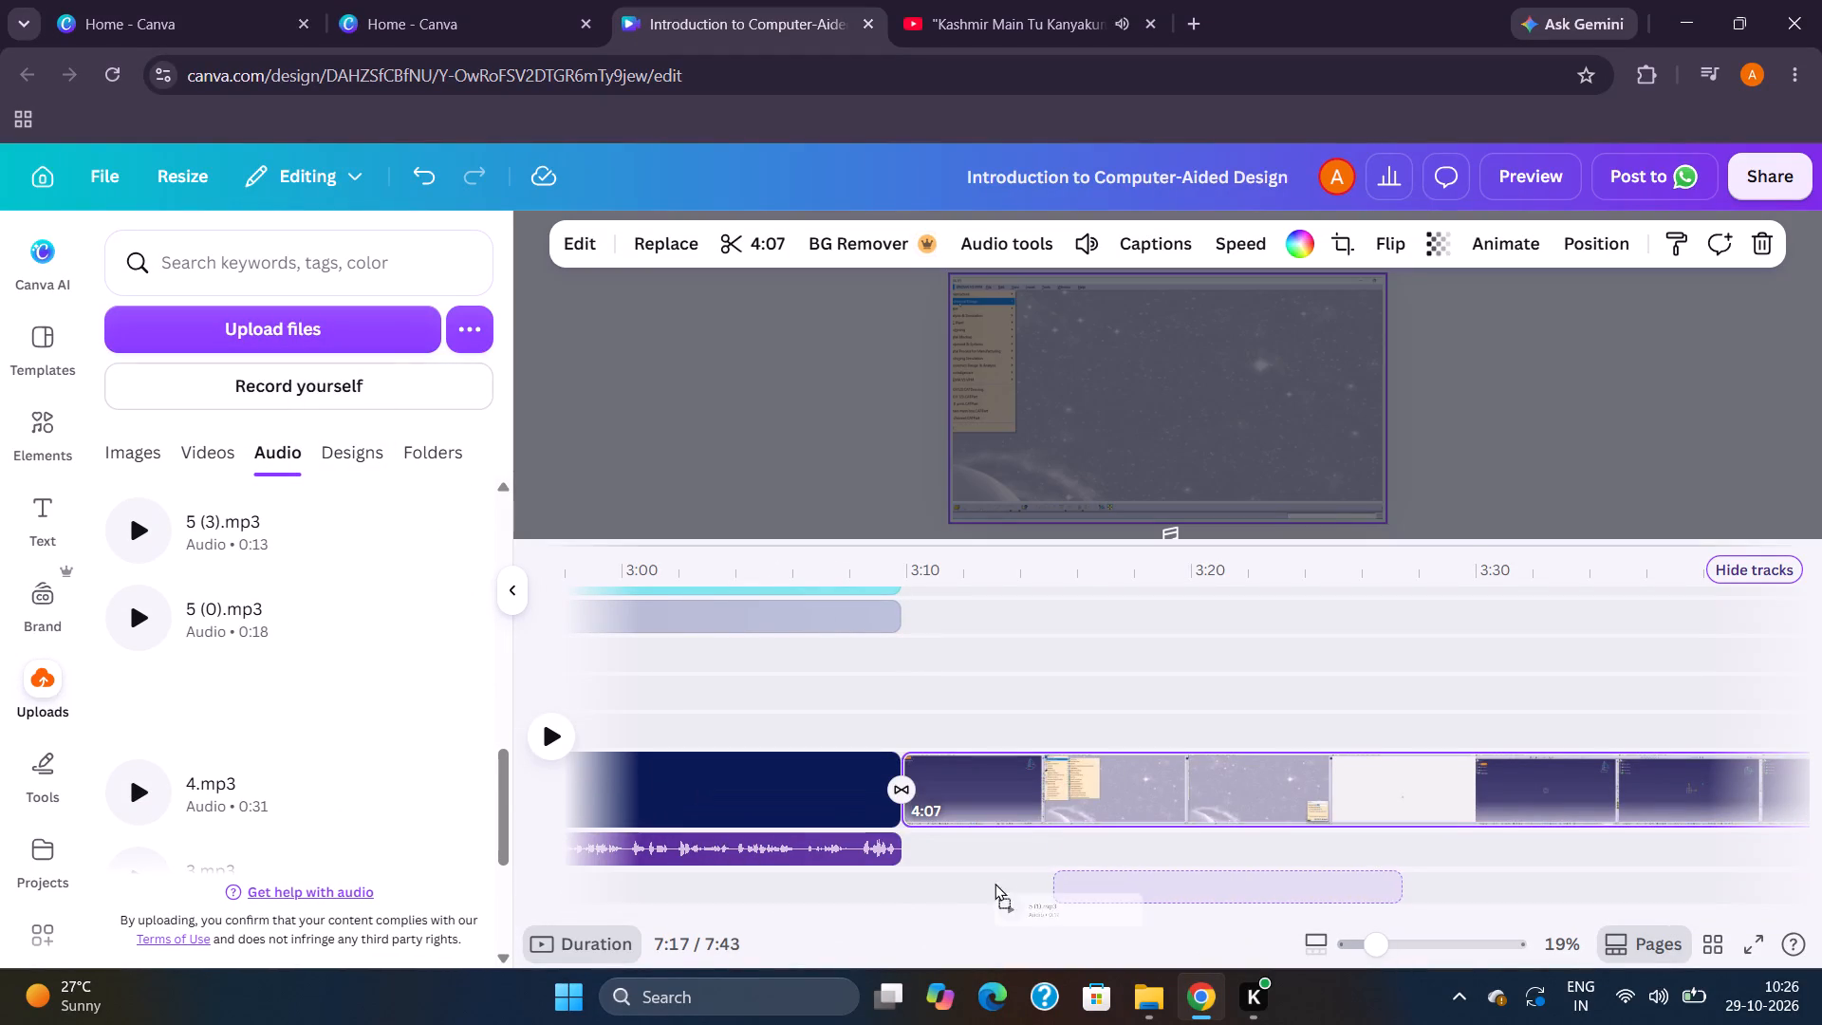
{"action": "left_click_drag", "start_coordinate": [995, 883], "coordinate": [906, 842]}
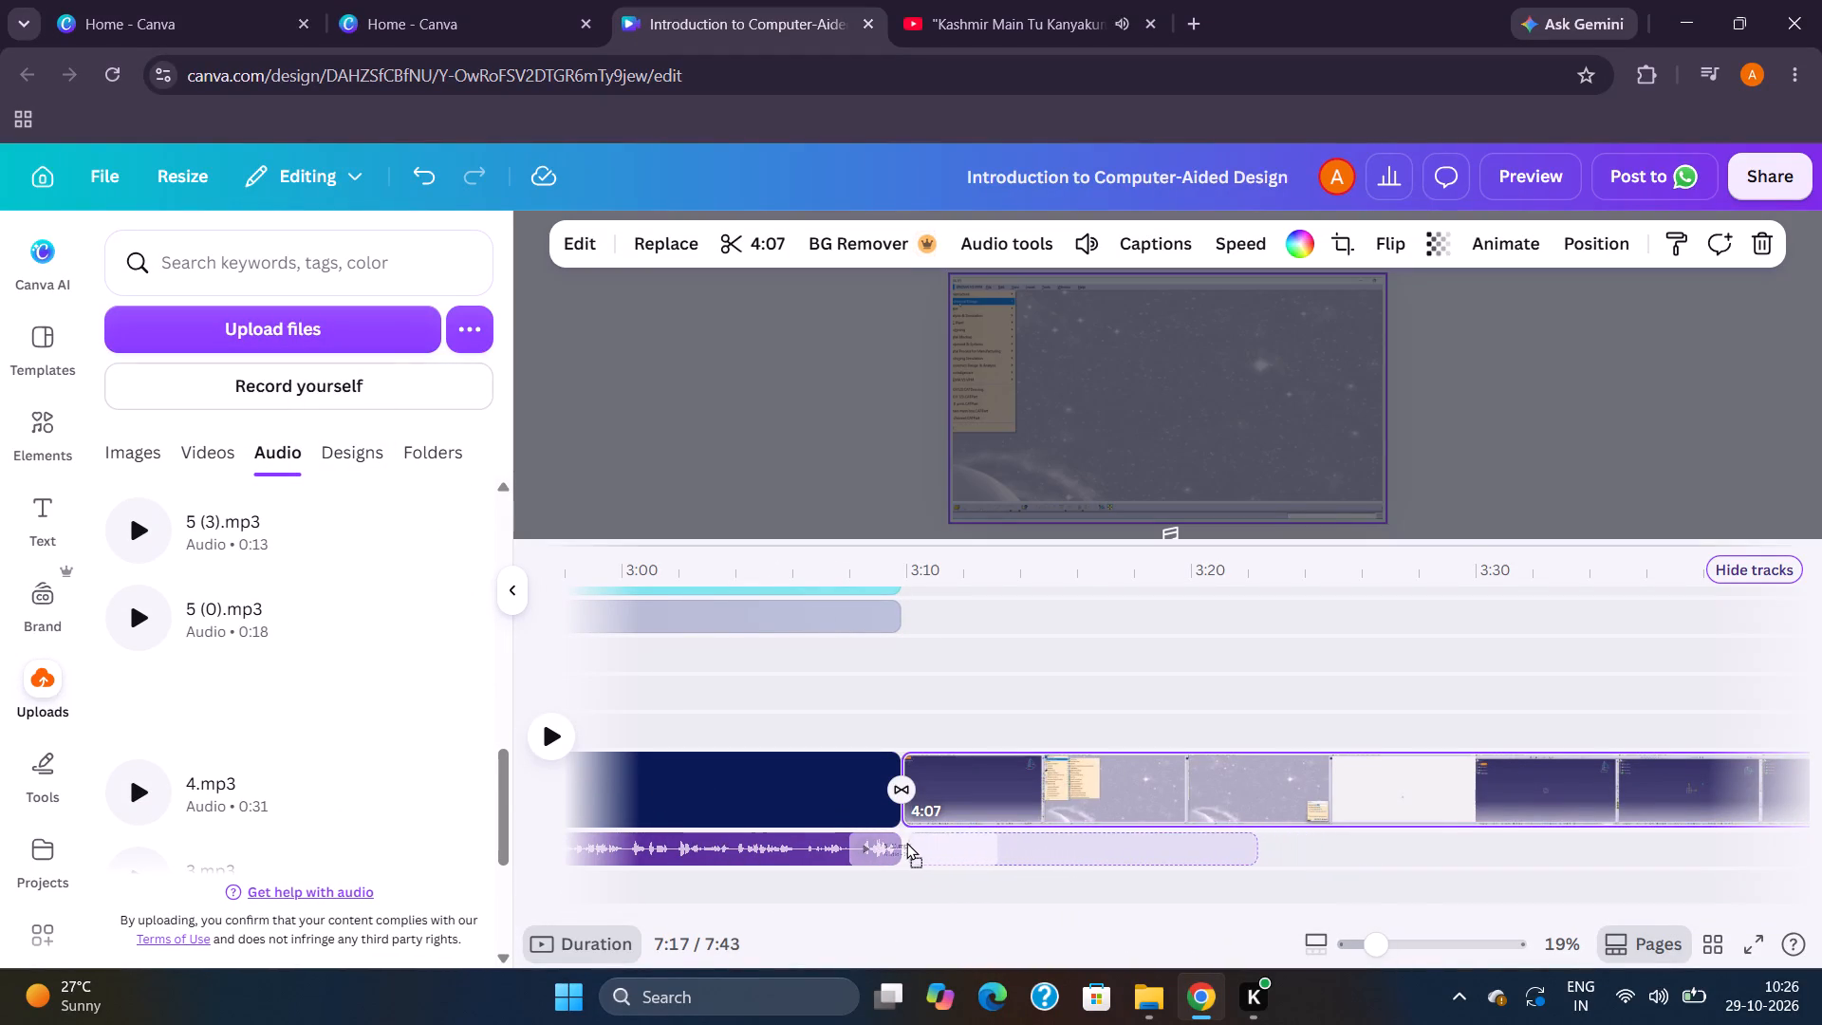
{"action": "left_click_drag", "start_coordinate": [906, 842], "coordinate": [905, 840]}
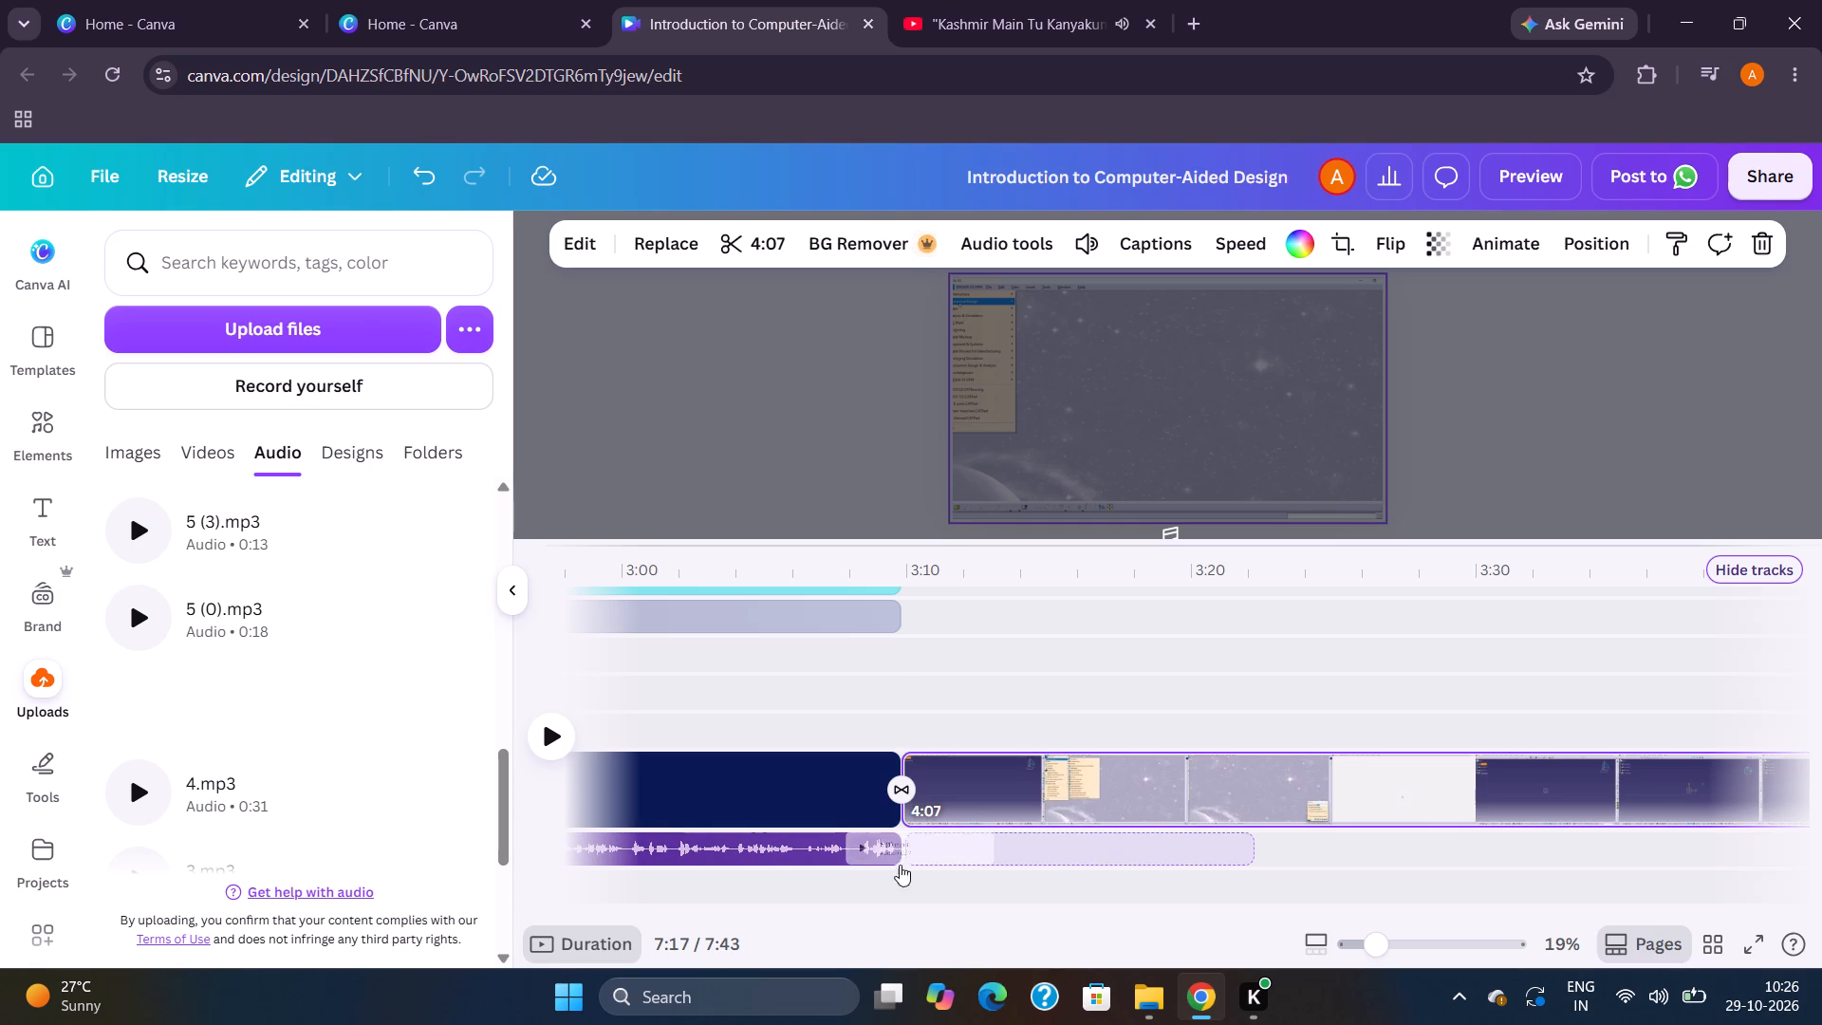
Add the uploaded 5 (2).mp3 under the 4:07 video, directly after the end of the 5 (1).mp3 clip.
{"action": "scroll", "coordinate": [966, 749], "scroll_direction": "down", "scroll_amount": 2}
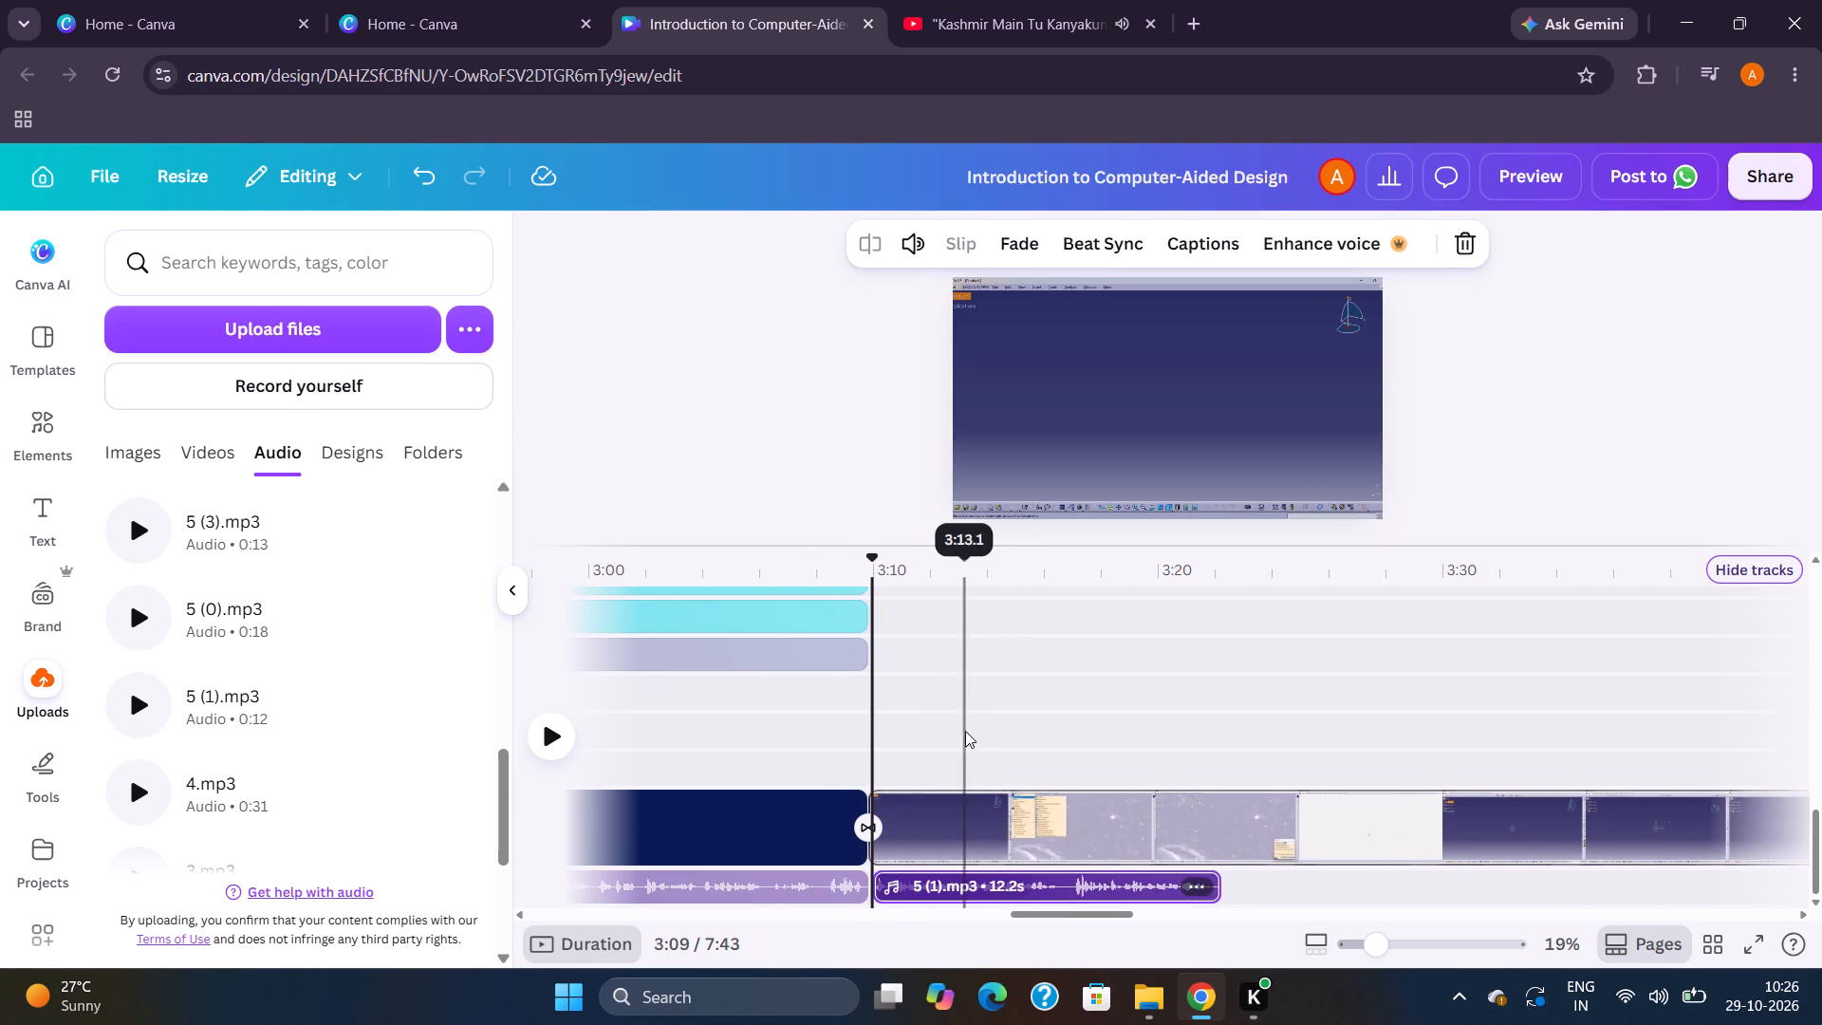
{"action": "scroll", "coordinate": [965, 731], "scroll_direction": "down", "scroll_amount": 3}
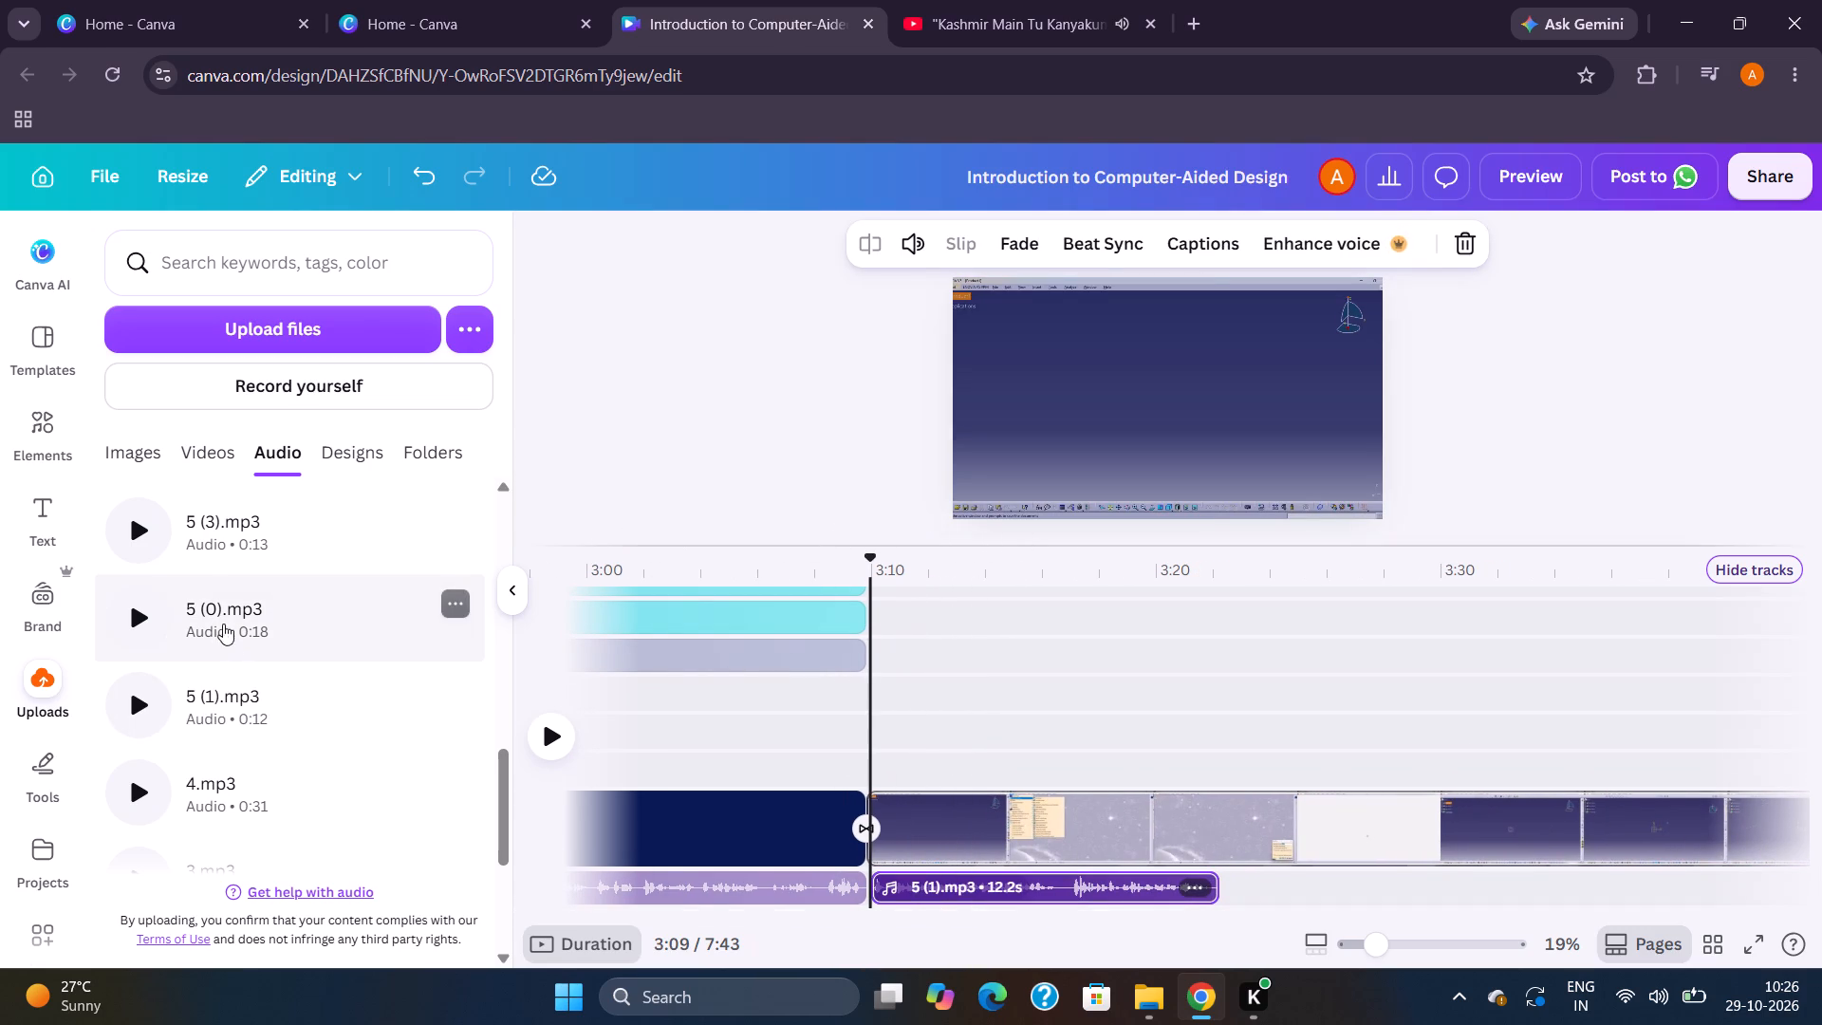
{"action": "scroll", "coordinate": [237, 571], "scroll_direction": "up", "scroll_amount": 2}
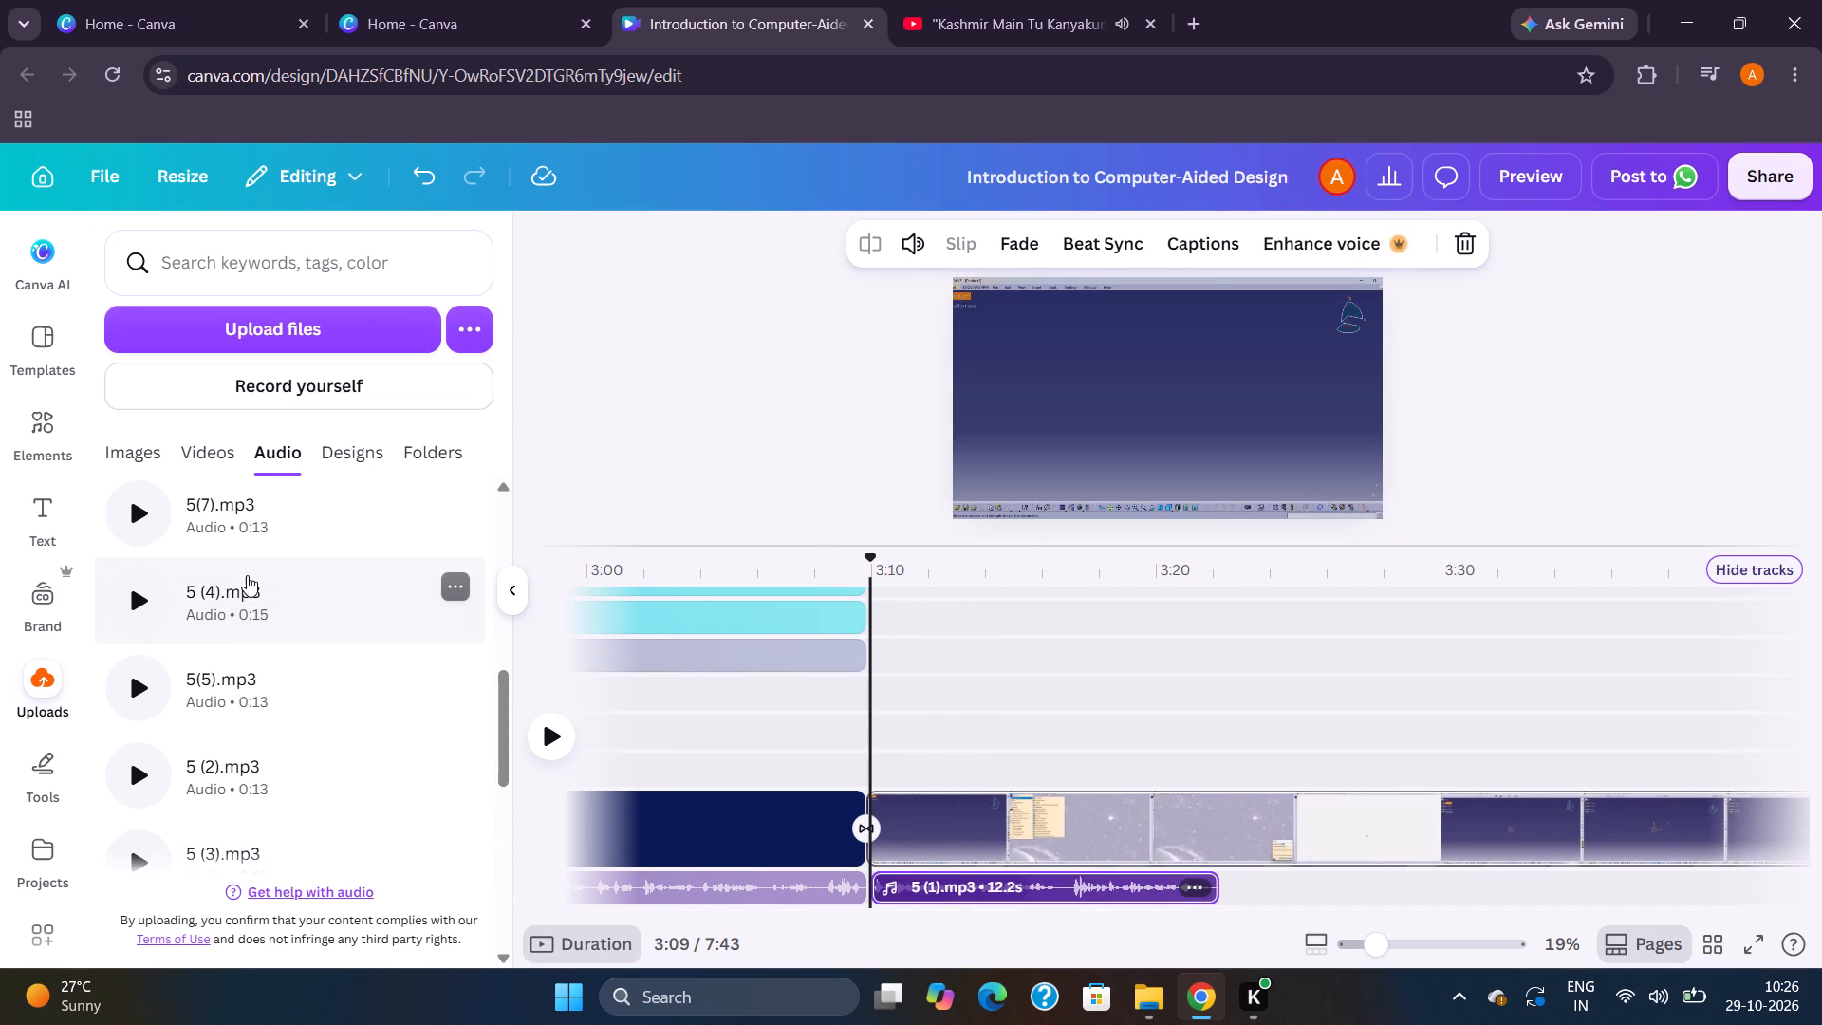
{"action": "scroll", "coordinate": [231, 579], "scroll_direction": "up", "scroll_amount": 3}
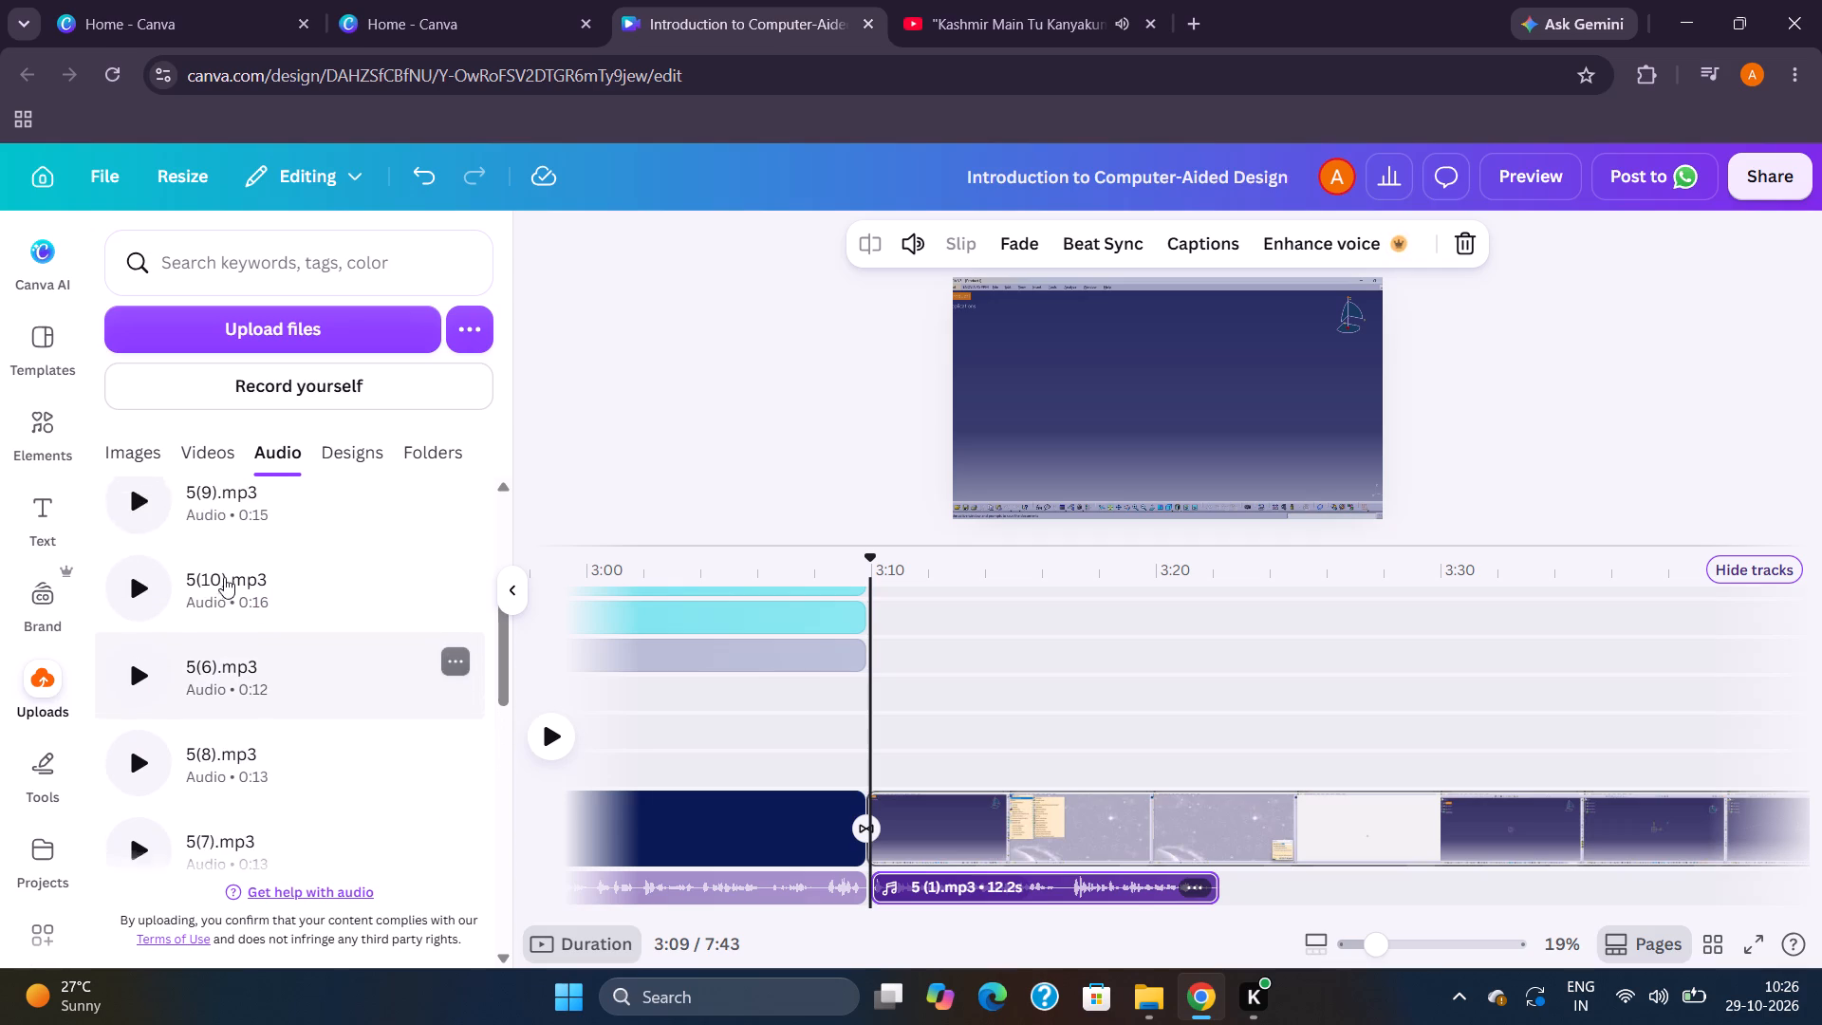
{"action": "scroll", "coordinate": [224, 577], "scroll_direction": "up", "scroll_amount": 6}
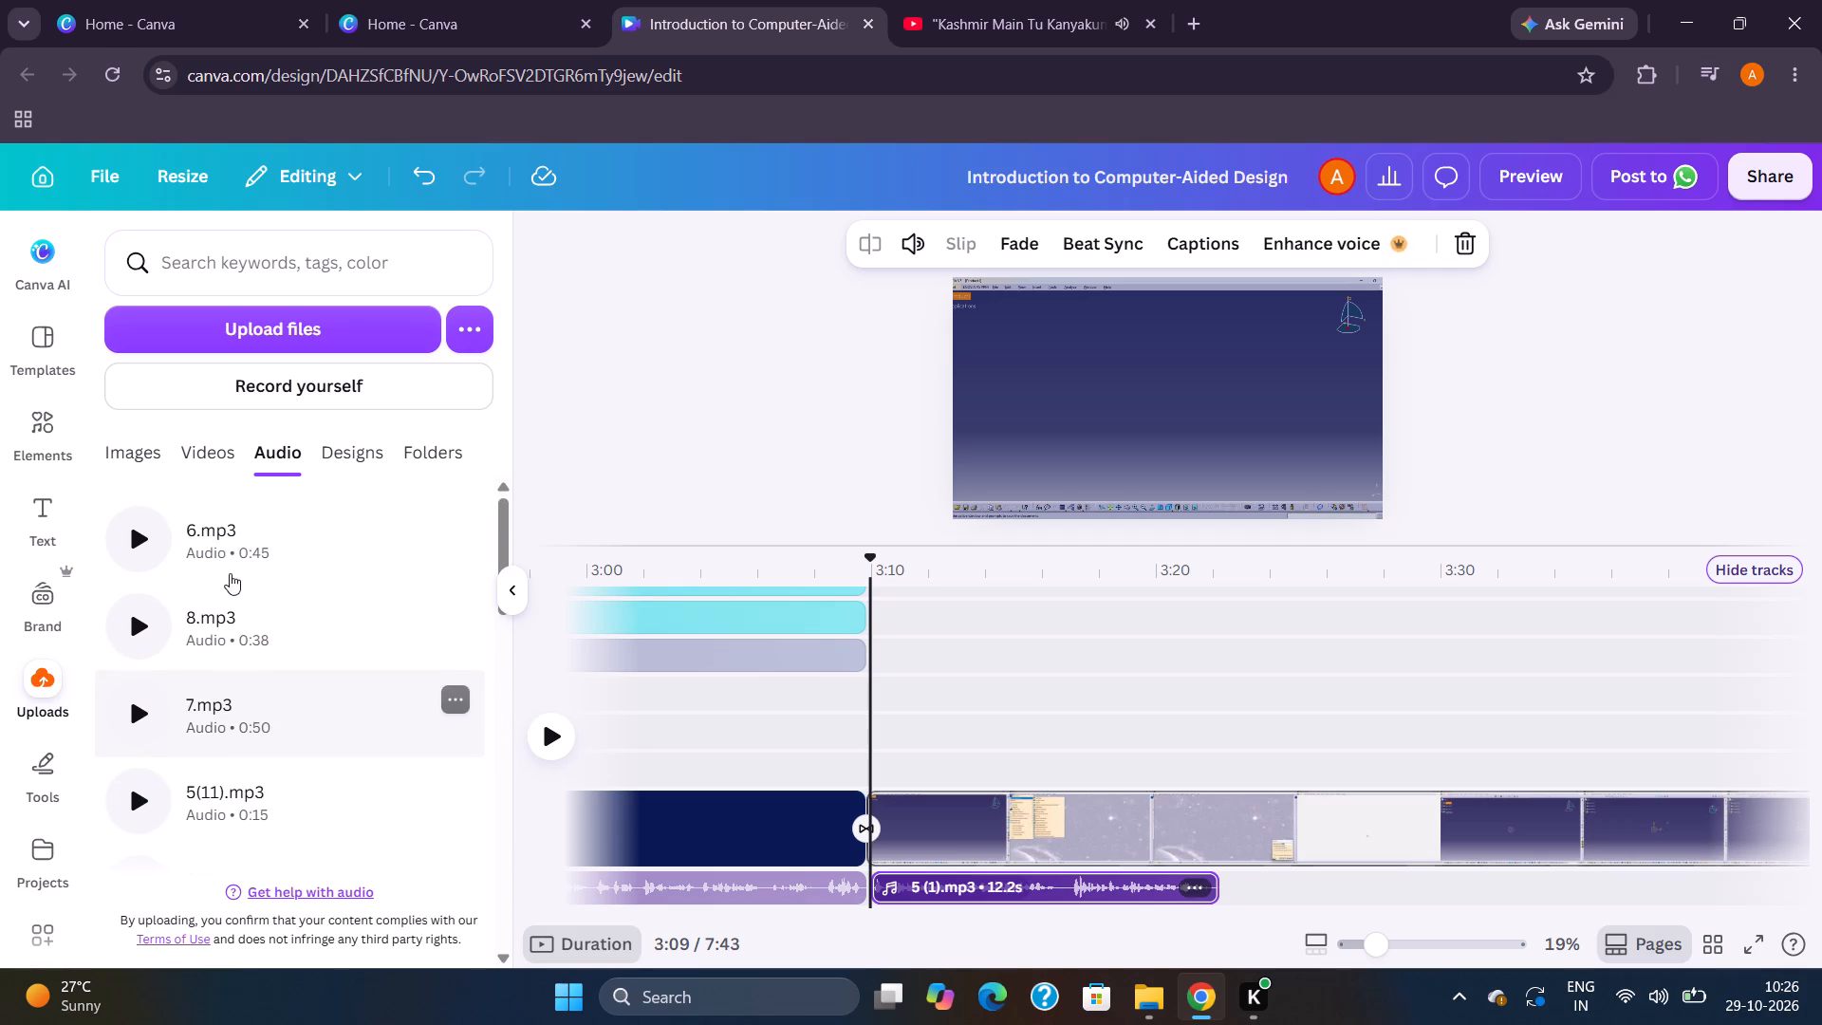
{"action": "scroll", "coordinate": [230, 573], "scroll_direction": "down", "scroll_amount": 6}
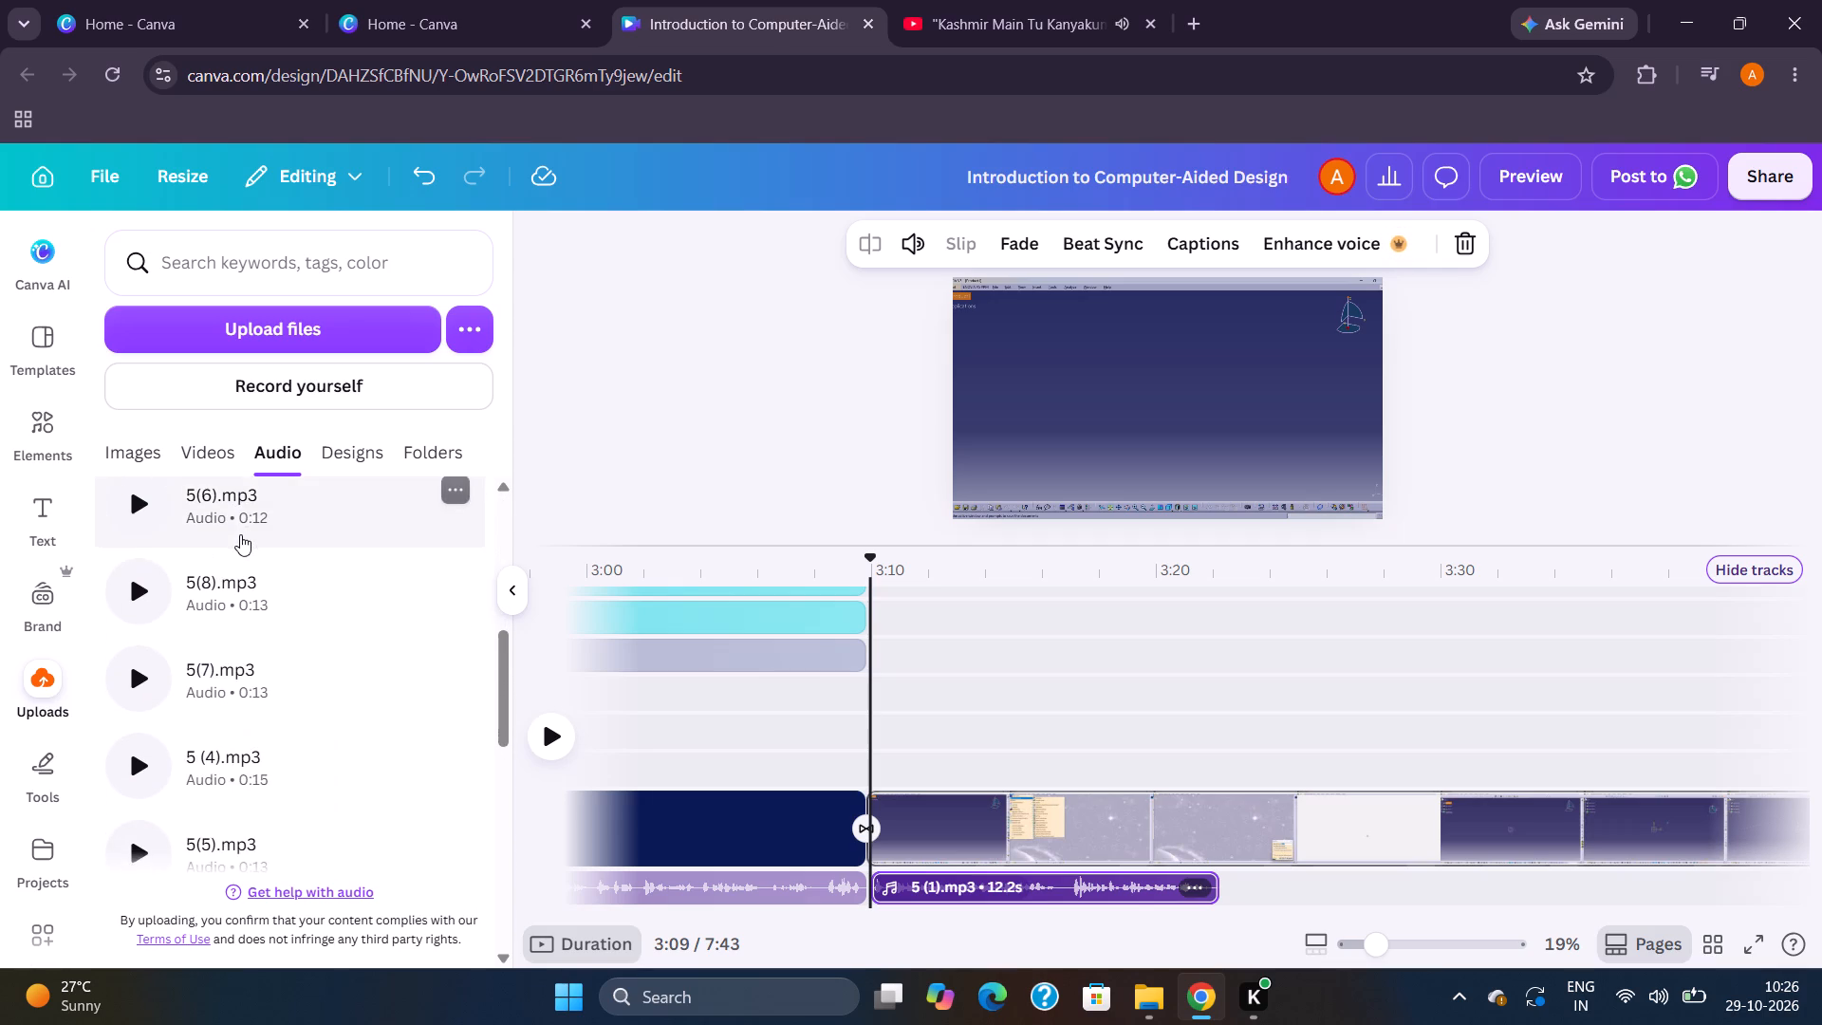
{"action": "scroll", "coordinate": [234, 539], "scroll_direction": "down", "scroll_amount": 2}
{"action": "scroll", "coordinate": [212, 659], "scroll_direction": "down", "scroll_amount": 3}
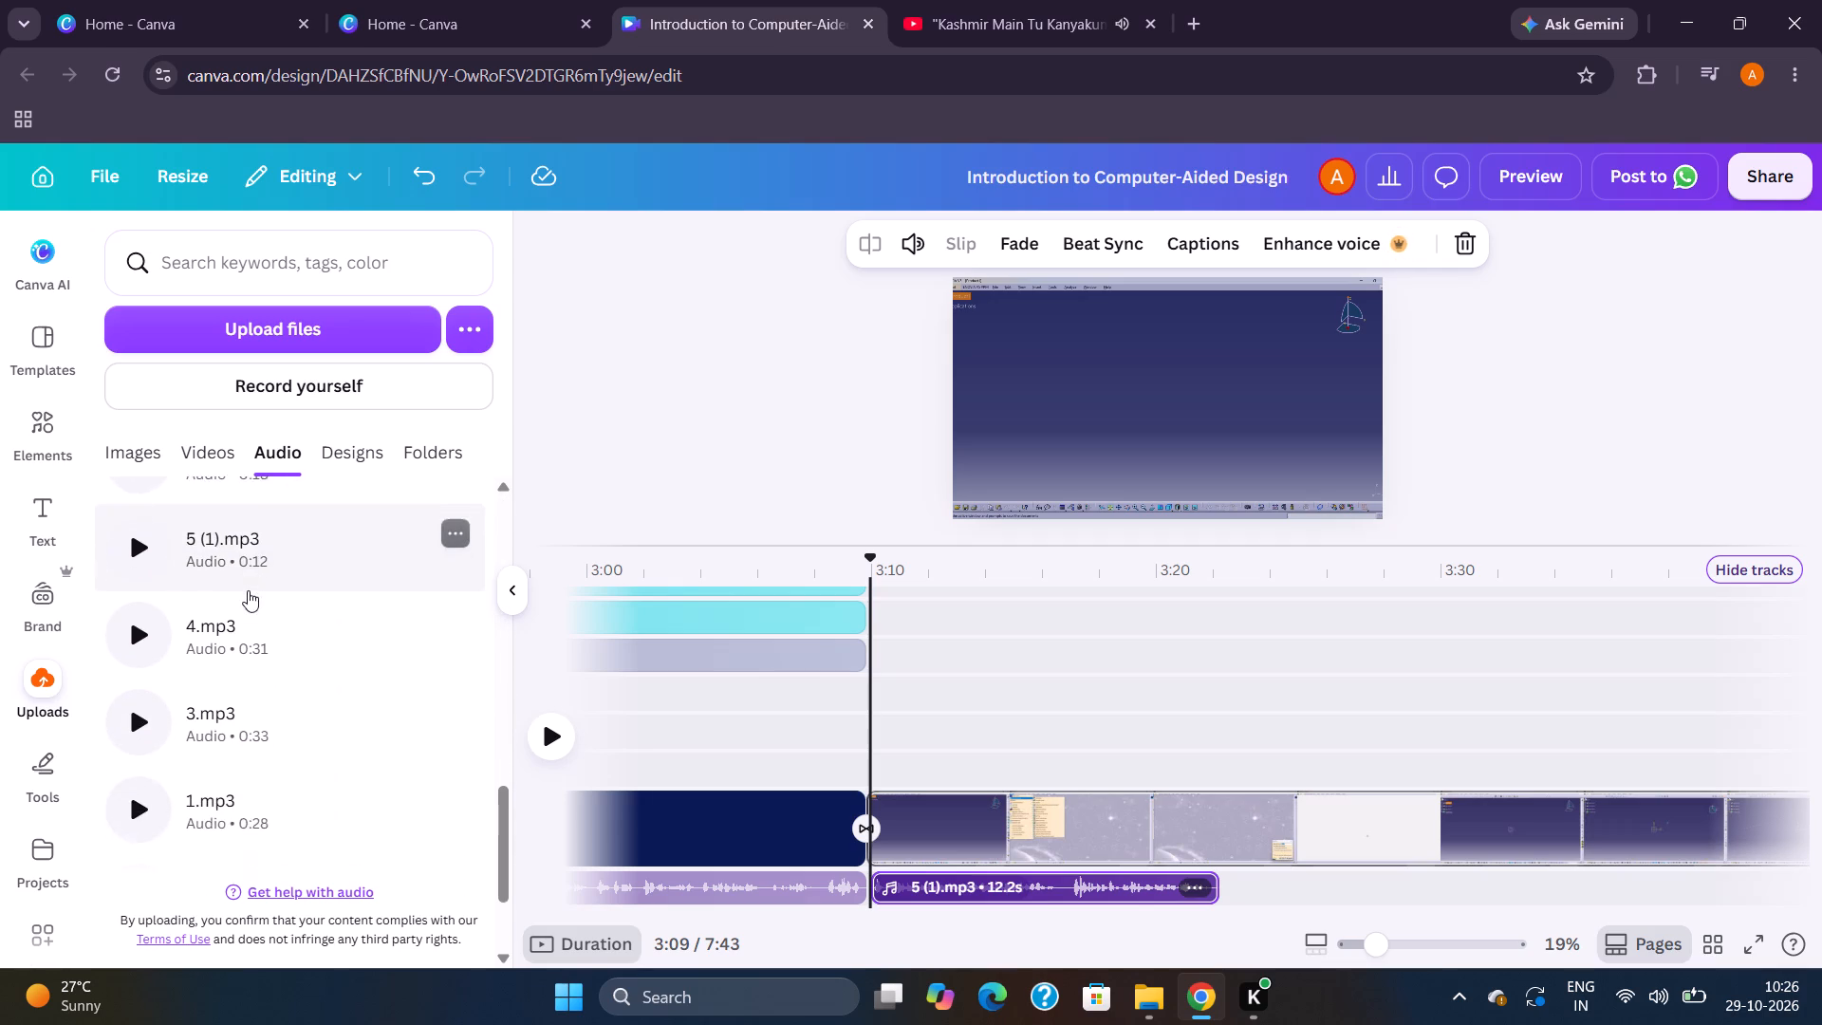
{"action": "scroll", "coordinate": [248, 590], "scroll_direction": "down", "scroll_amount": 2}
{"action": "scroll", "coordinate": [248, 590], "scroll_direction": "up", "scroll_amount": 4}
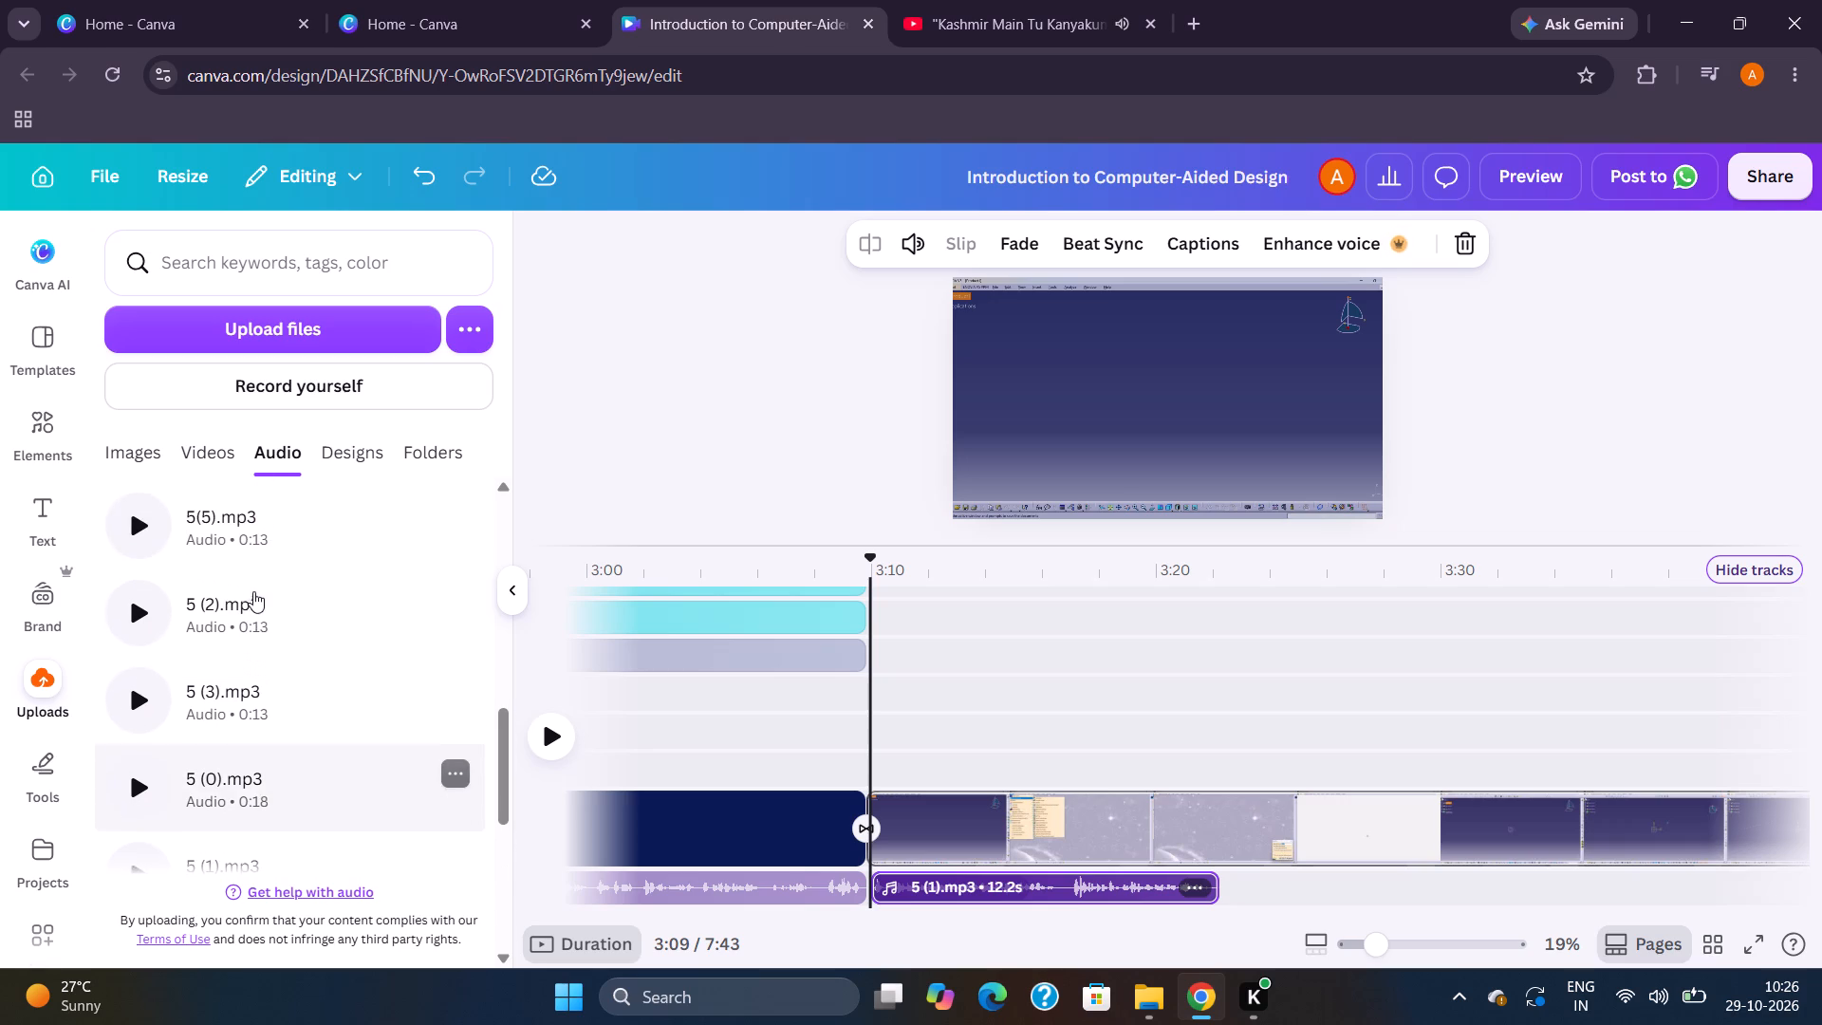
{"action": "scroll", "coordinate": [253, 591], "scroll_direction": "up", "scroll_amount": 1}
{"action": "left_click_drag", "start_coordinate": [251, 596], "coordinate": [1292, 882]}
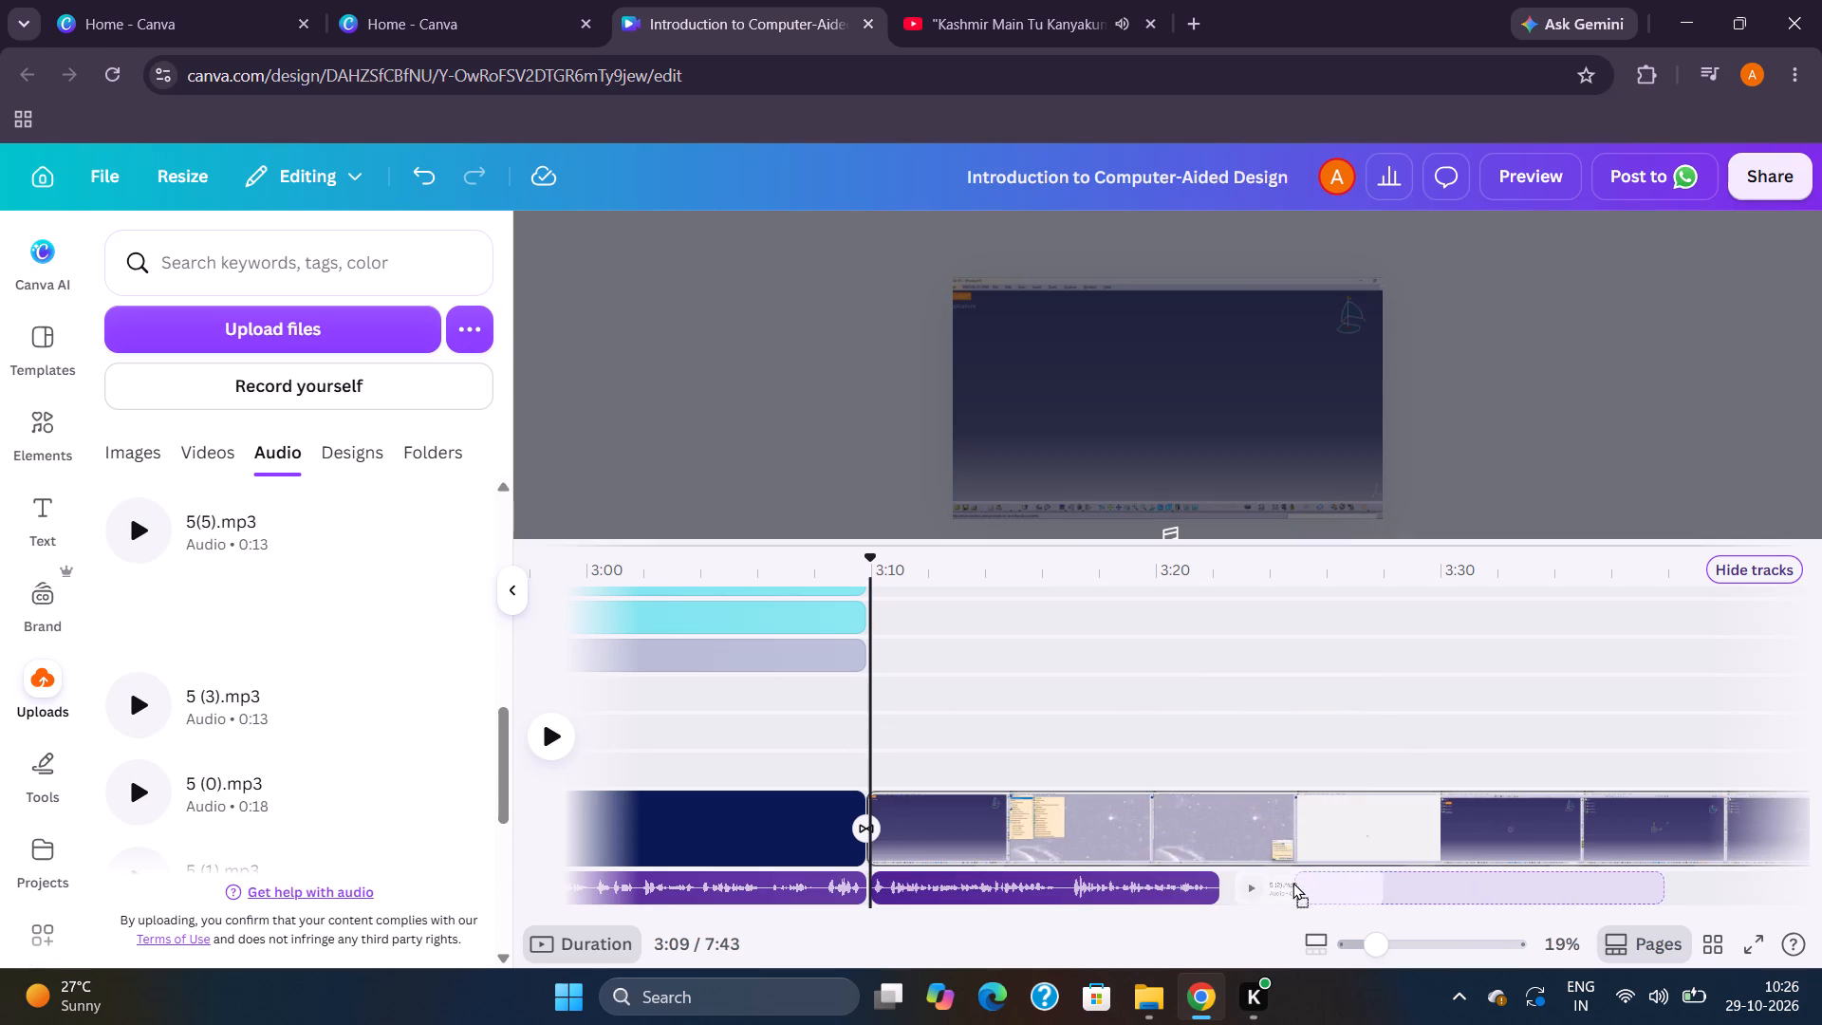
{"action": "left_click_drag", "start_coordinate": [1292, 882], "coordinate": [1271, 882]}
{"action": "left_click_drag", "start_coordinate": [1438, 892], "coordinate": [1399, 892]}
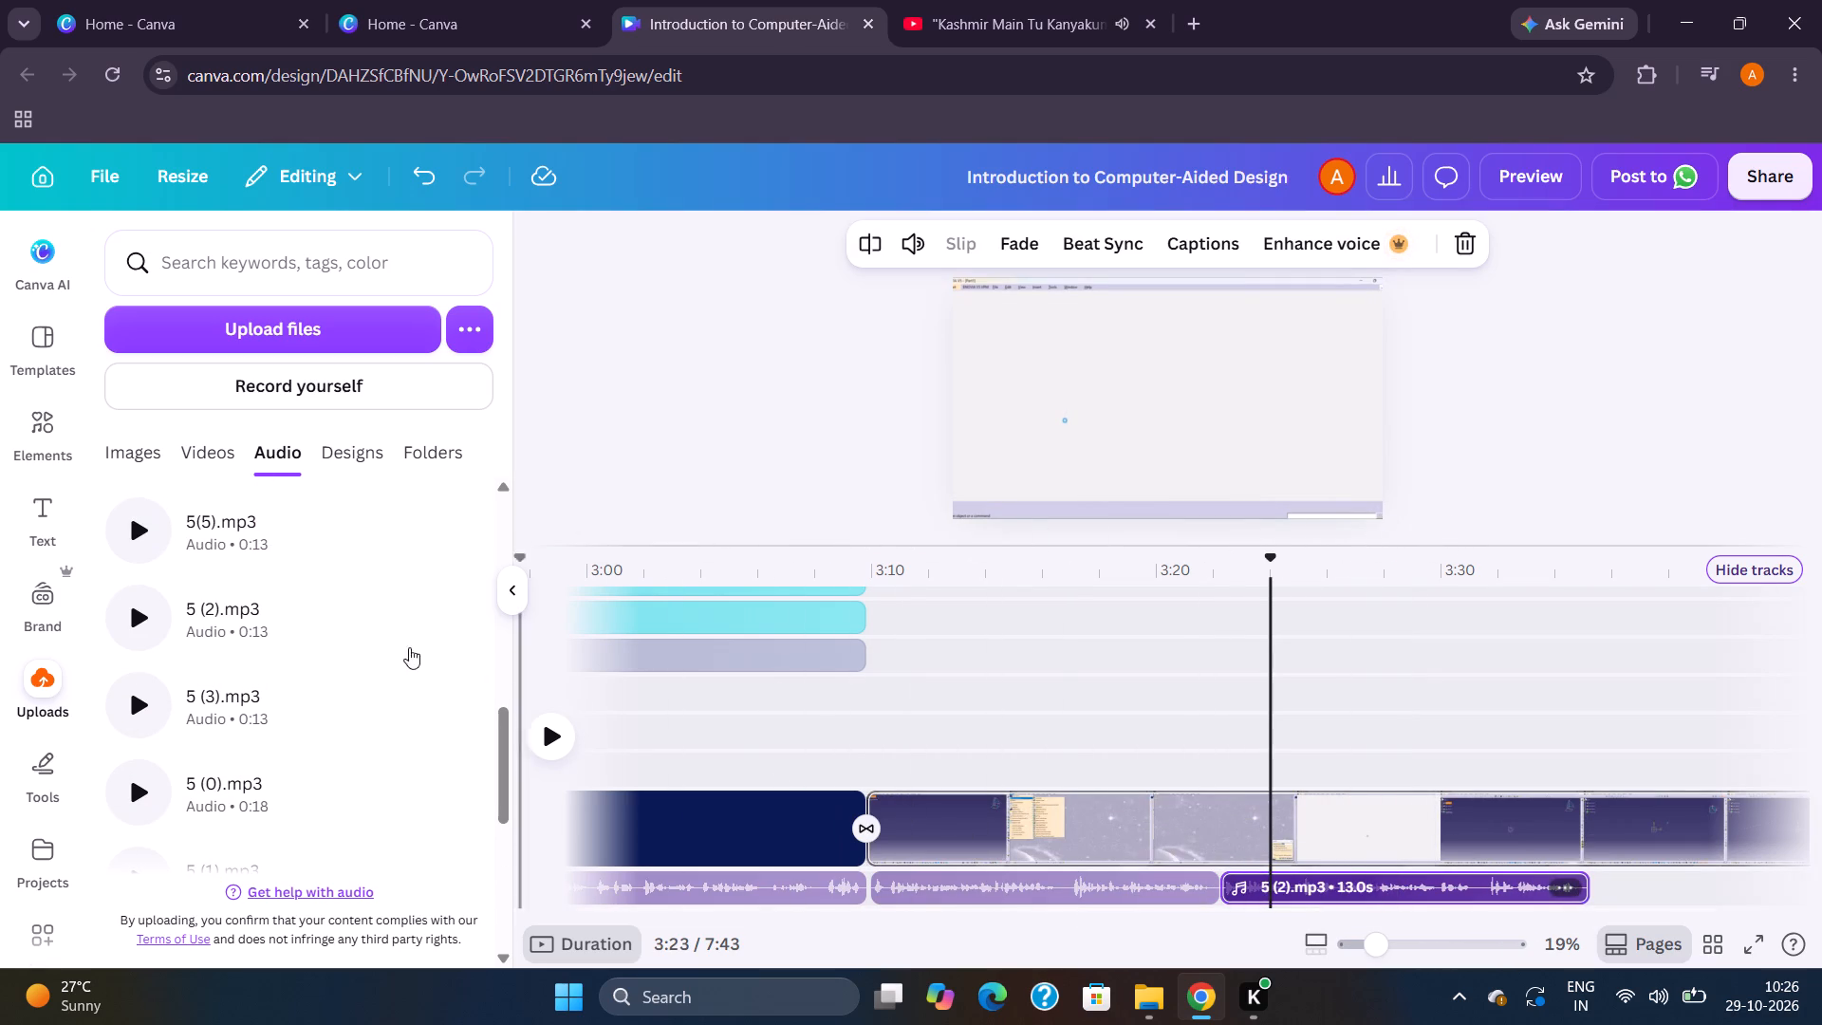
Add the uploaded 5 (3).mp3 under the 4:07 video, directly after the end of the 5 (2).mp3 clip.
{"action": "scroll", "coordinate": [241, 553], "scroll_direction": "down", "scroll_amount": 1}
{"action": "left_click_drag", "start_coordinate": [241, 555], "coordinate": [937, 727]}
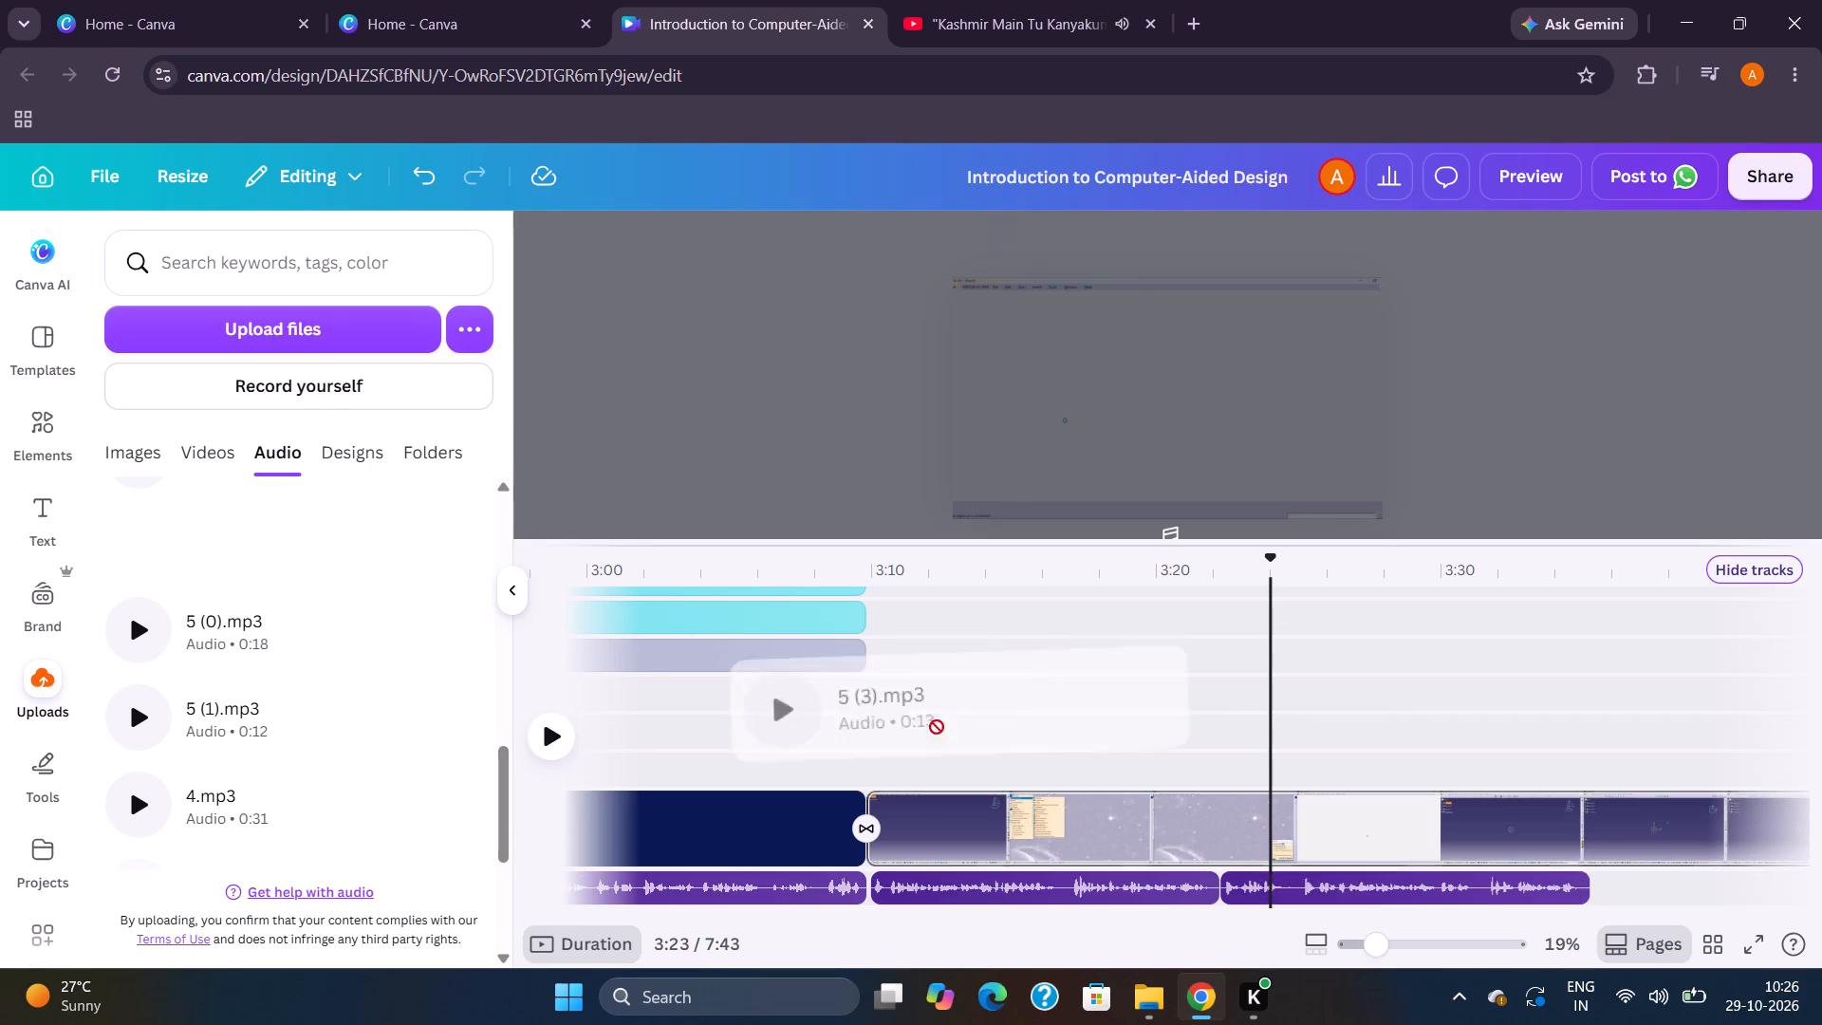
{"action": "left_click_drag", "start_coordinate": [937, 727], "coordinate": [1638, 885]}
{"action": "scroll", "coordinate": [1608, 855], "scroll_direction": "left", "scroll_amount": 1}
{"action": "scroll", "coordinate": [1526, 875], "scroll_direction": "left", "scroll_amount": 3}
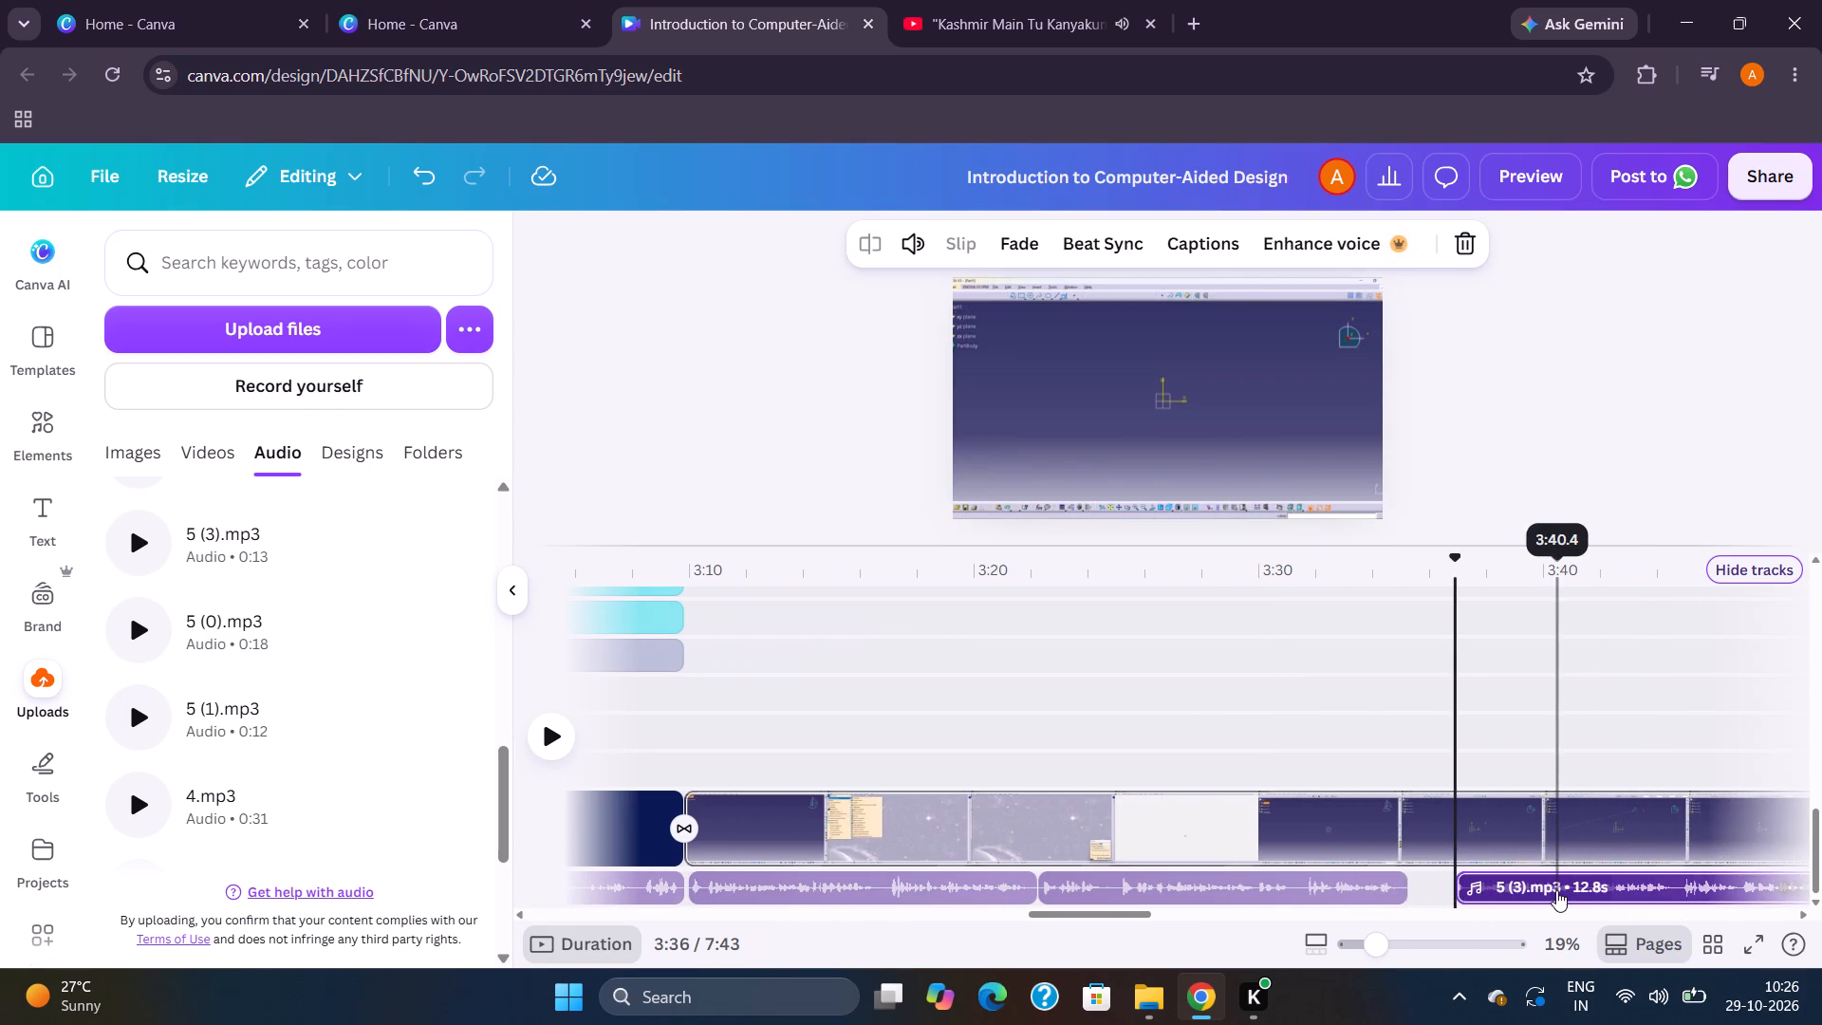
{"action": "left_click_drag", "start_coordinate": [1556, 890], "coordinate": [1517, 886]}
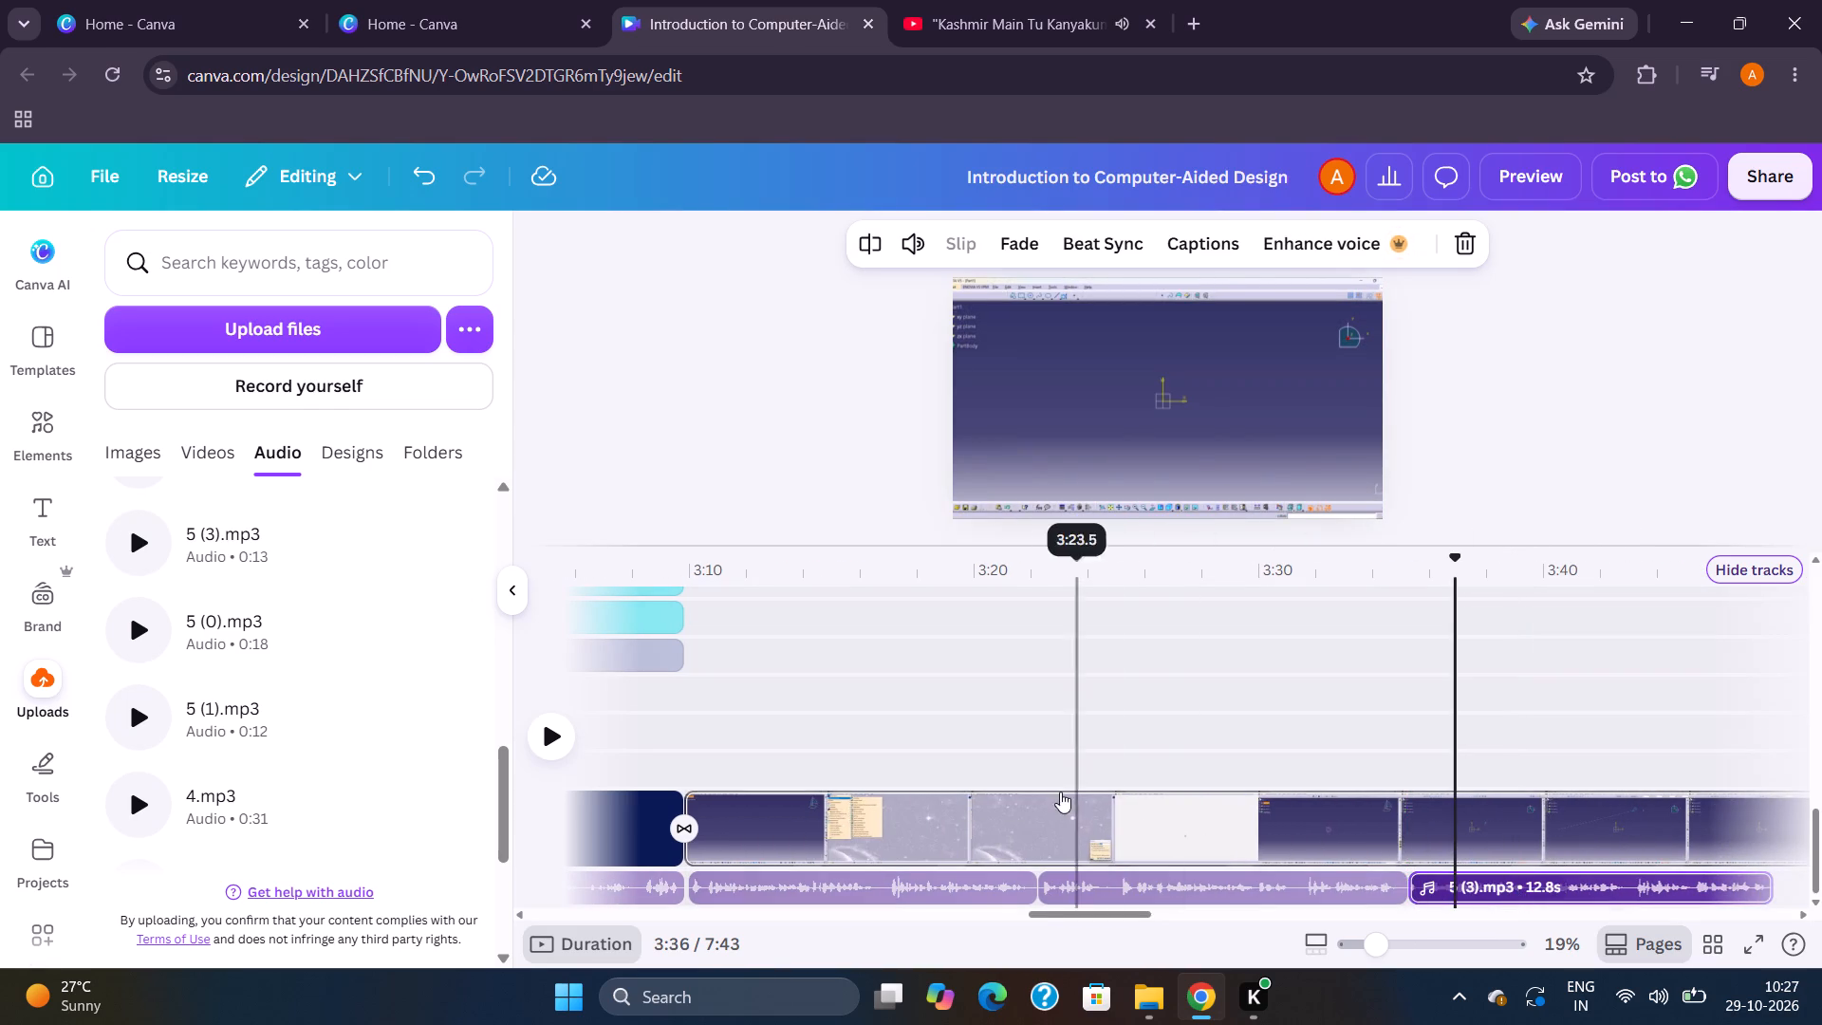
Add the uploaded 5 (4).mp3 under the 4:07 video, directly after the end of the 5 (3).mp3 clip.
{"action": "scroll", "coordinate": [1060, 792], "scroll_direction": "left", "scroll_amount": 5}
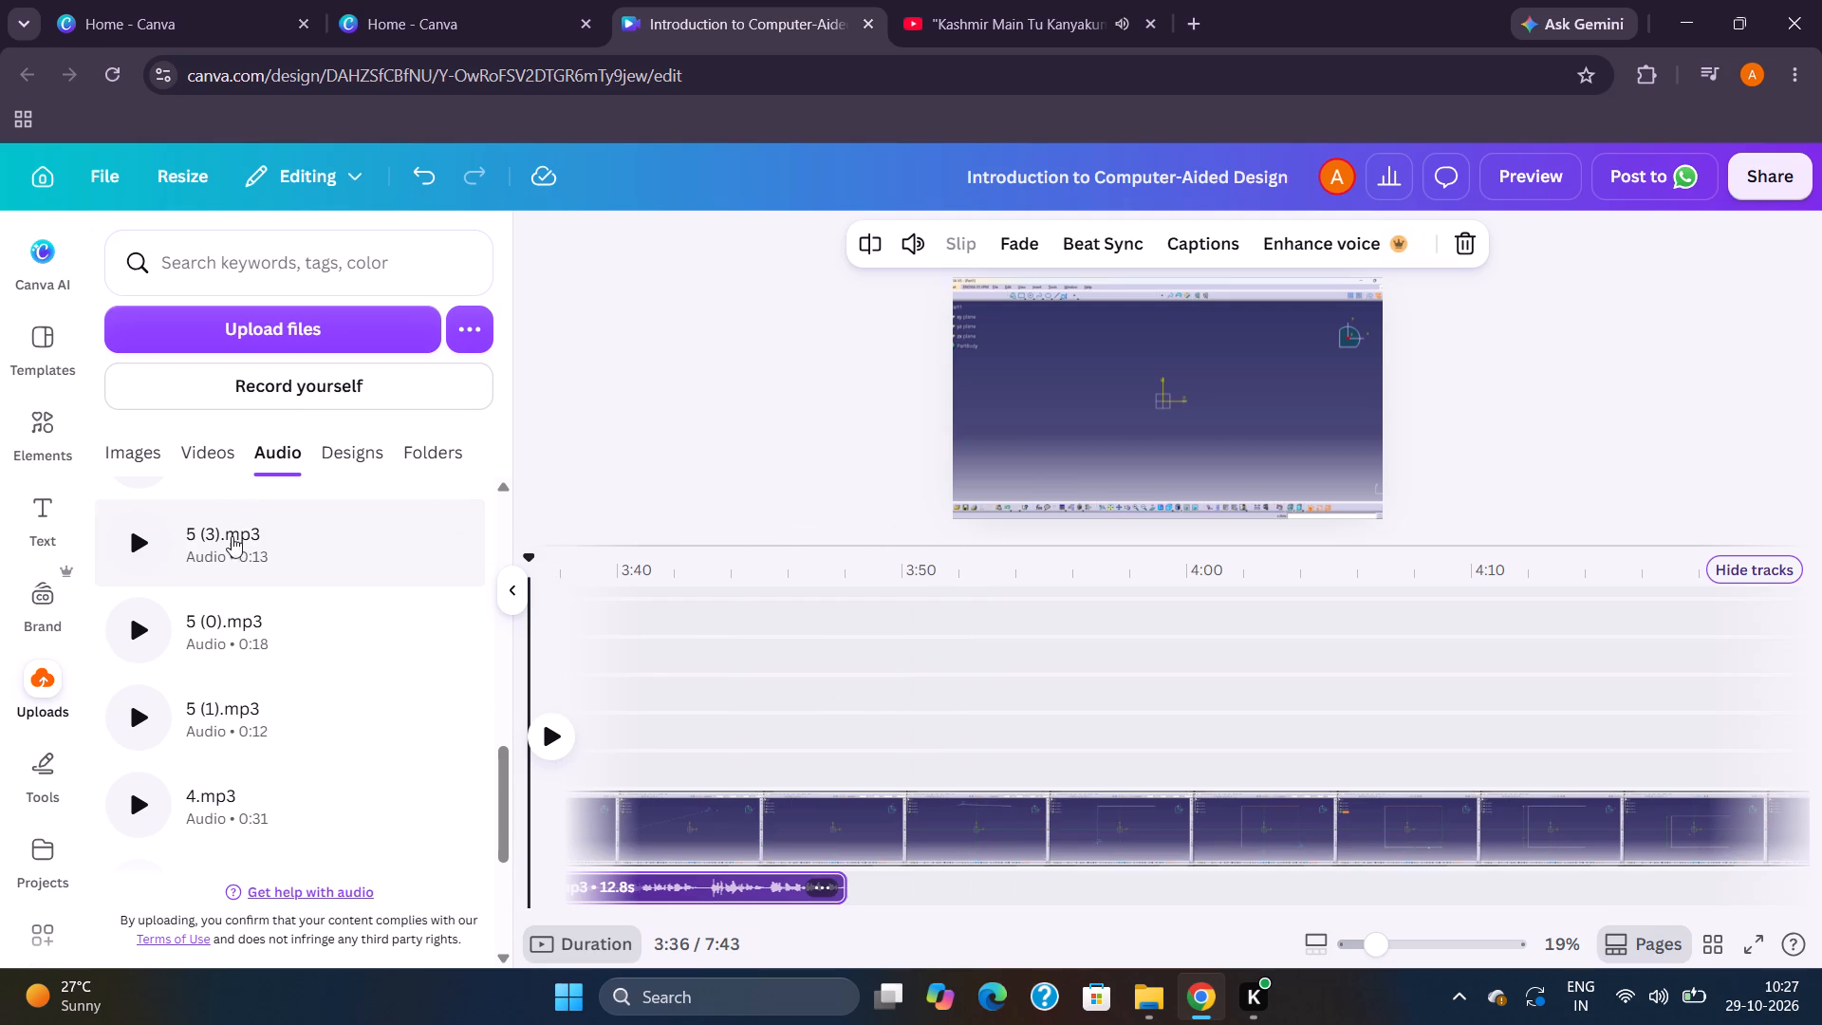
{"action": "scroll", "coordinate": [239, 575], "scroll_direction": "up", "scroll_amount": 2}
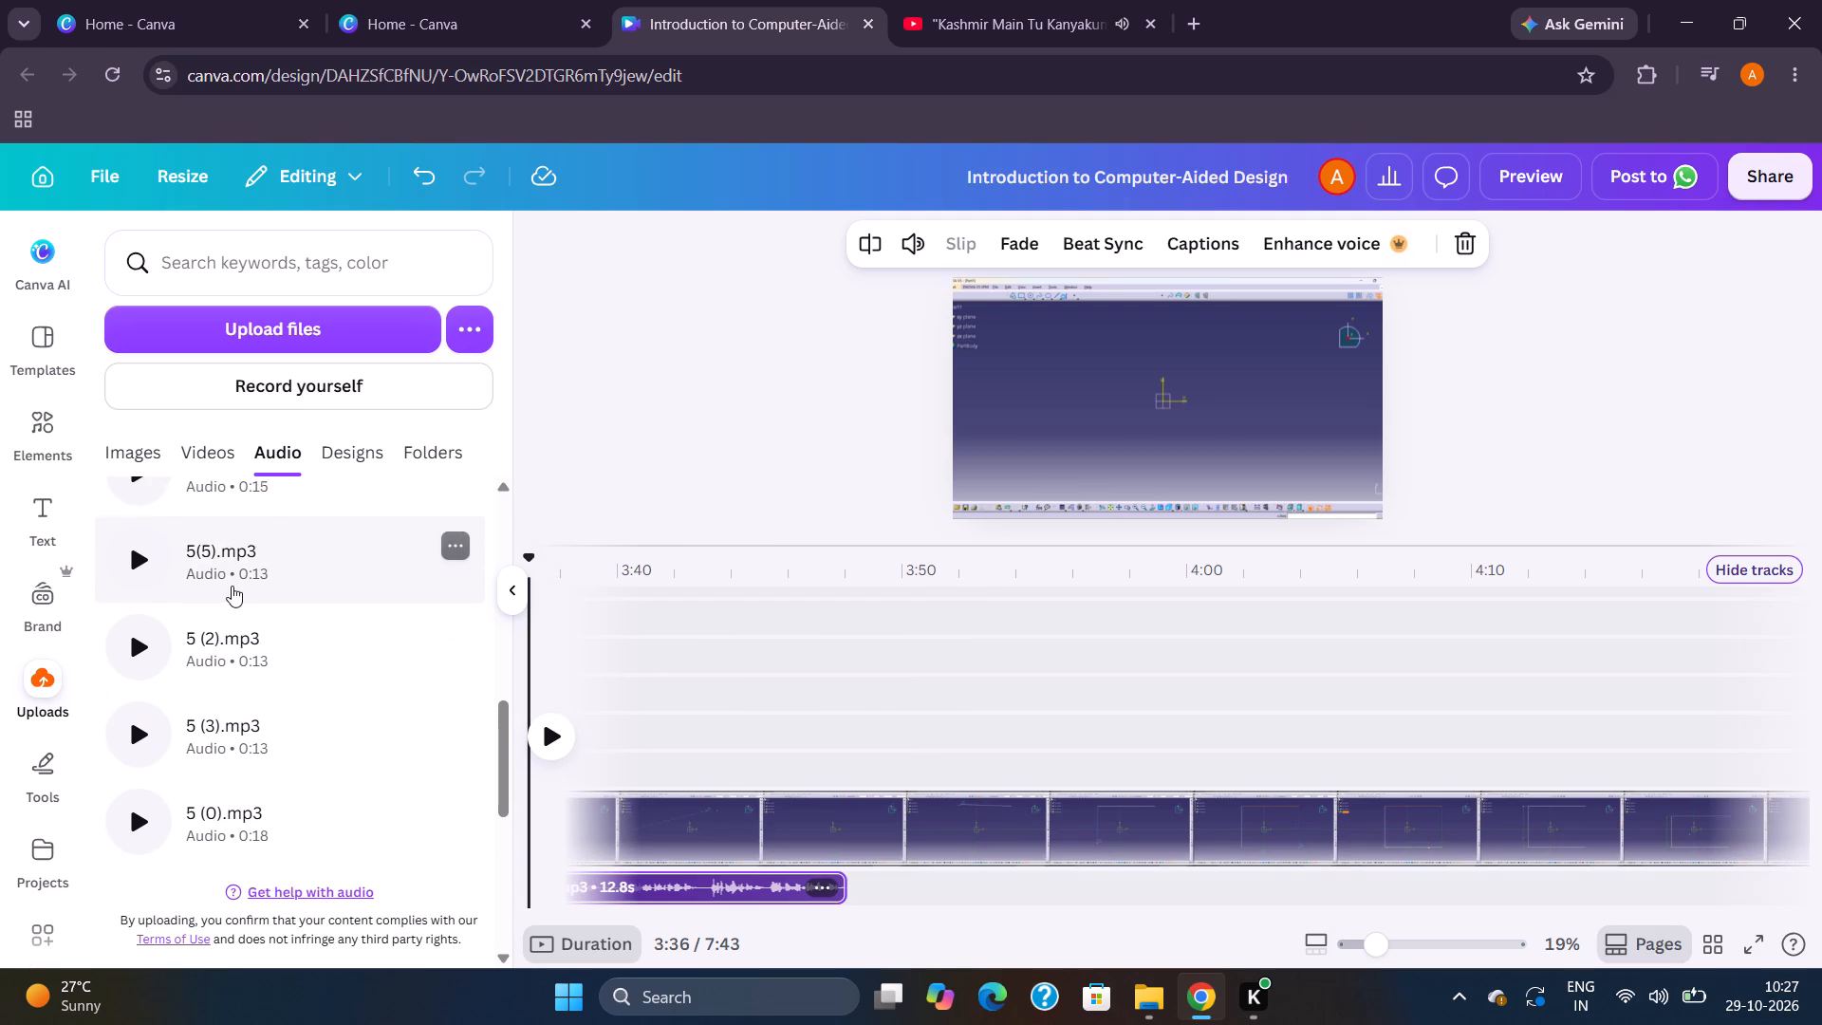
{"action": "scroll", "coordinate": [205, 585], "scroll_direction": "up", "scroll_amount": 1}
{"action": "left_click_drag", "start_coordinate": [185, 585], "coordinate": [868, 885]}
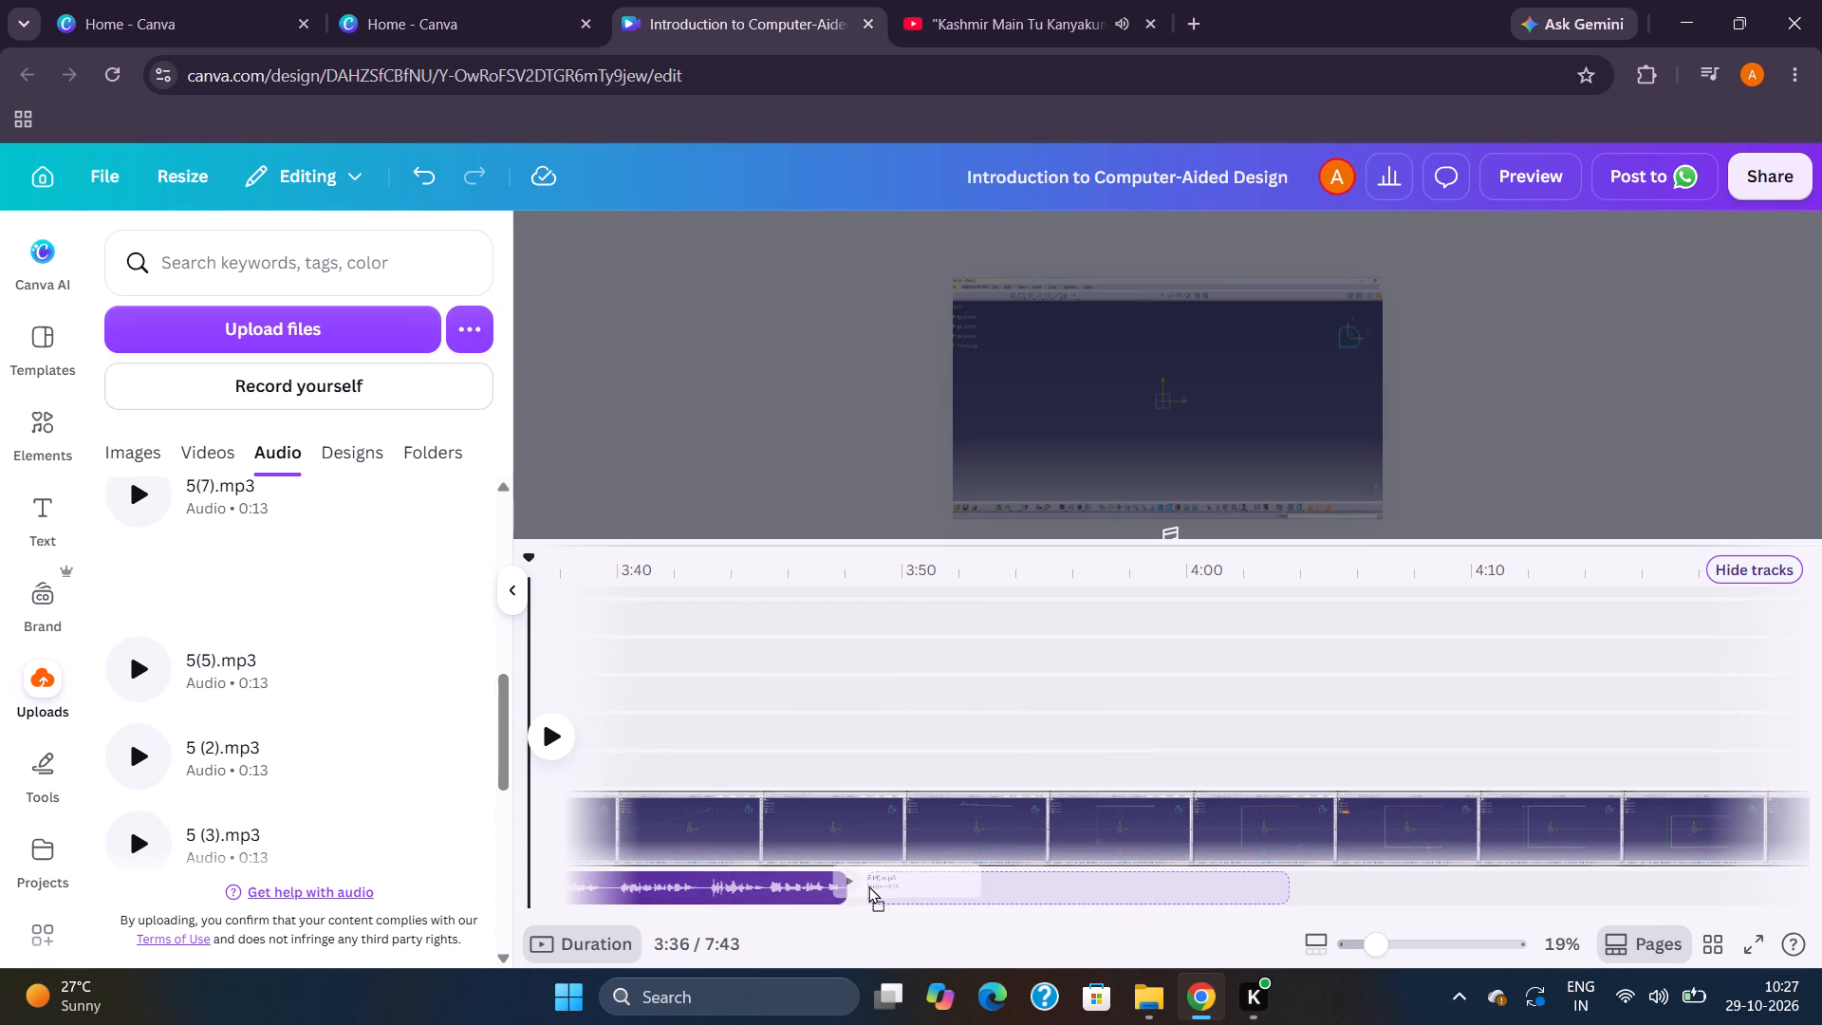
{"action": "left_click_drag", "start_coordinate": [868, 885], "coordinate": [861, 887]}
{"action": "left_click_drag", "start_coordinate": [996, 898], "coordinate": [986, 898]}
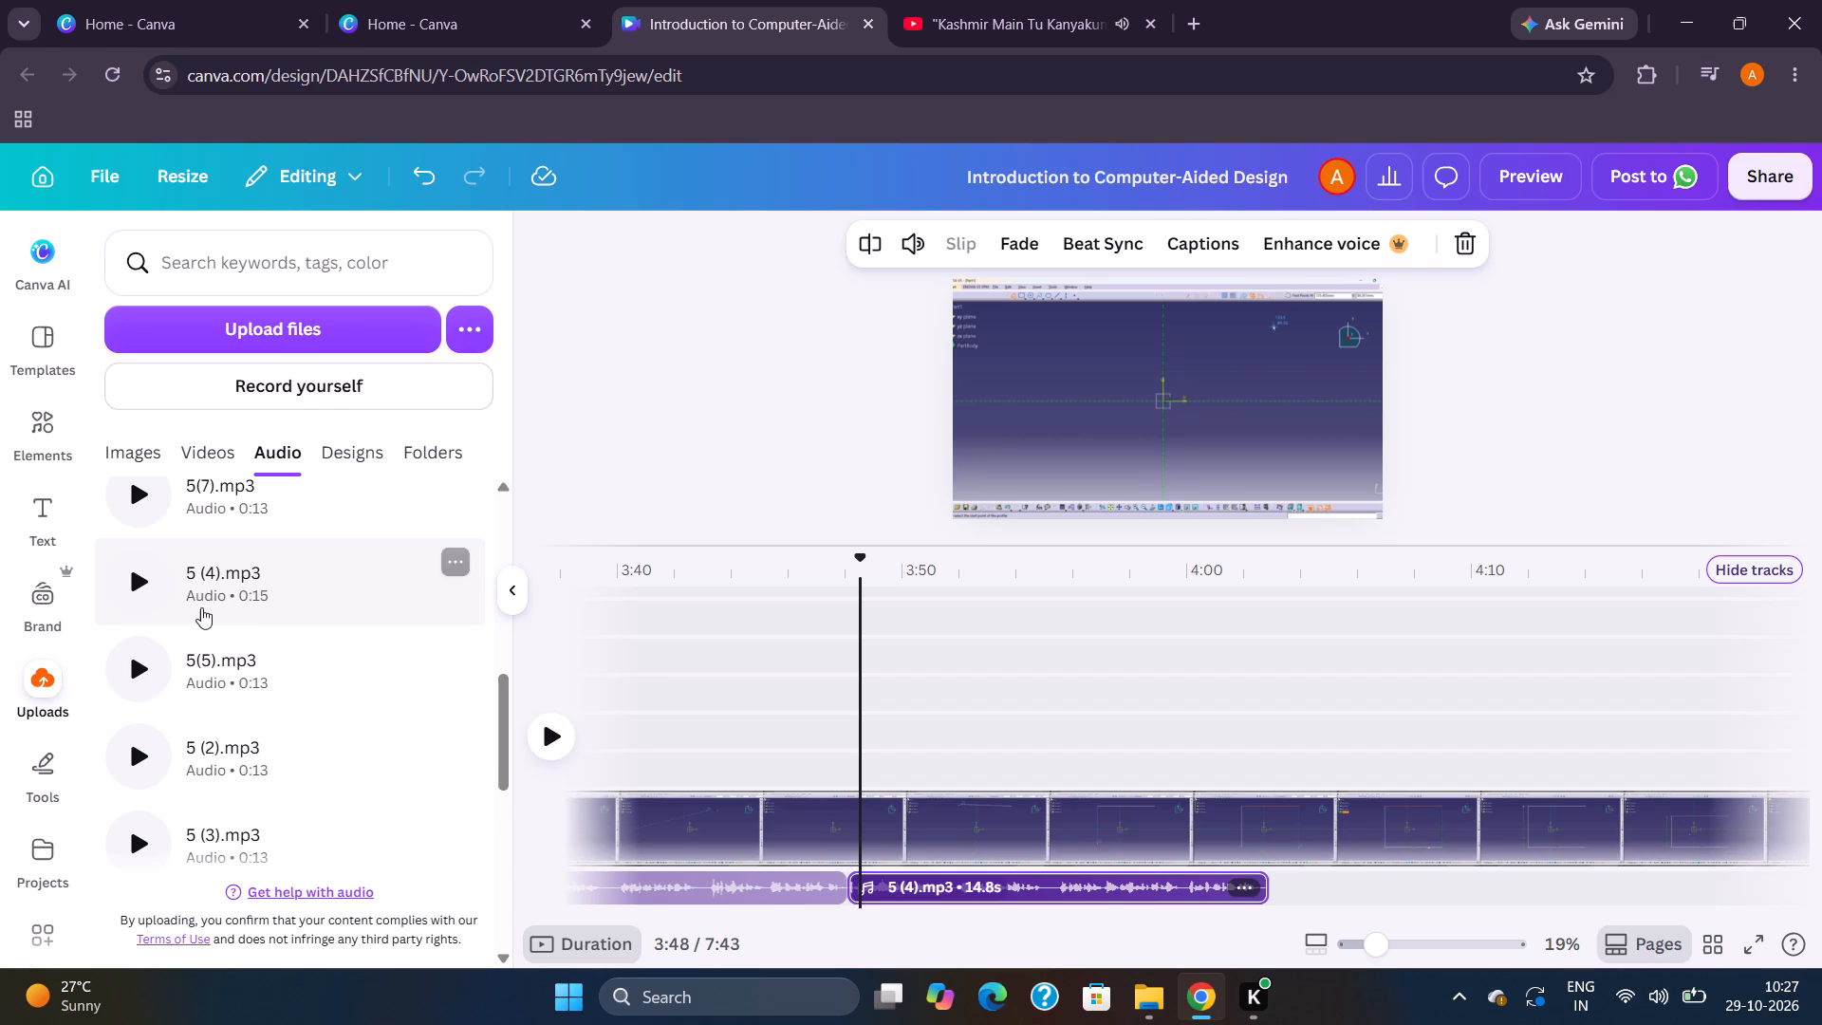
Add the uploaded 5(5).mp3 under the 4:07 video, directly after the end of the 5 (4).mp3 clip.
{"action": "left_click_drag", "start_coordinate": [238, 672], "coordinate": [1311, 888]}
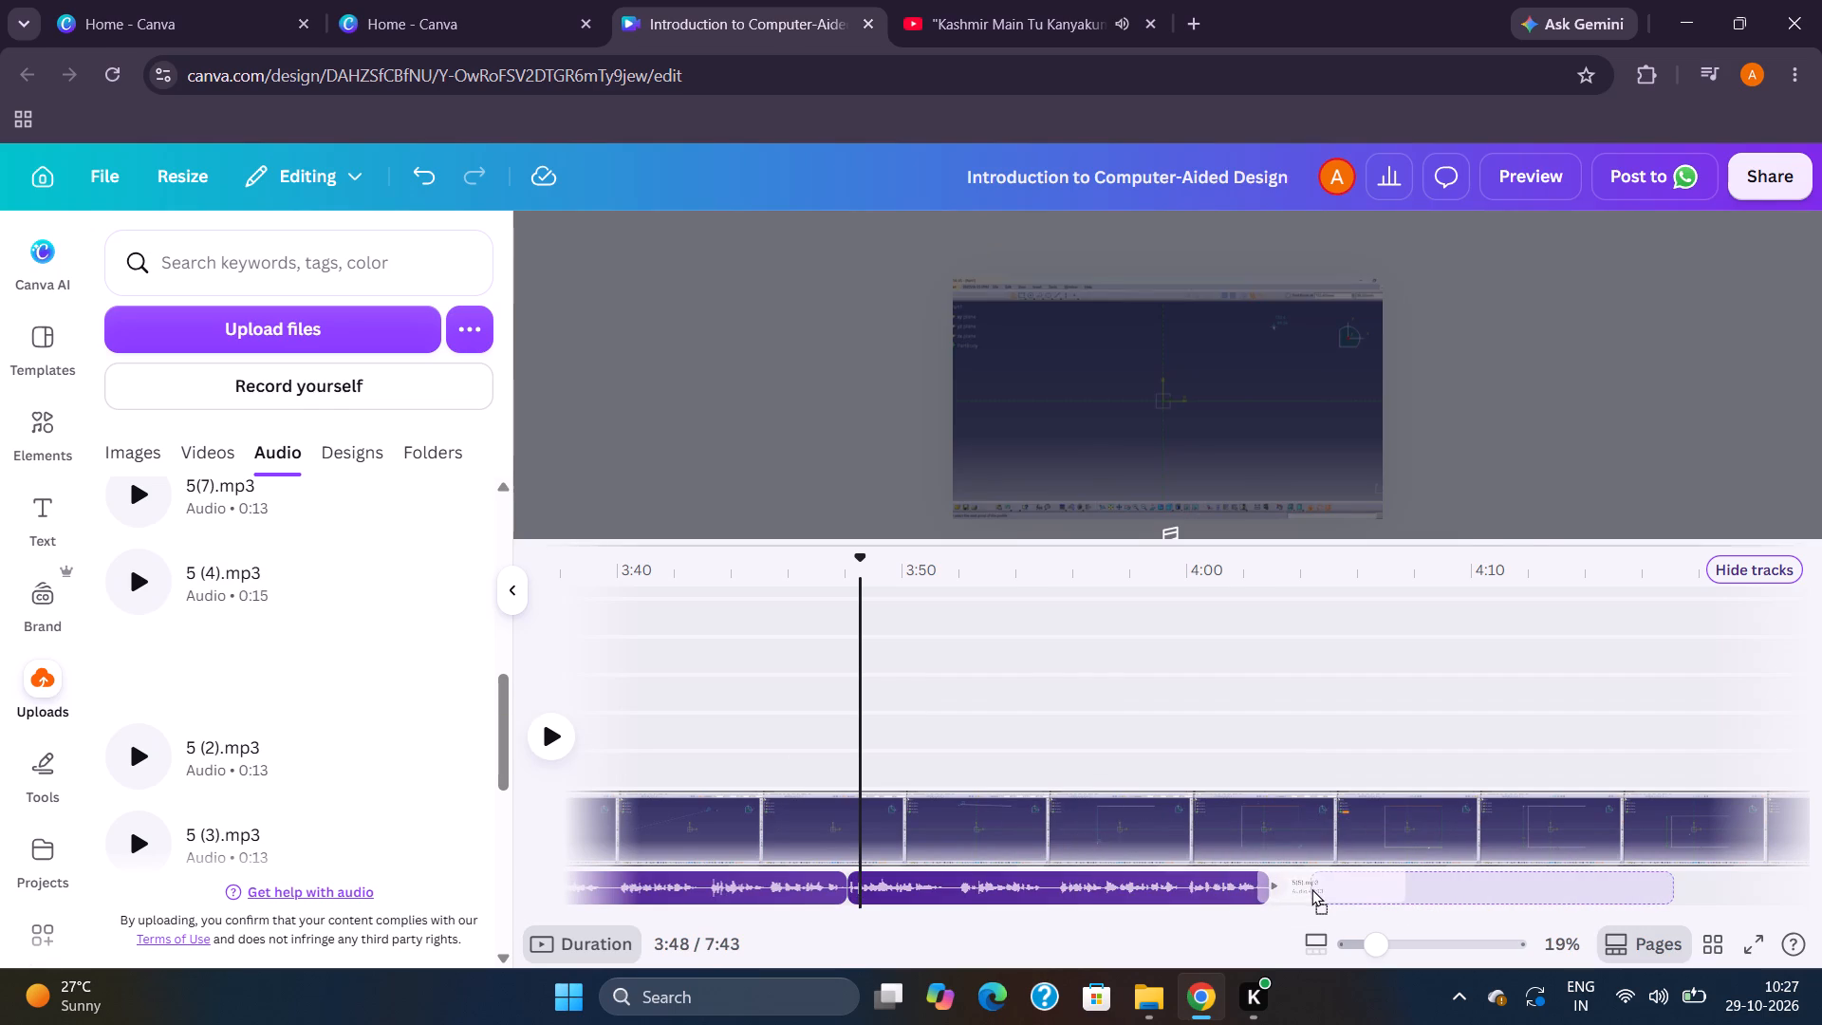
{"action": "left_click_drag", "start_coordinate": [1311, 888], "coordinate": [1308, 888]}
{"action": "left_click_drag", "start_coordinate": [1385, 885], "coordinate": [1351, 882]}
Add the uploaded 5(6).mp3 under the 4:07 video, directly after the end of the 5(5).mp3 clip.
{"action": "scroll", "coordinate": [1108, 848], "scroll_direction": "left", "scroll_amount": 5}
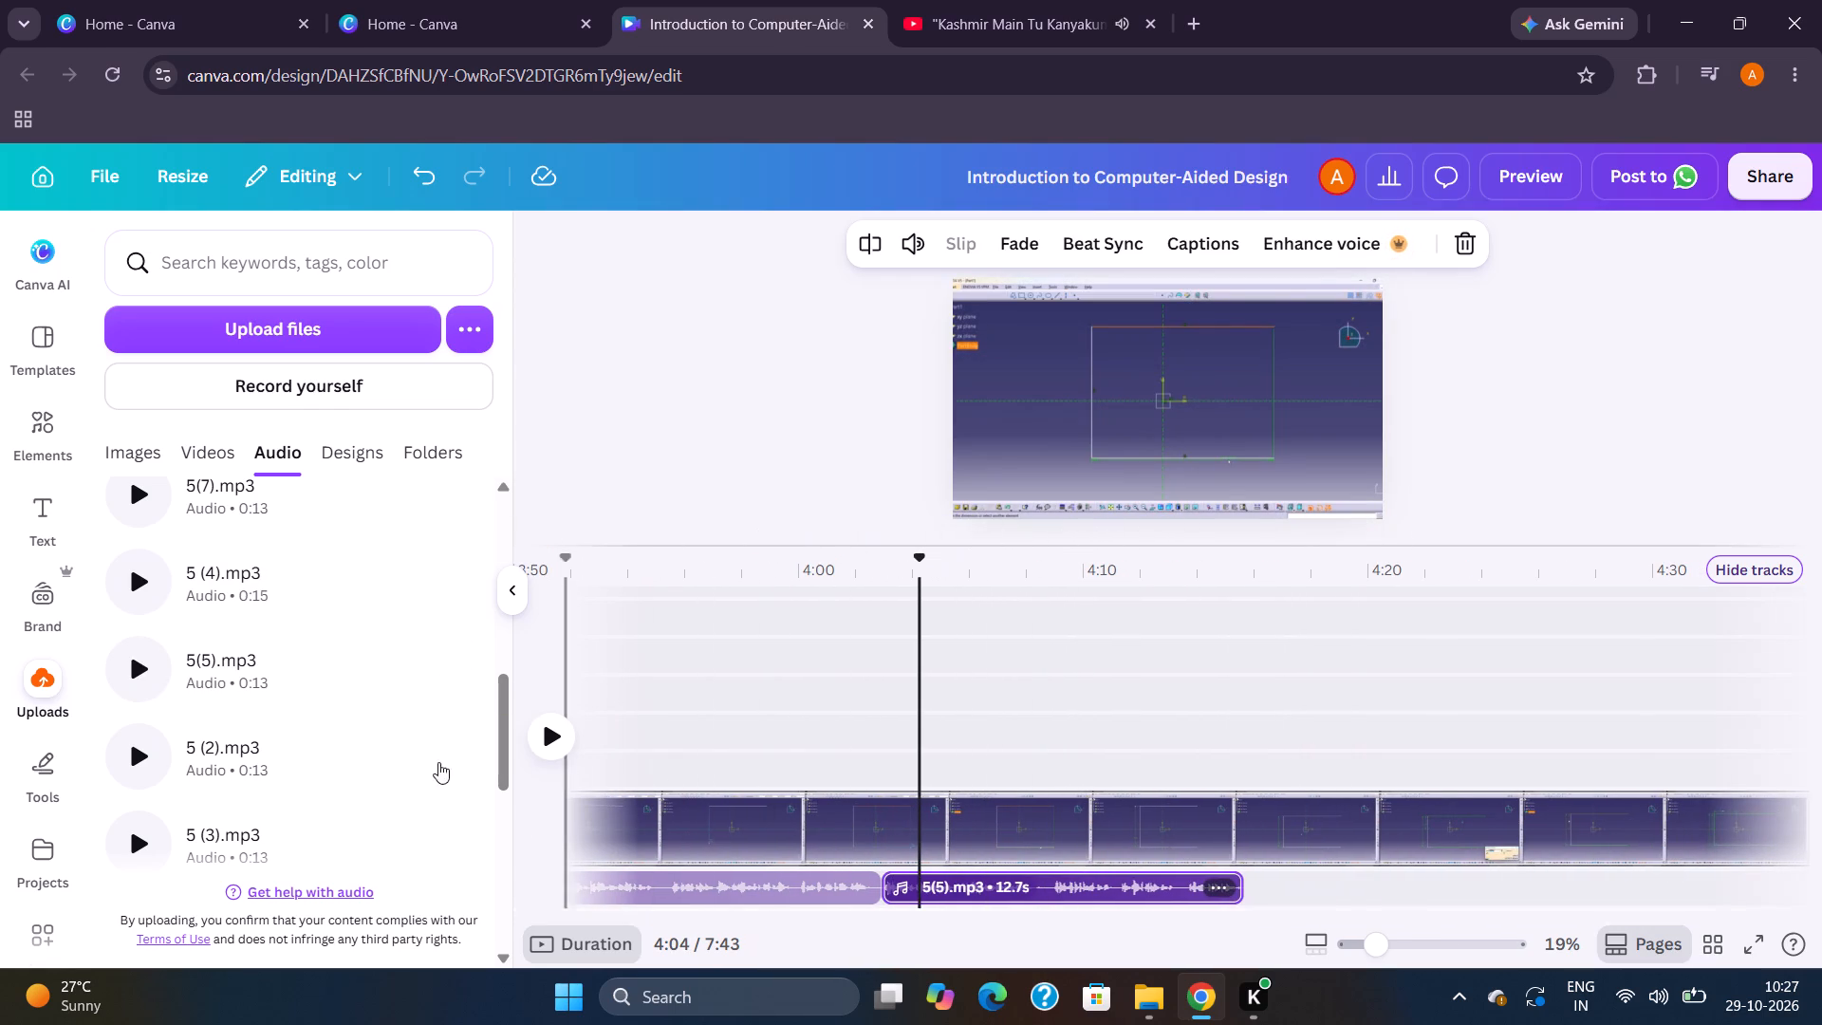
{"action": "scroll", "coordinate": [233, 674], "scroll_direction": "up", "scroll_amount": 3}
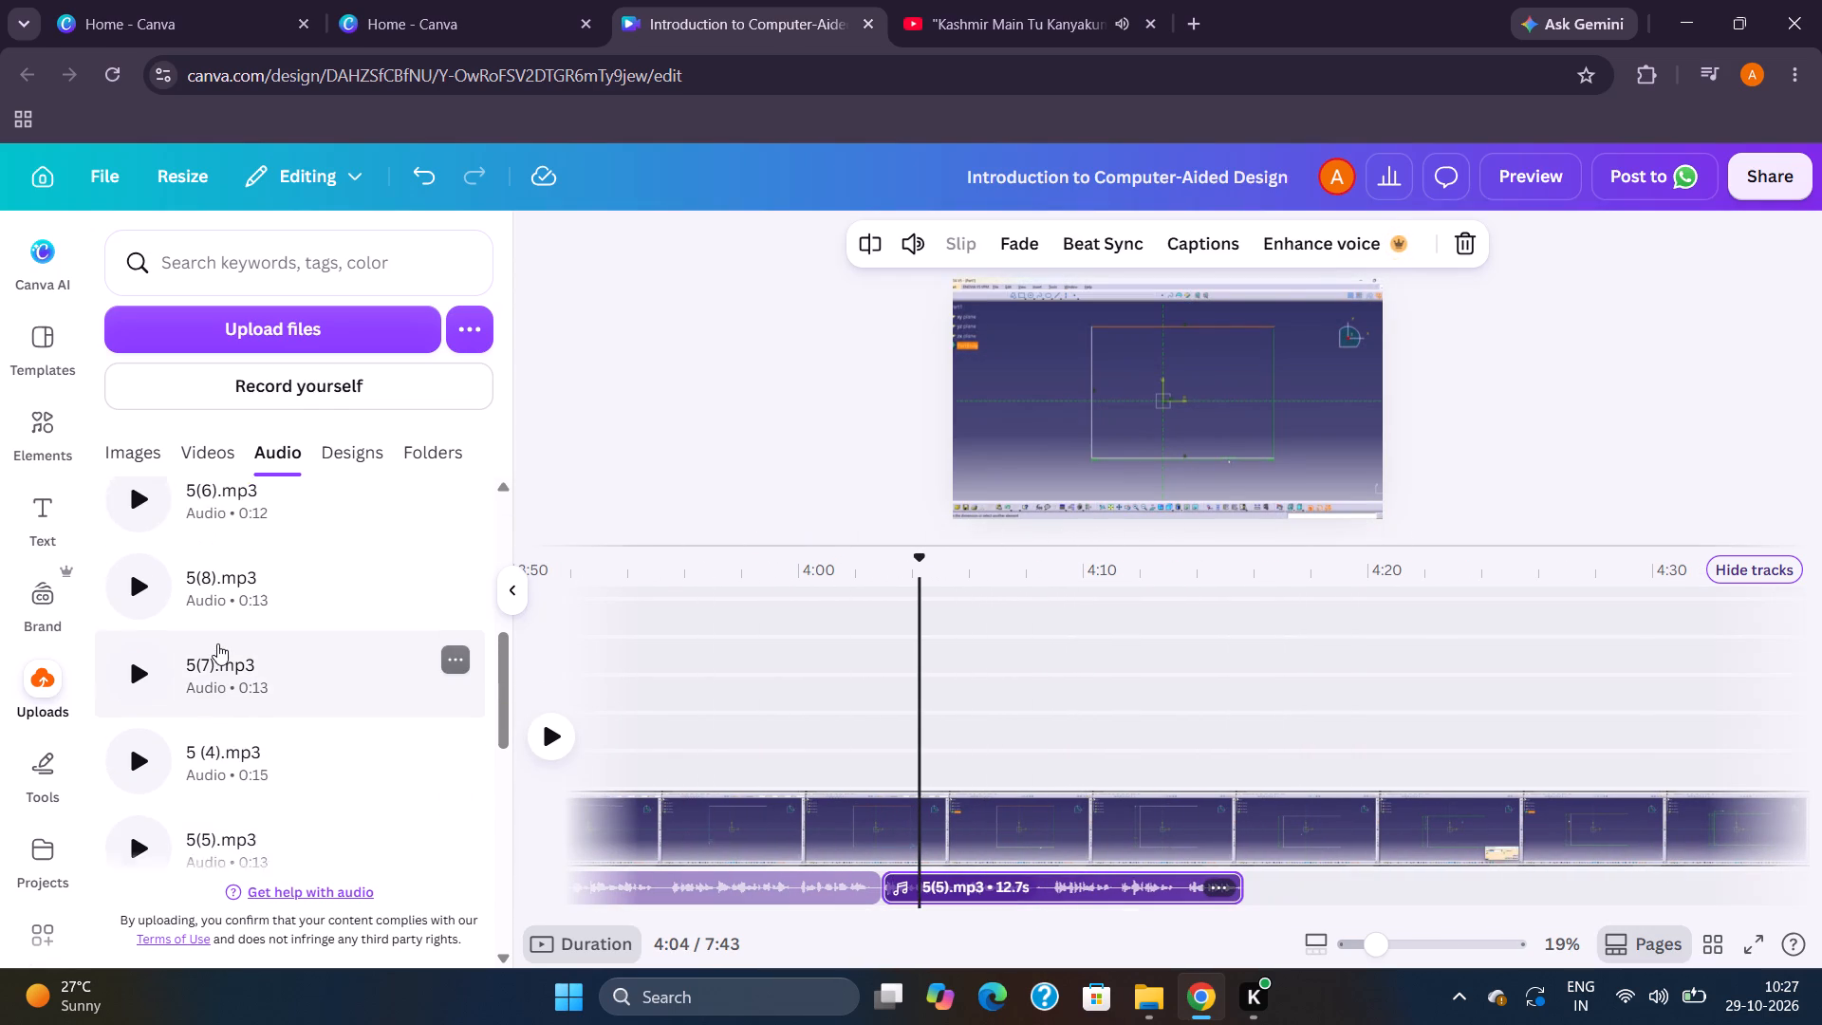
{"action": "scroll", "coordinate": [217, 643], "scroll_direction": "up", "scroll_amount": 1}
{"action": "left_click_drag", "start_coordinate": [213, 616], "coordinate": [1289, 904]}
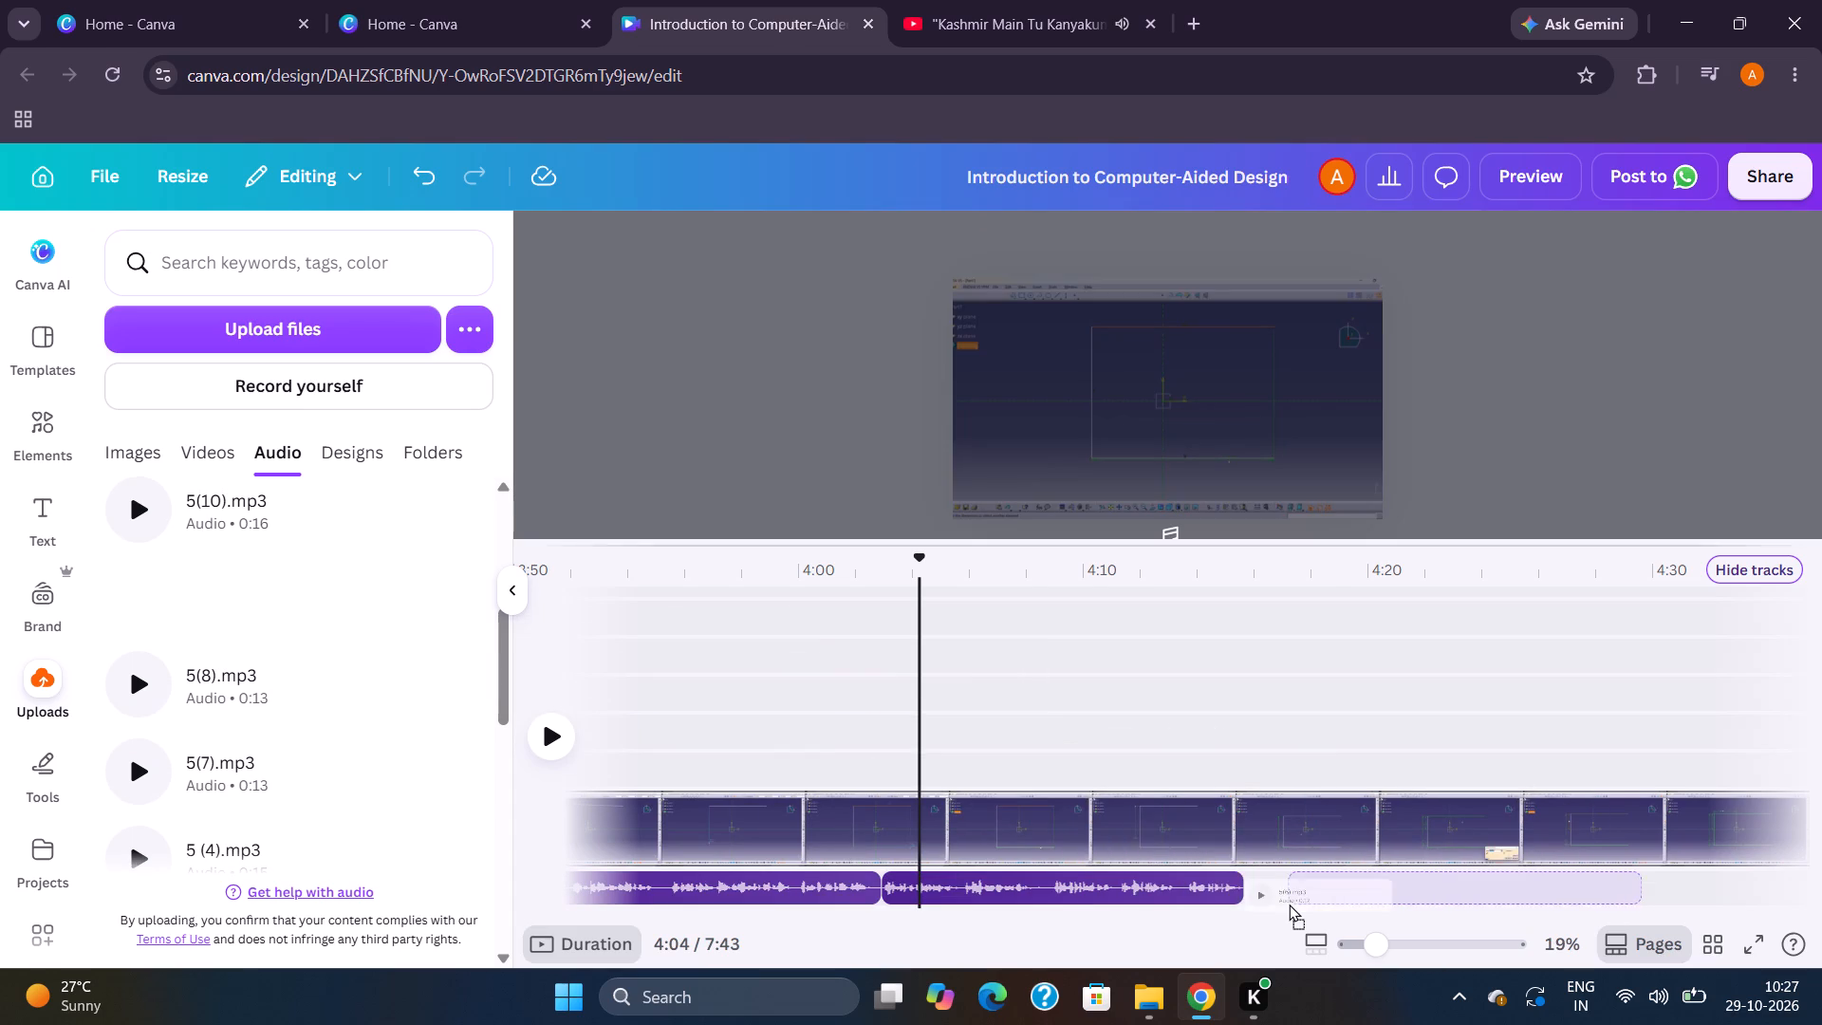
{"action": "left_click_drag", "start_coordinate": [1289, 904], "coordinate": [1263, 854]}
{"action": "left_click_drag", "start_coordinate": [1322, 872], "coordinate": [1316, 872]}
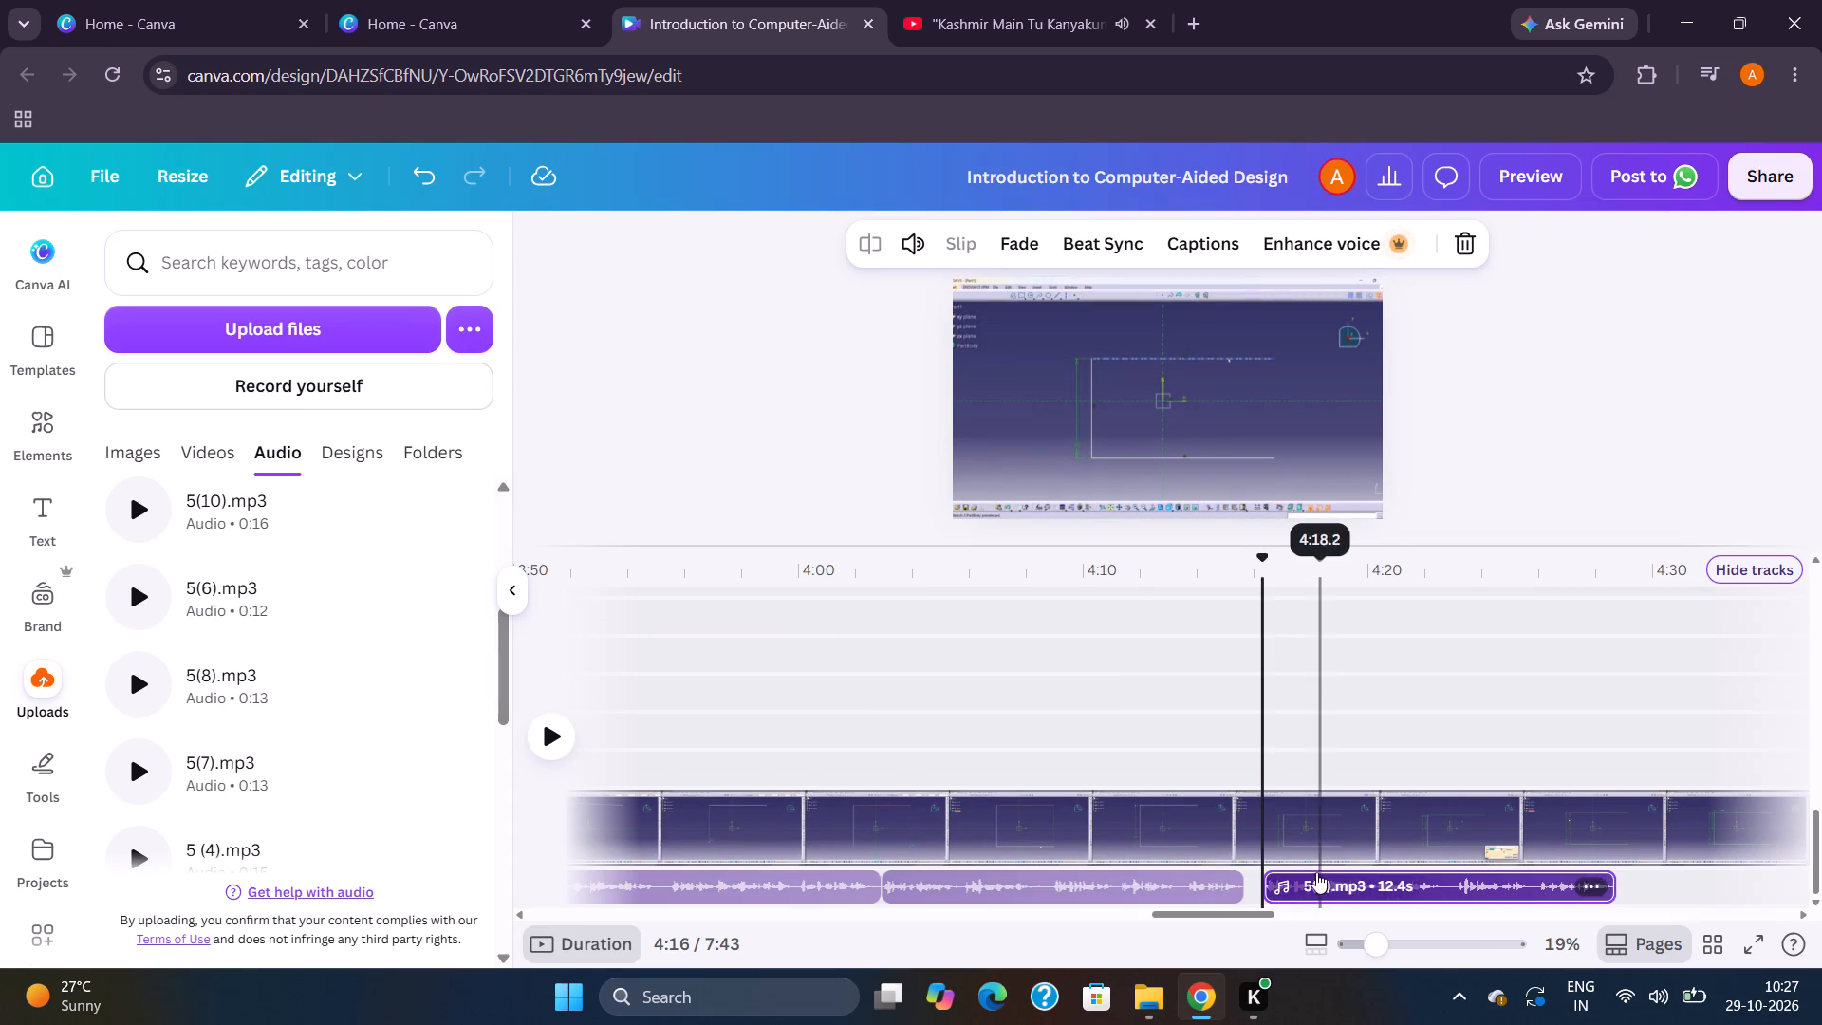
{"action": "left_click_drag", "start_coordinate": [1316, 872], "coordinate": [1305, 872]}
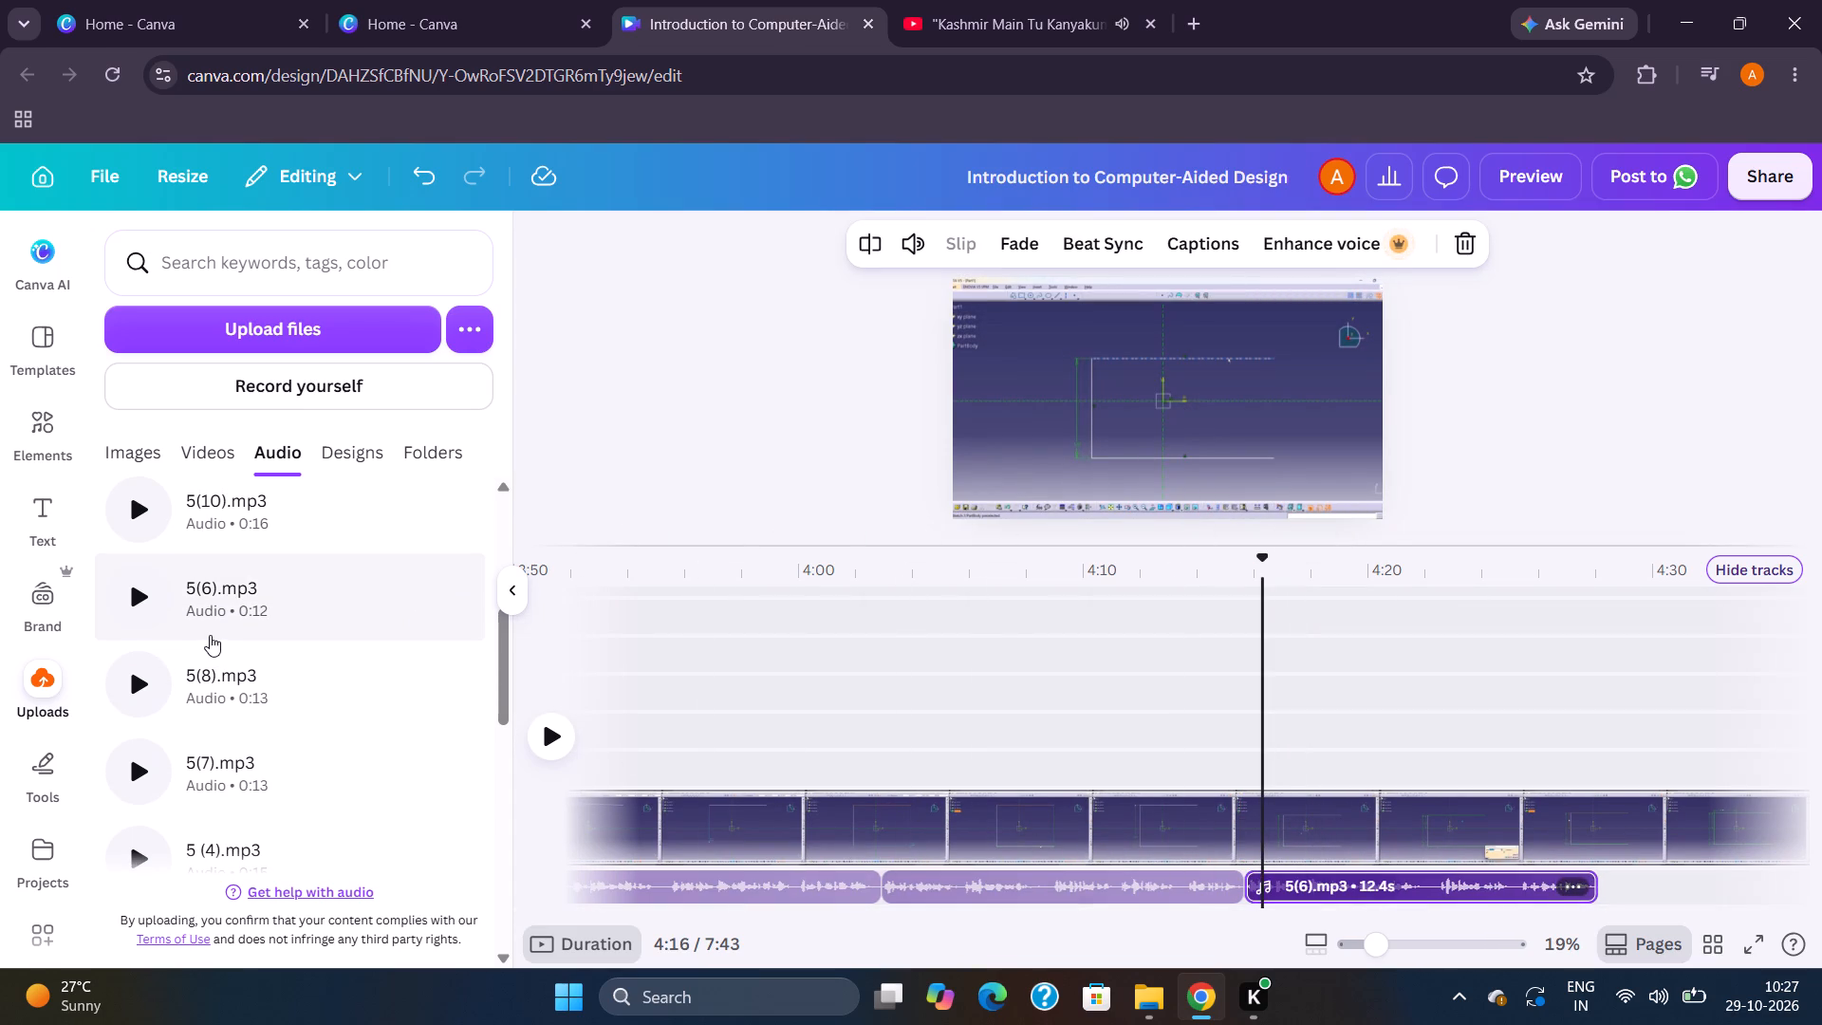
Add the uploaded 5(7).mp3 under the 4:07 video, directly after the end of the 5(6).mp3 clip.
{"action": "left_click_drag", "start_coordinate": [222, 758], "coordinate": [1455, 846]}
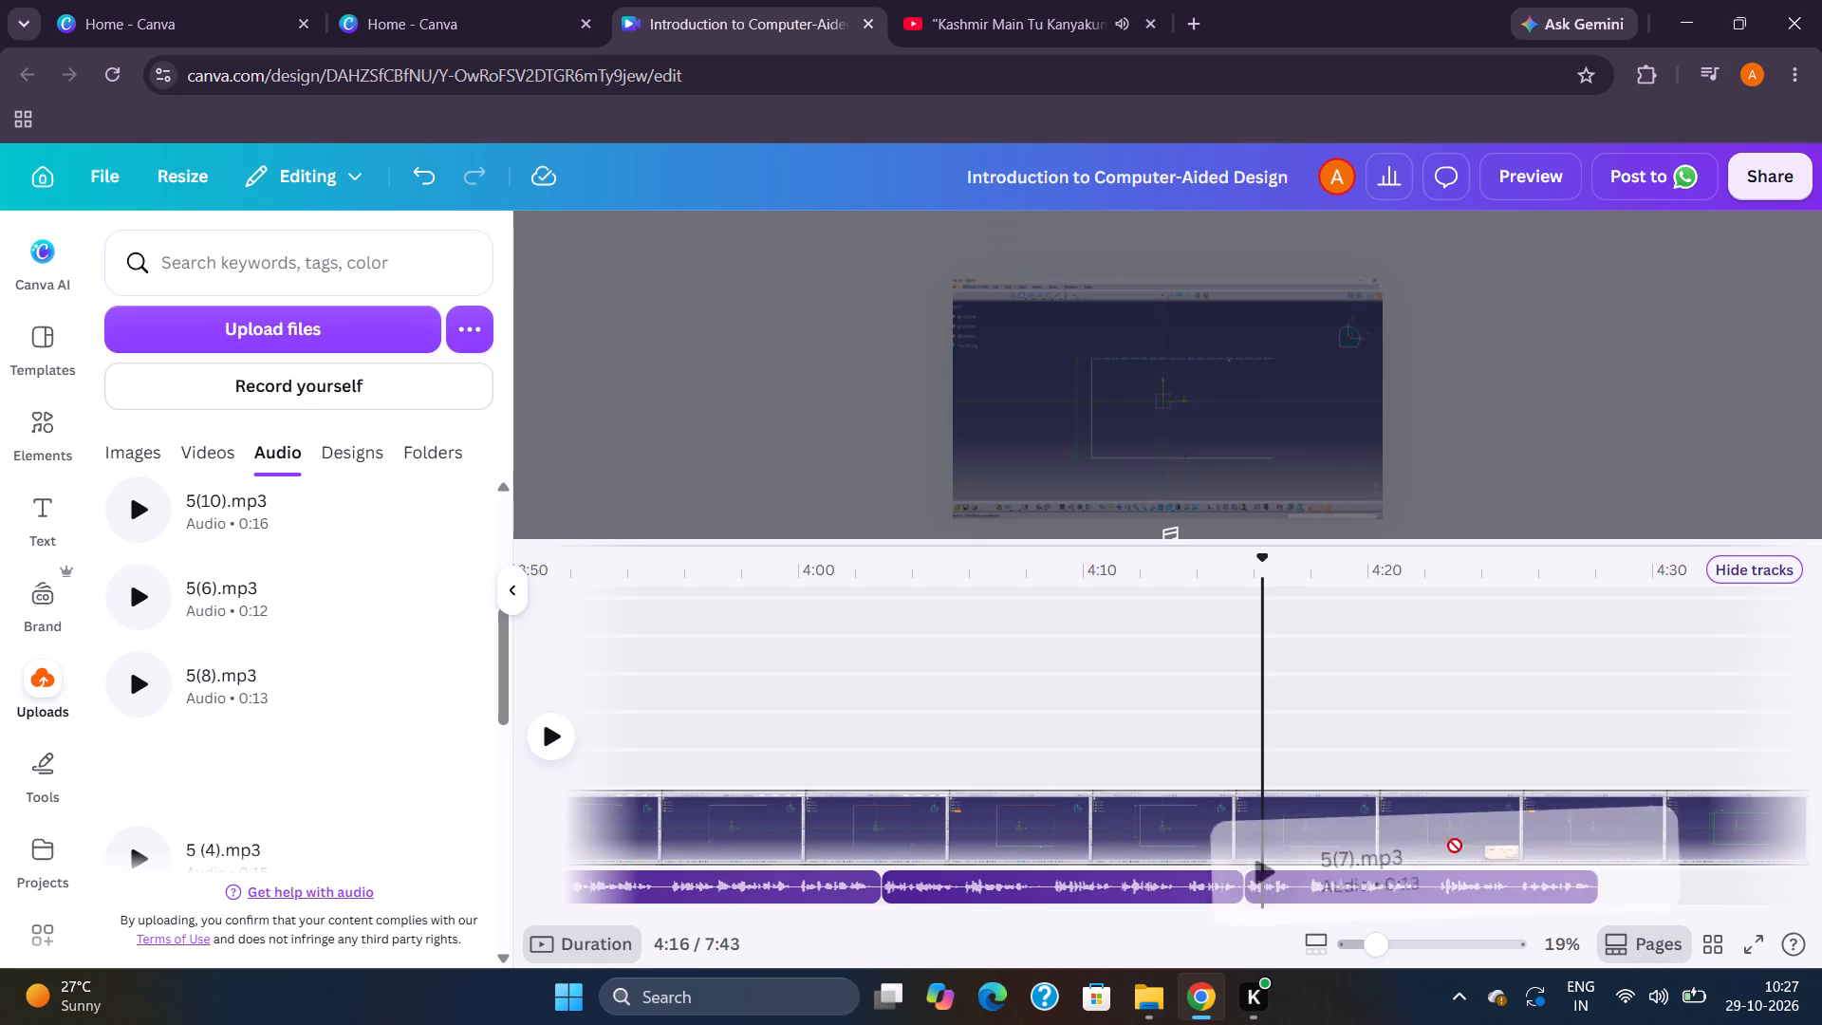
{"action": "left_click_drag", "start_coordinate": [1455, 846], "coordinate": [1633, 884]}
{"action": "scroll", "coordinate": [1581, 893], "scroll_direction": "left", "scroll_amount": 2}
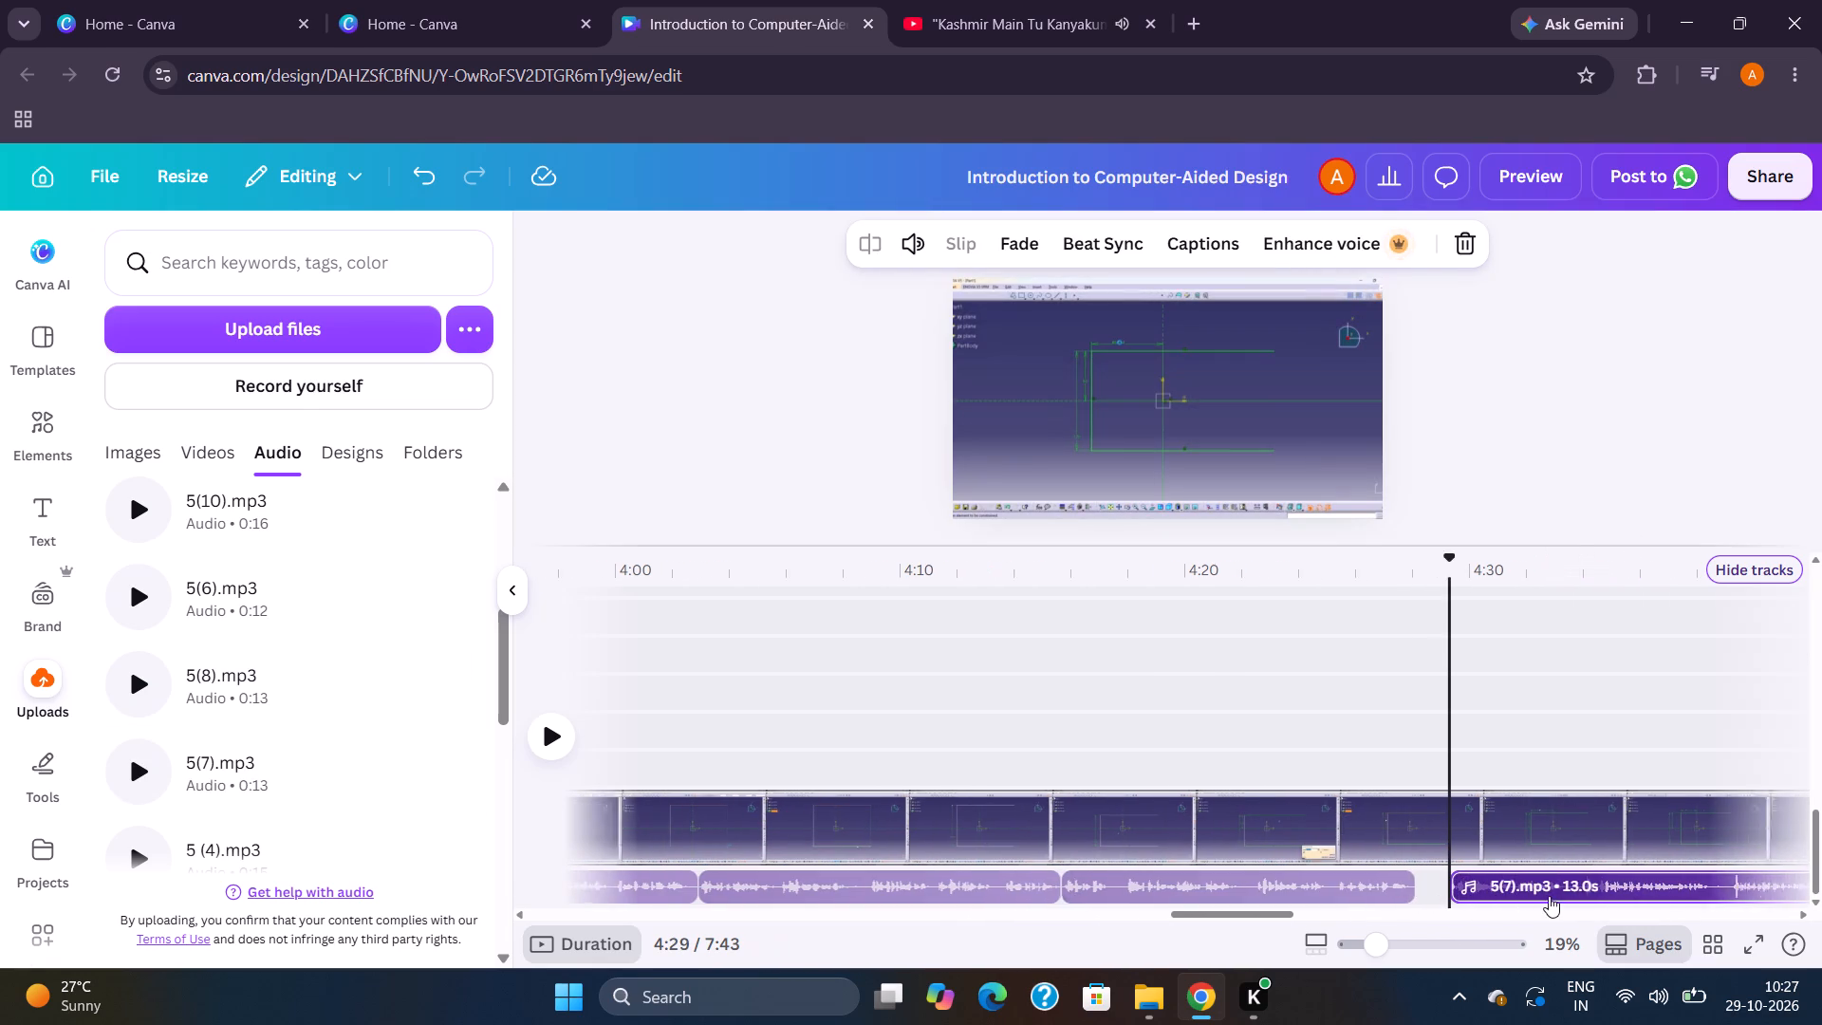
{"action": "scroll", "coordinate": [1549, 896], "scroll_direction": "left", "scroll_amount": 1}
{"action": "left_click_drag", "start_coordinate": [1514, 874], "coordinate": [1486, 874]}
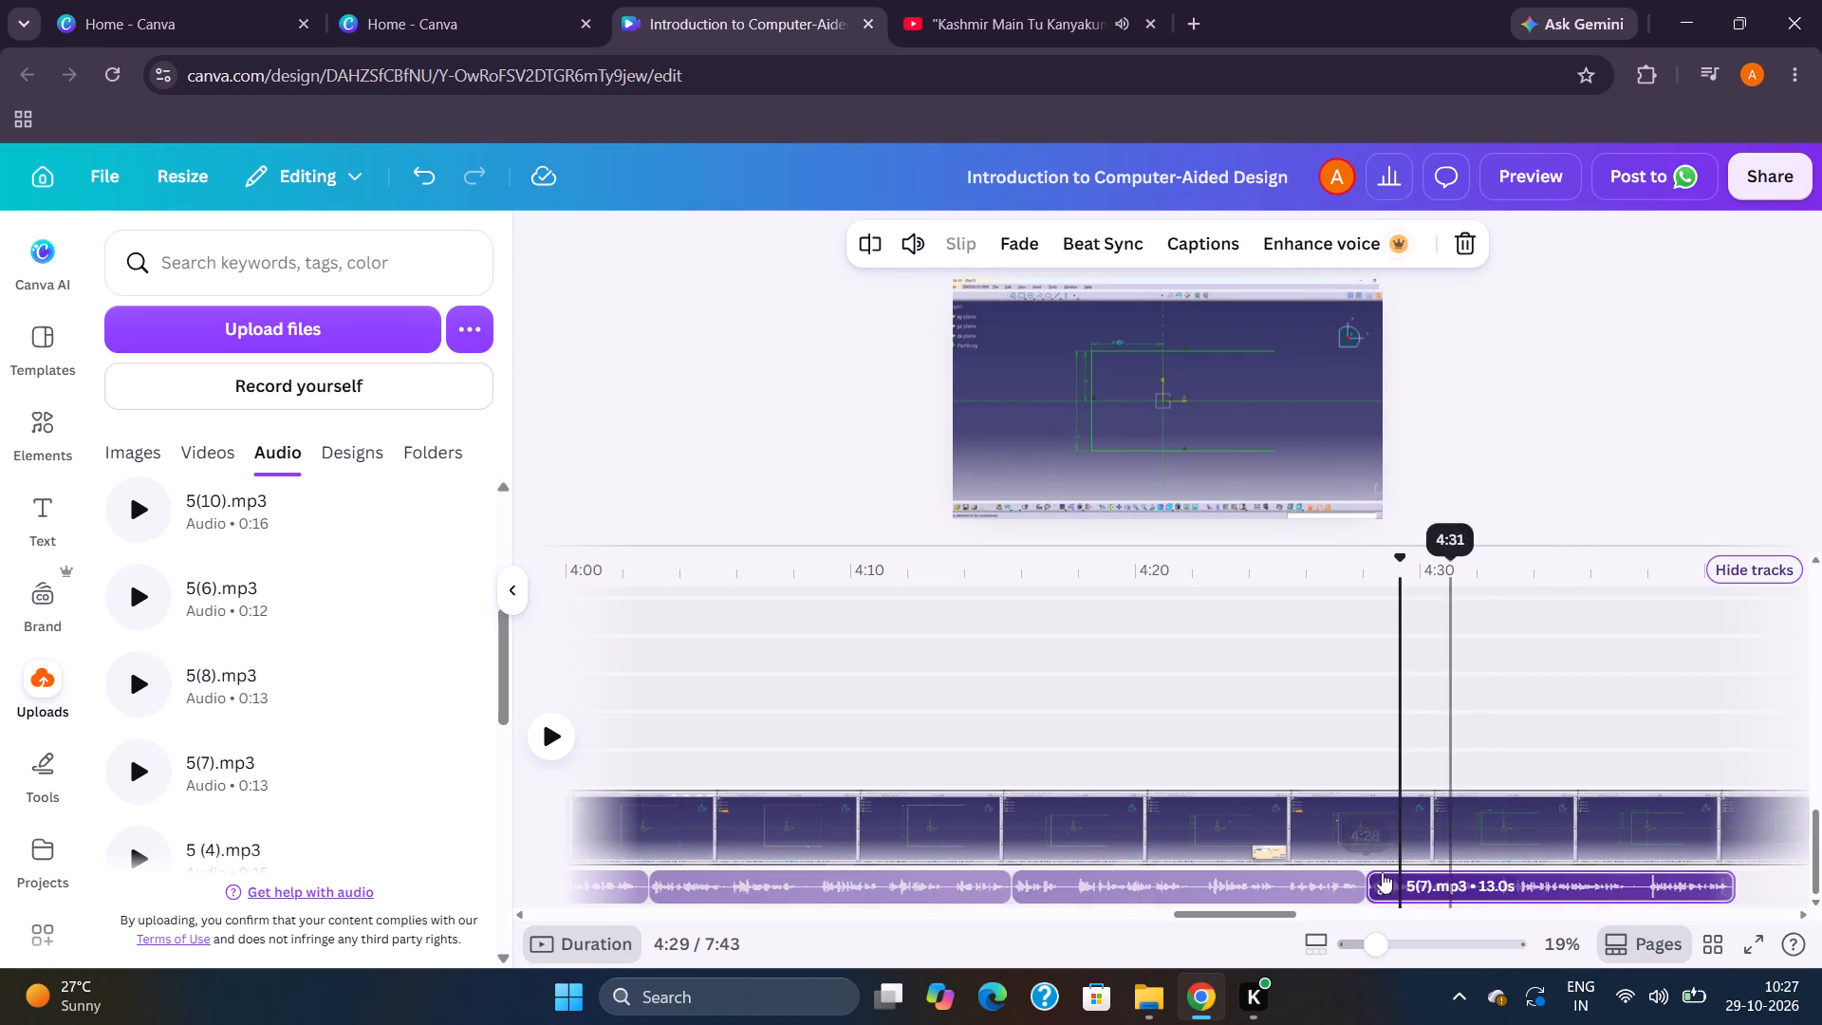
Add the uploaded 5(8).mp3 under the 4:07 video, directly after the end of the 5(7).mp3 clip.
{"action": "scroll", "coordinate": [971, 821], "scroll_direction": "left", "scroll_amount": 8}
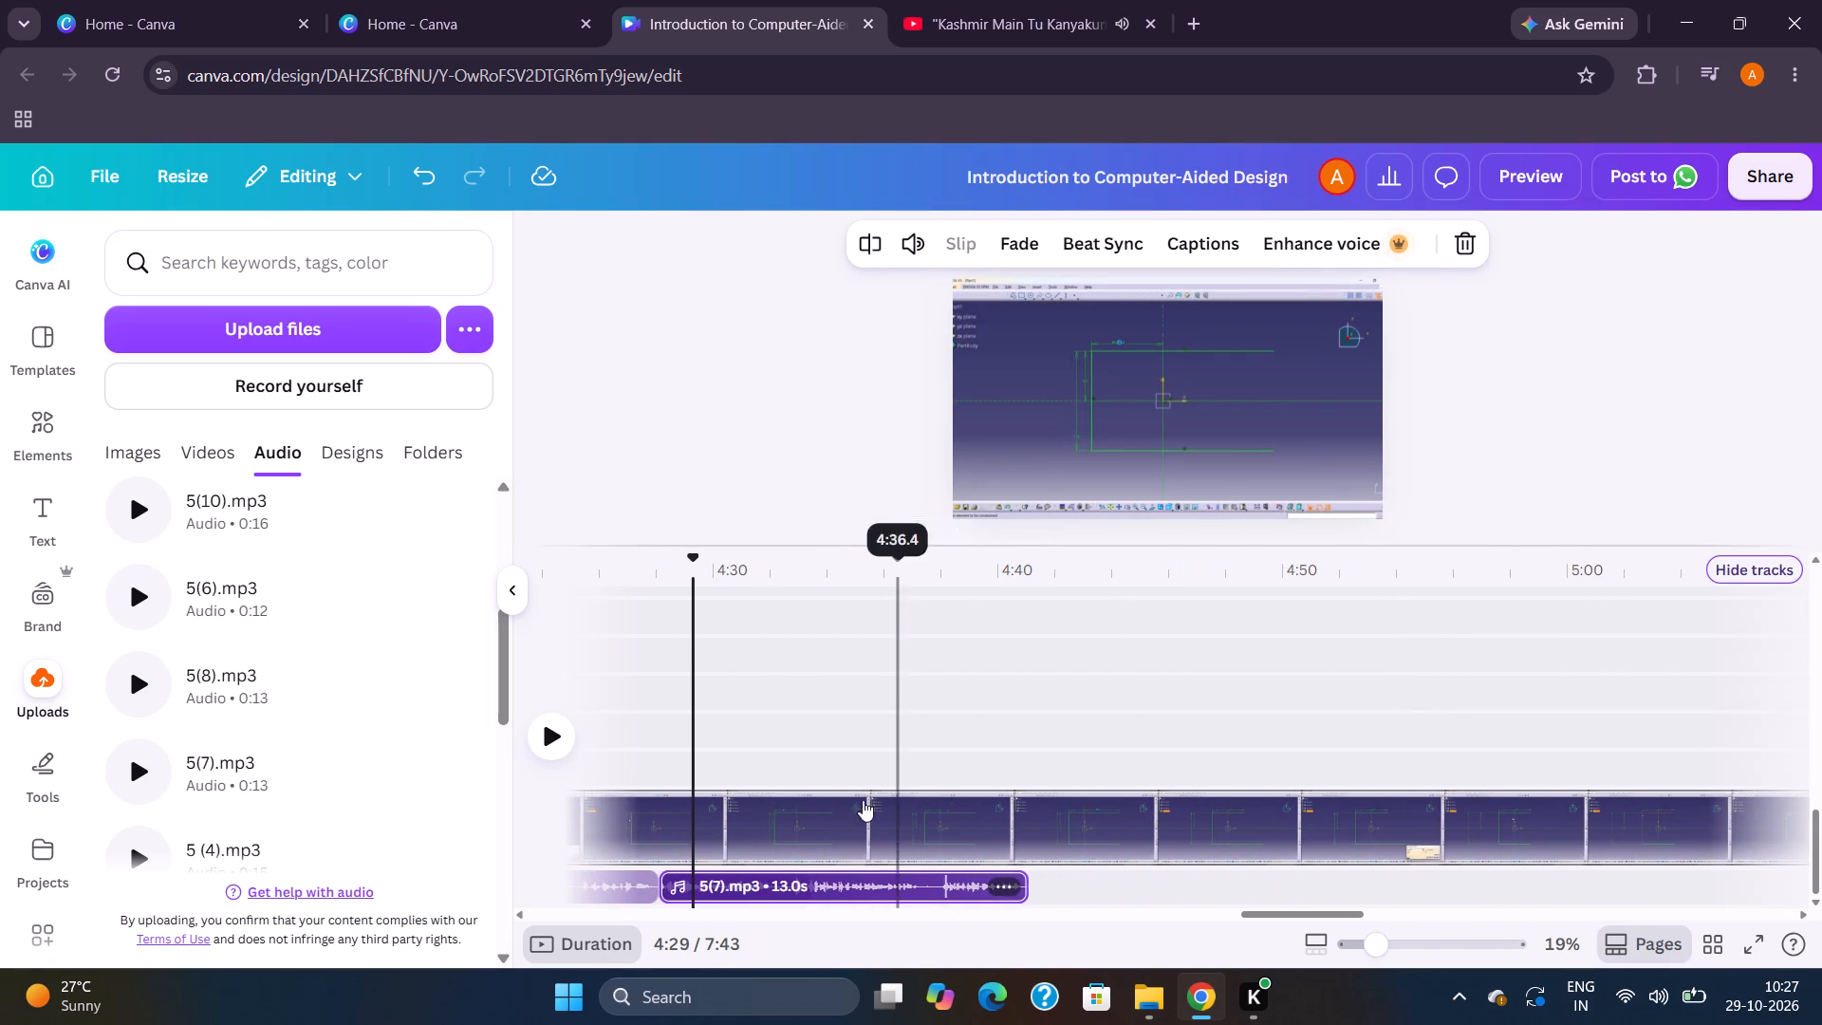
{"action": "left_click_drag", "start_coordinate": [232, 676], "coordinate": [1154, 849]}
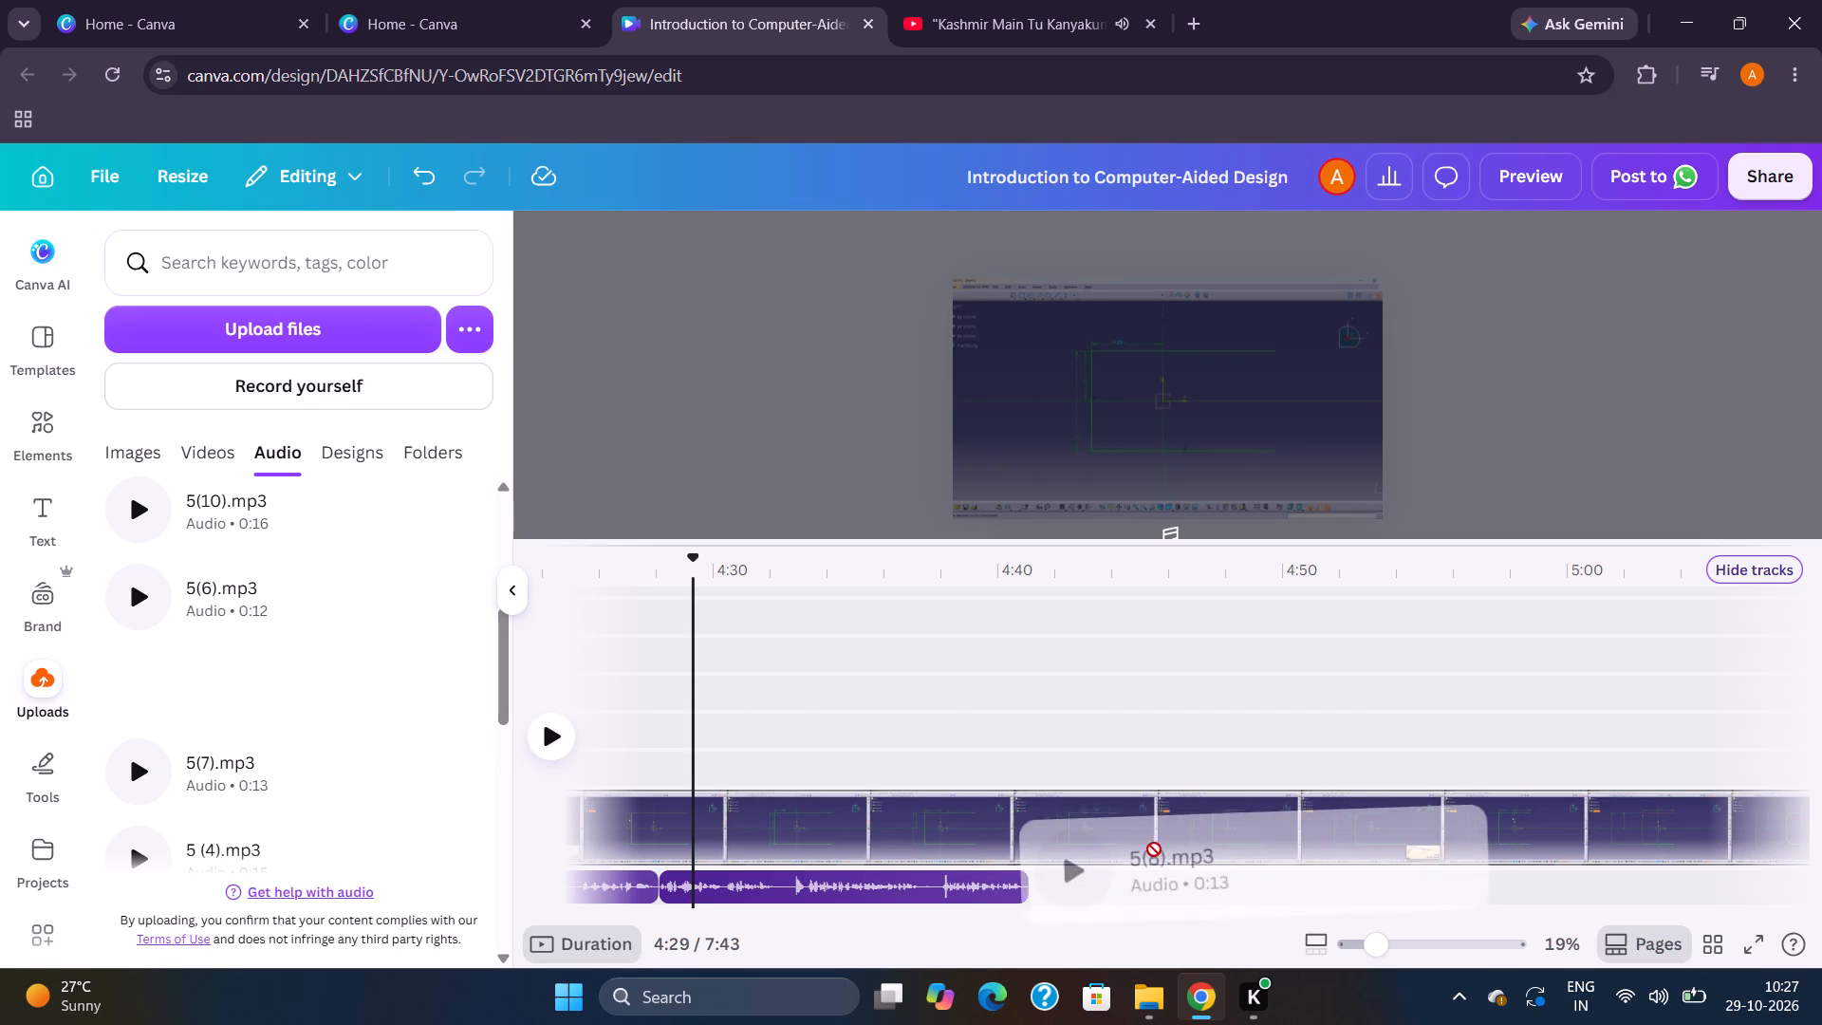
{"action": "left_click_drag", "start_coordinate": [1154, 849], "coordinate": [1088, 876]}
{"action": "left_click_drag", "start_coordinate": [1133, 883], "coordinate": [1112, 883]}
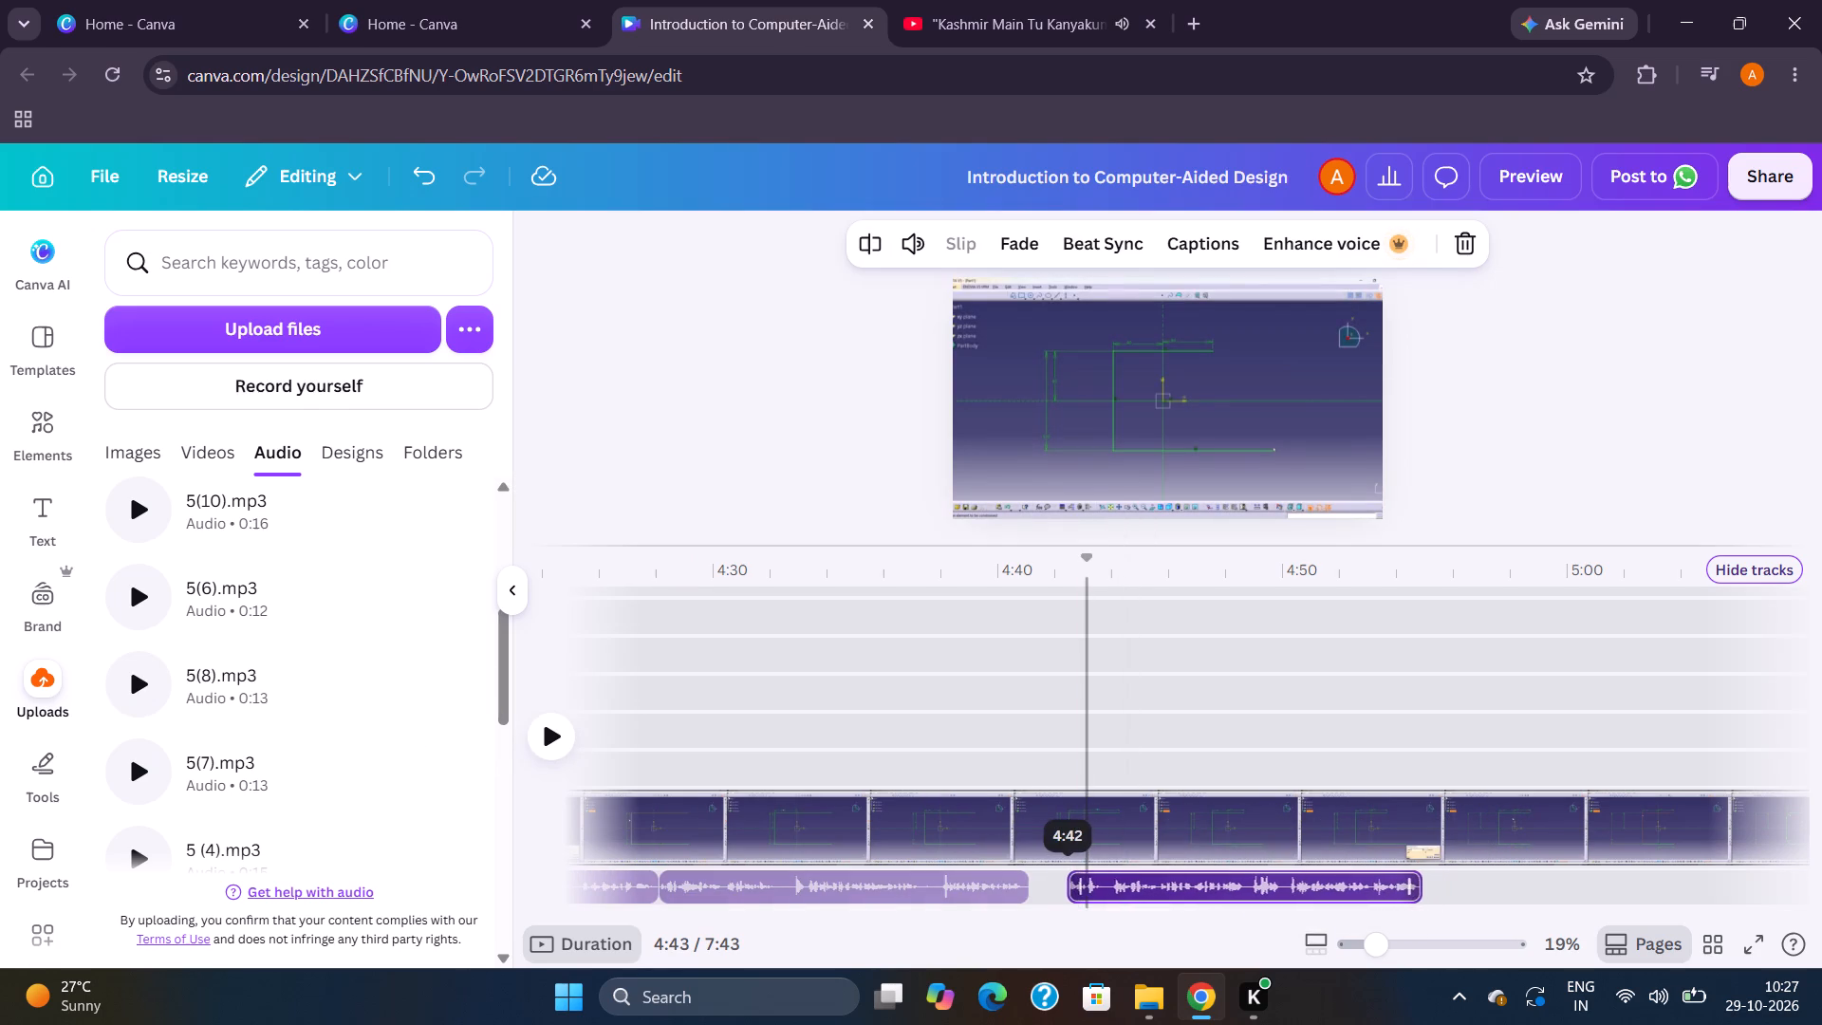
{"action": "left_click_drag", "start_coordinate": [1112, 883], "coordinate": [1086, 879]}
{"action": "scroll", "coordinate": [1296, 884], "scroll_direction": "left", "scroll_amount": 2}
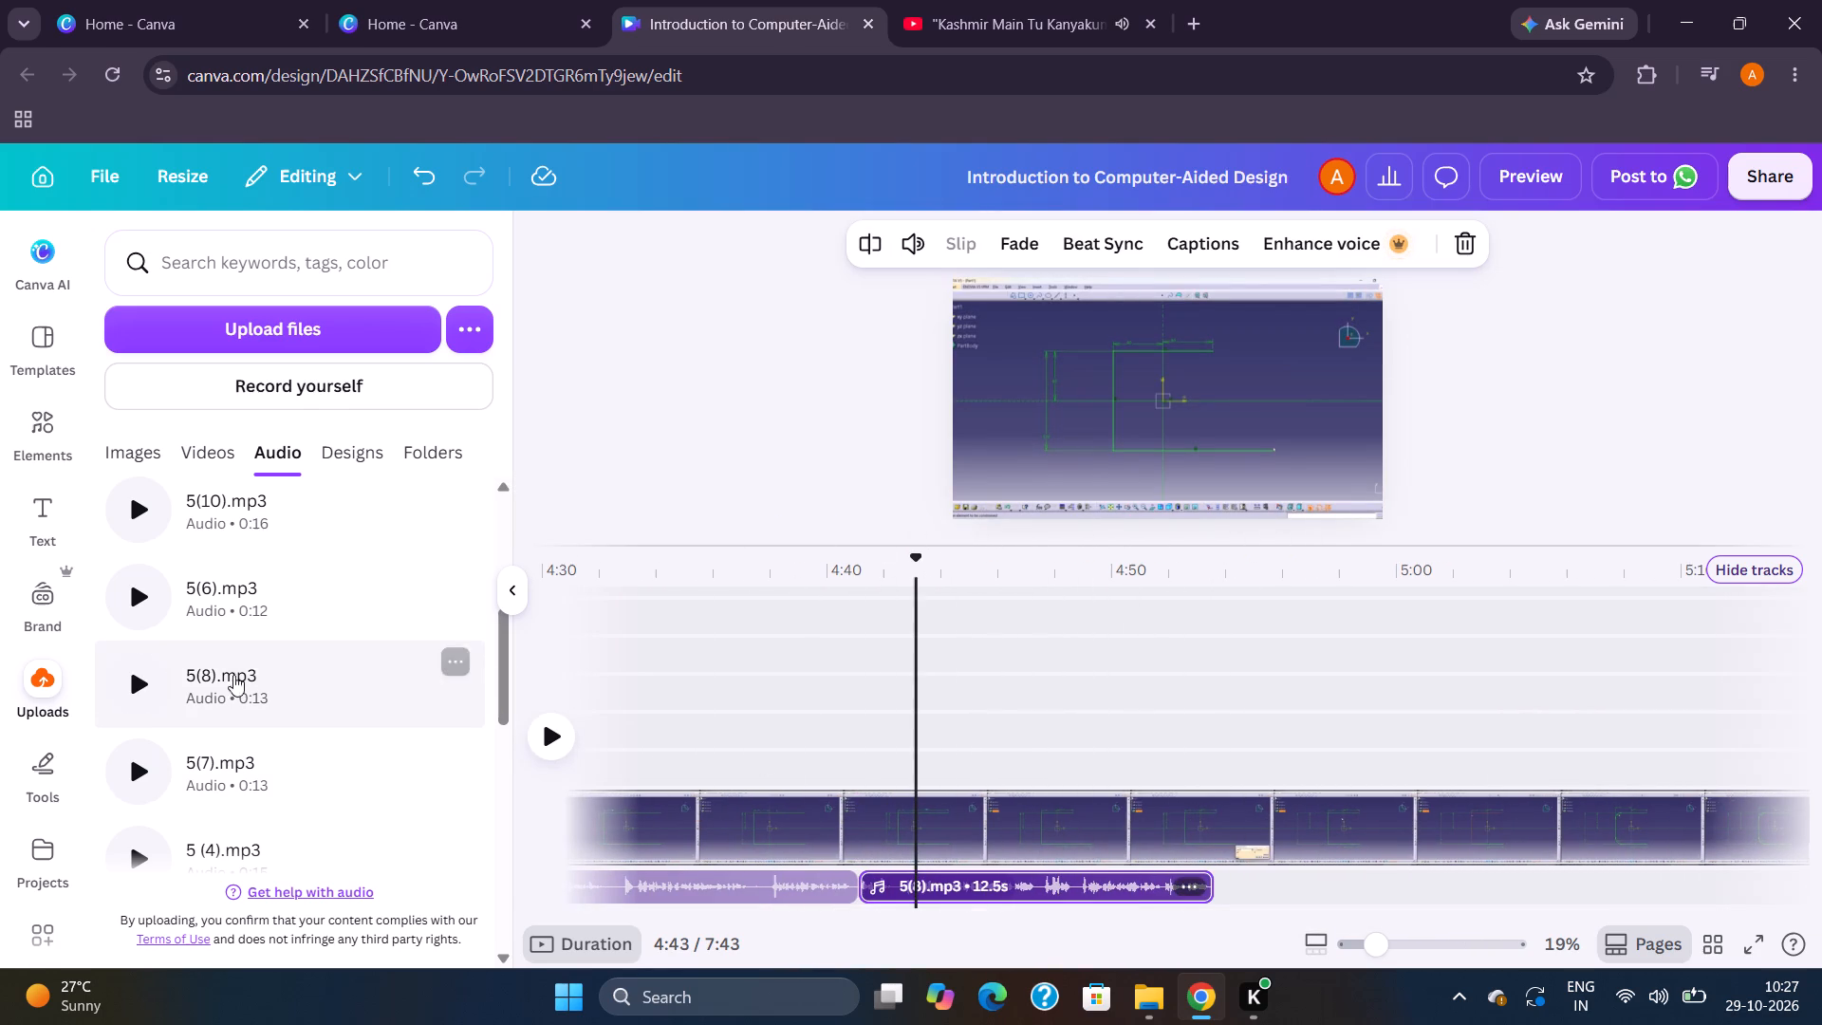
Add the uploaded 5(9).mp3 under the 4:07 video, directly after the end of the 5(8).mp3 clip.
{"action": "scroll", "coordinate": [234, 661], "scroll_direction": "up", "scroll_amount": 1}
{"action": "scroll", "coordinate": [224, 667], "scroll_direction": "down", "scroll_amount": 1}
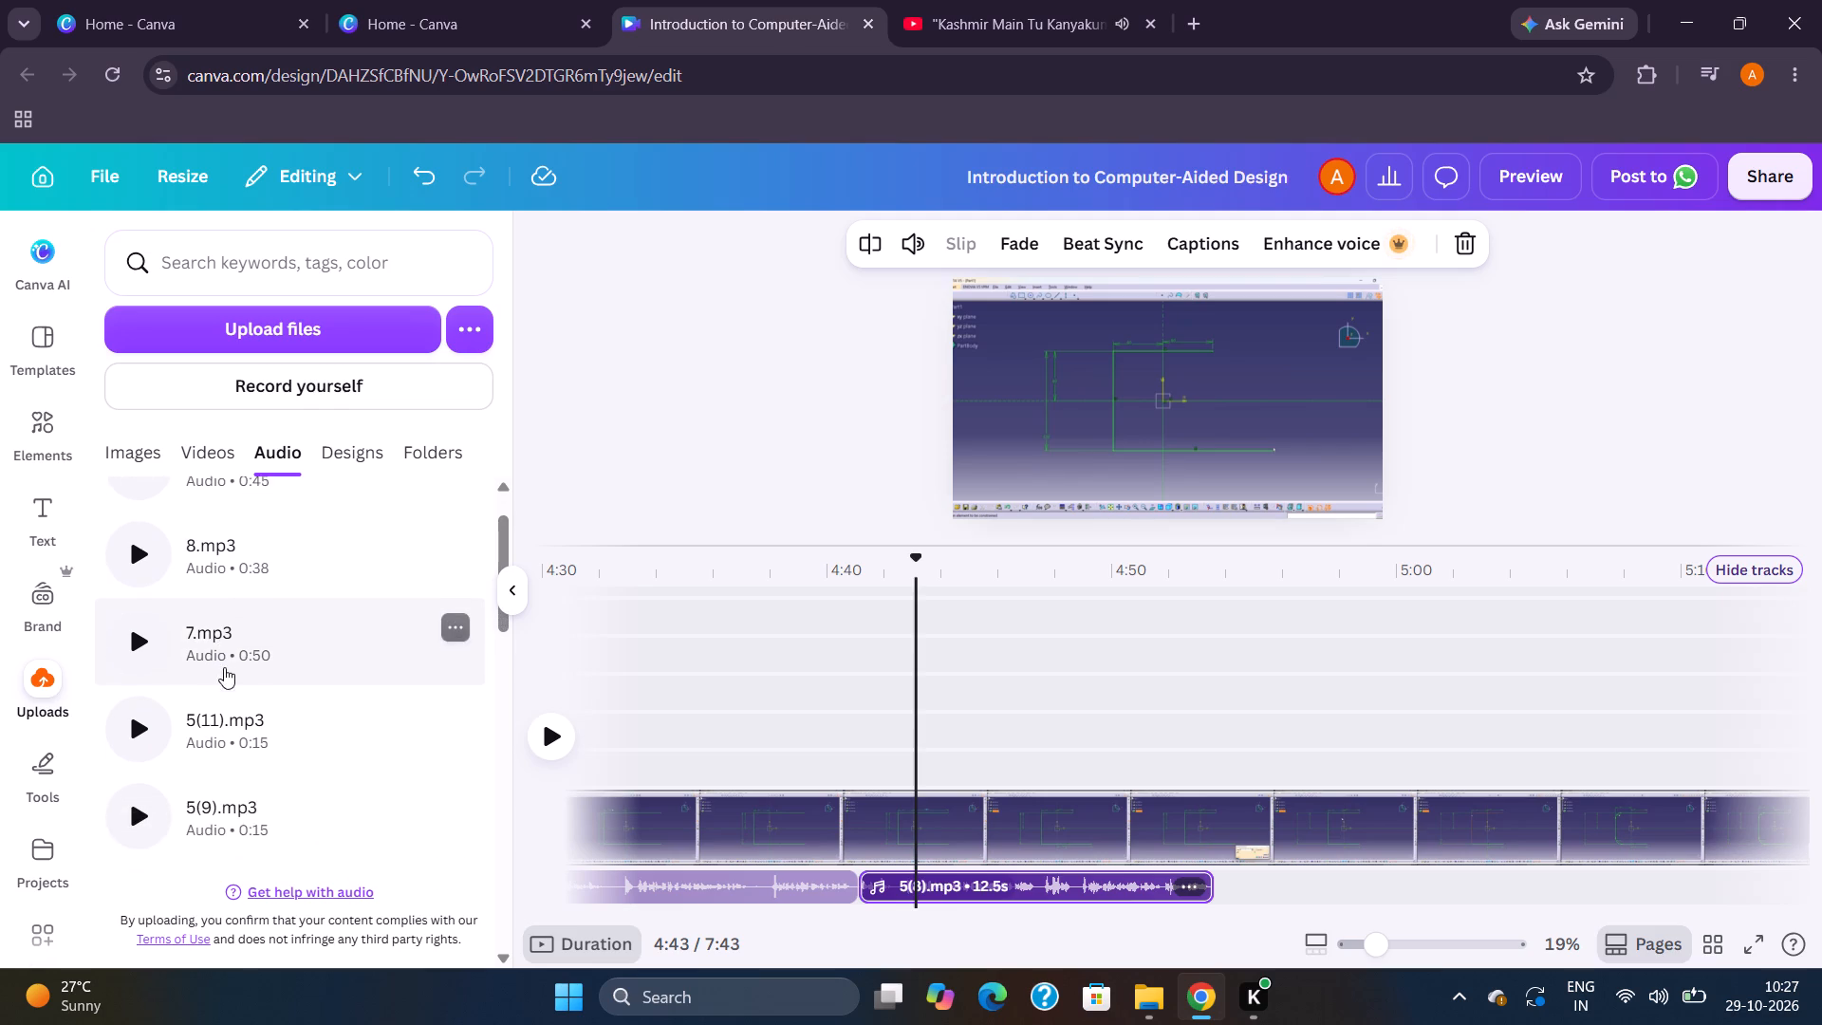
{"action": "scroll", "coordinate": [224, 667], "scroll_direction": "down", "scroll_amount": 2}
{"action": "left_click_drag", "start_coordinate": [220, 663], "coordinate": [1252, 888]}
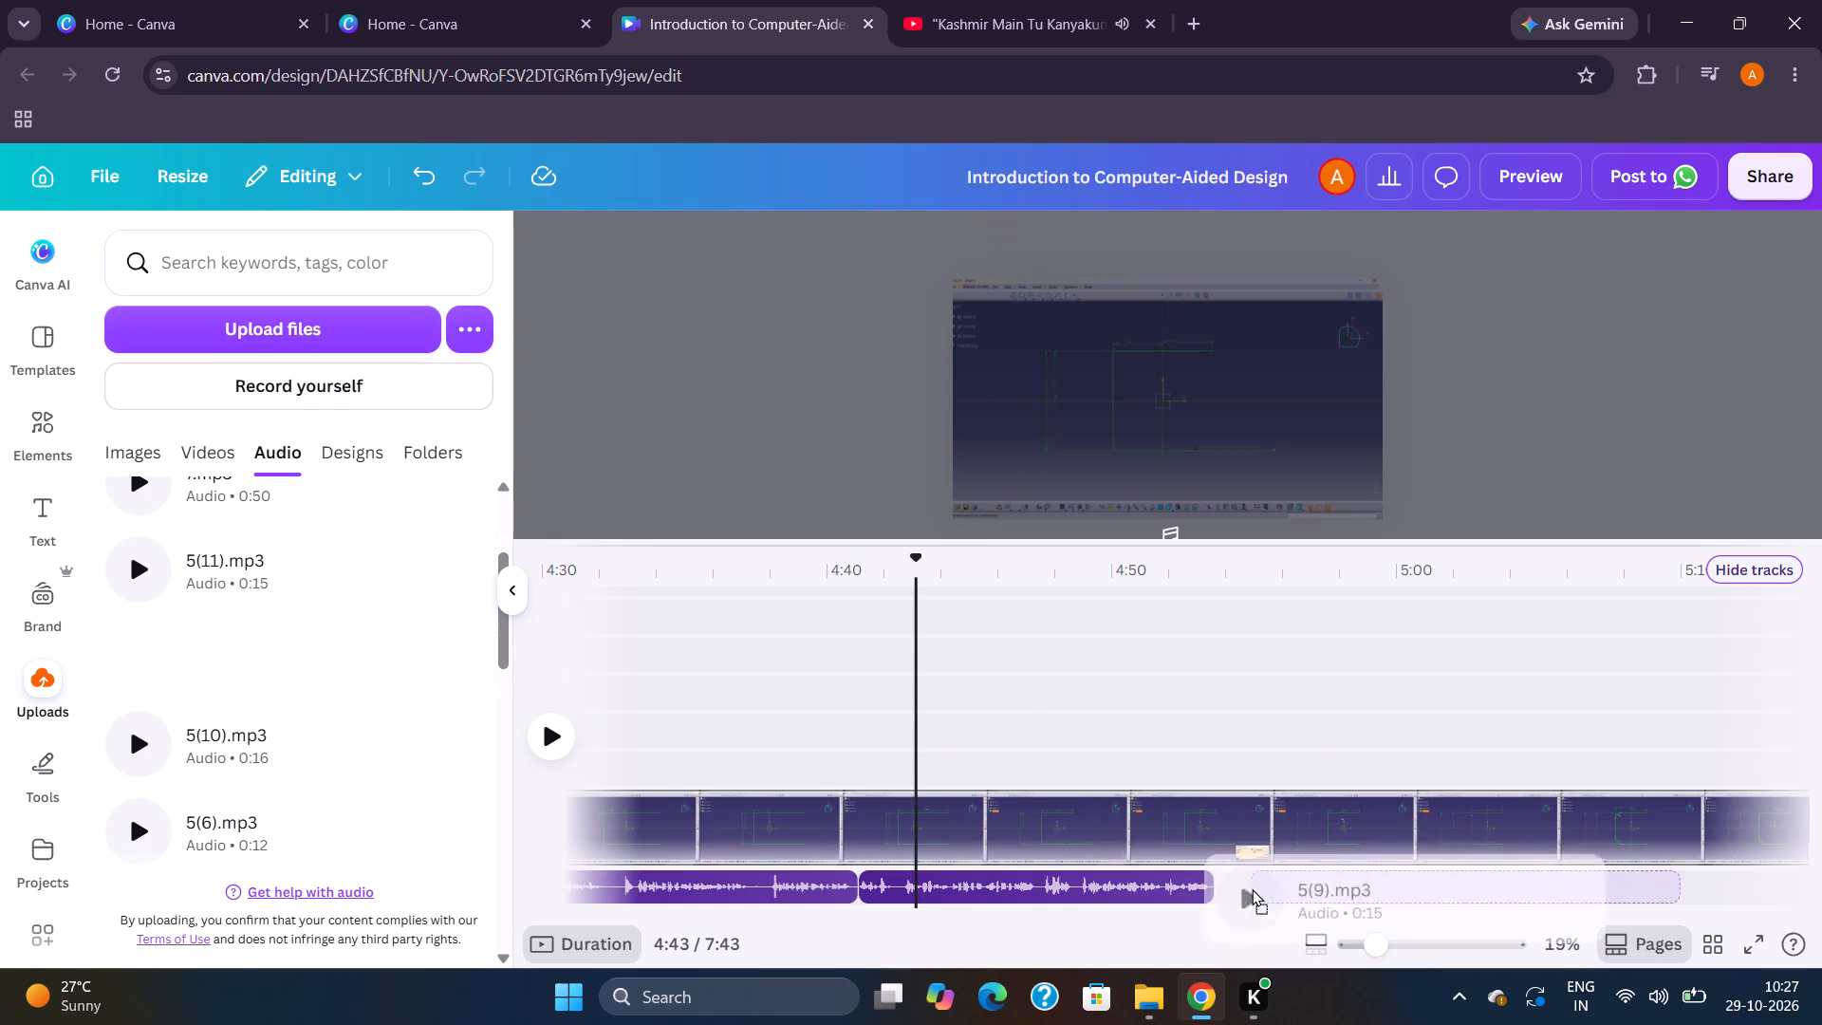
{"action": "left_click_drag", "start_coordinate": [1252, 888], "coordinate": [1254, 891]}
{"action": "left_click_drag", "start_coordinate": [1317, 876], "coordinate": [1293, 880]}
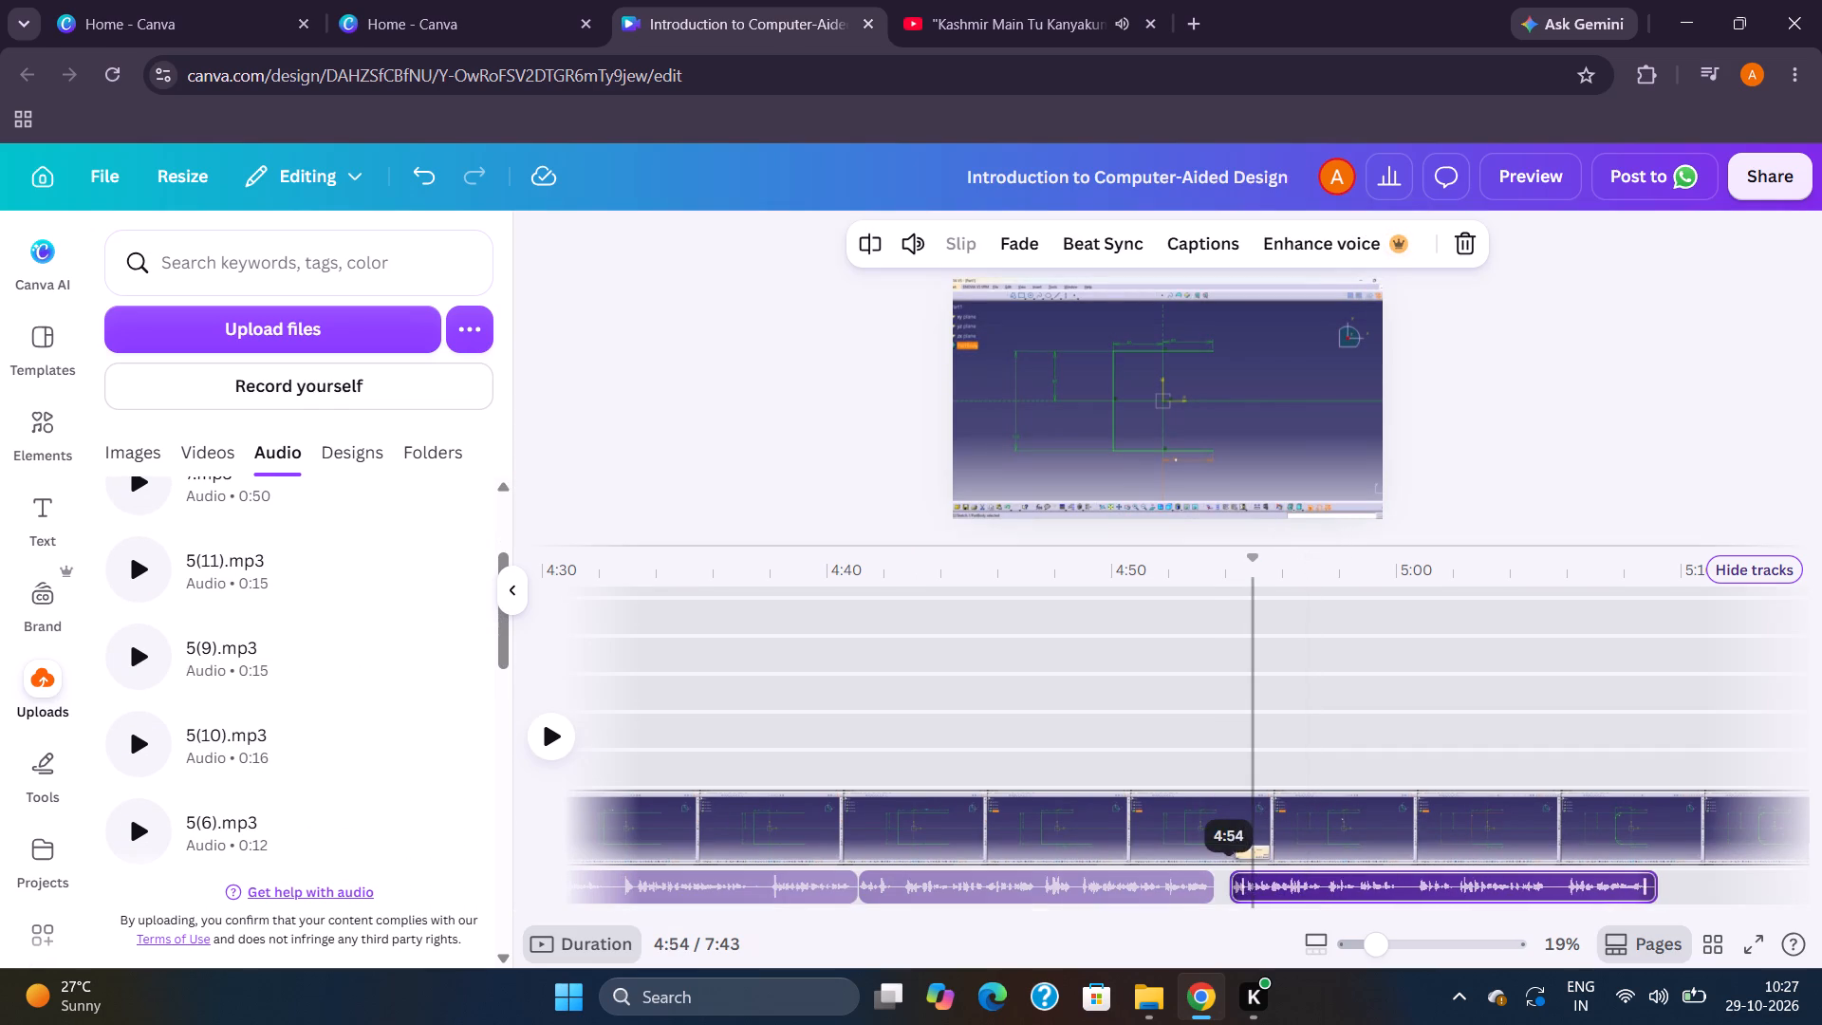
{"action": "left_click_drag", "start_coordinate": [1293, 880], "coordinate": [1283, 879]}
Add the uploaded 5(10).mp3 under the 4:07 video, directly after the end of the 5(9).mp3 clip.
{"action": "scroll", "coordinate": [1043, 833], "scroll_direction": "left", "scroll_amount": 3}
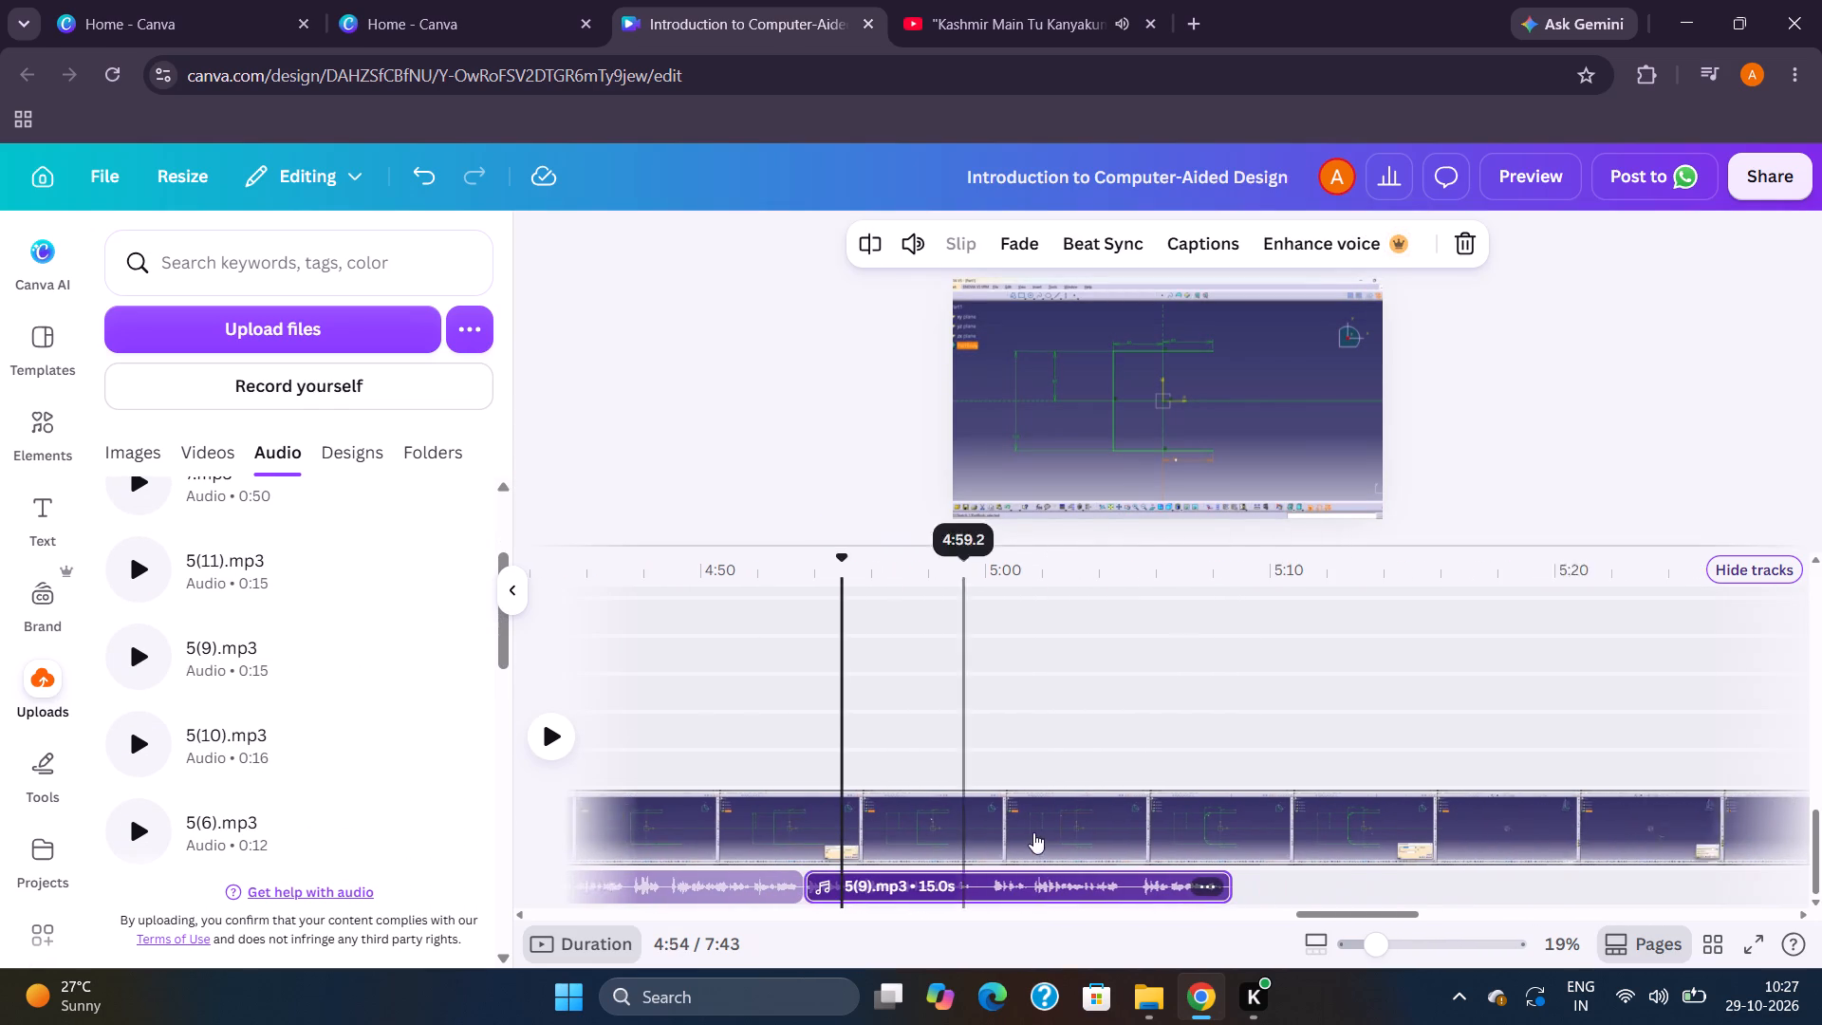
{"action": "scroll", "coordinate": [1033, 832], "scroll_direction": "left", "scroll_amount": 1}
{"action": "left_click_drag", "start_coordinate": [288, 722], "coordinate": [344, 745]}
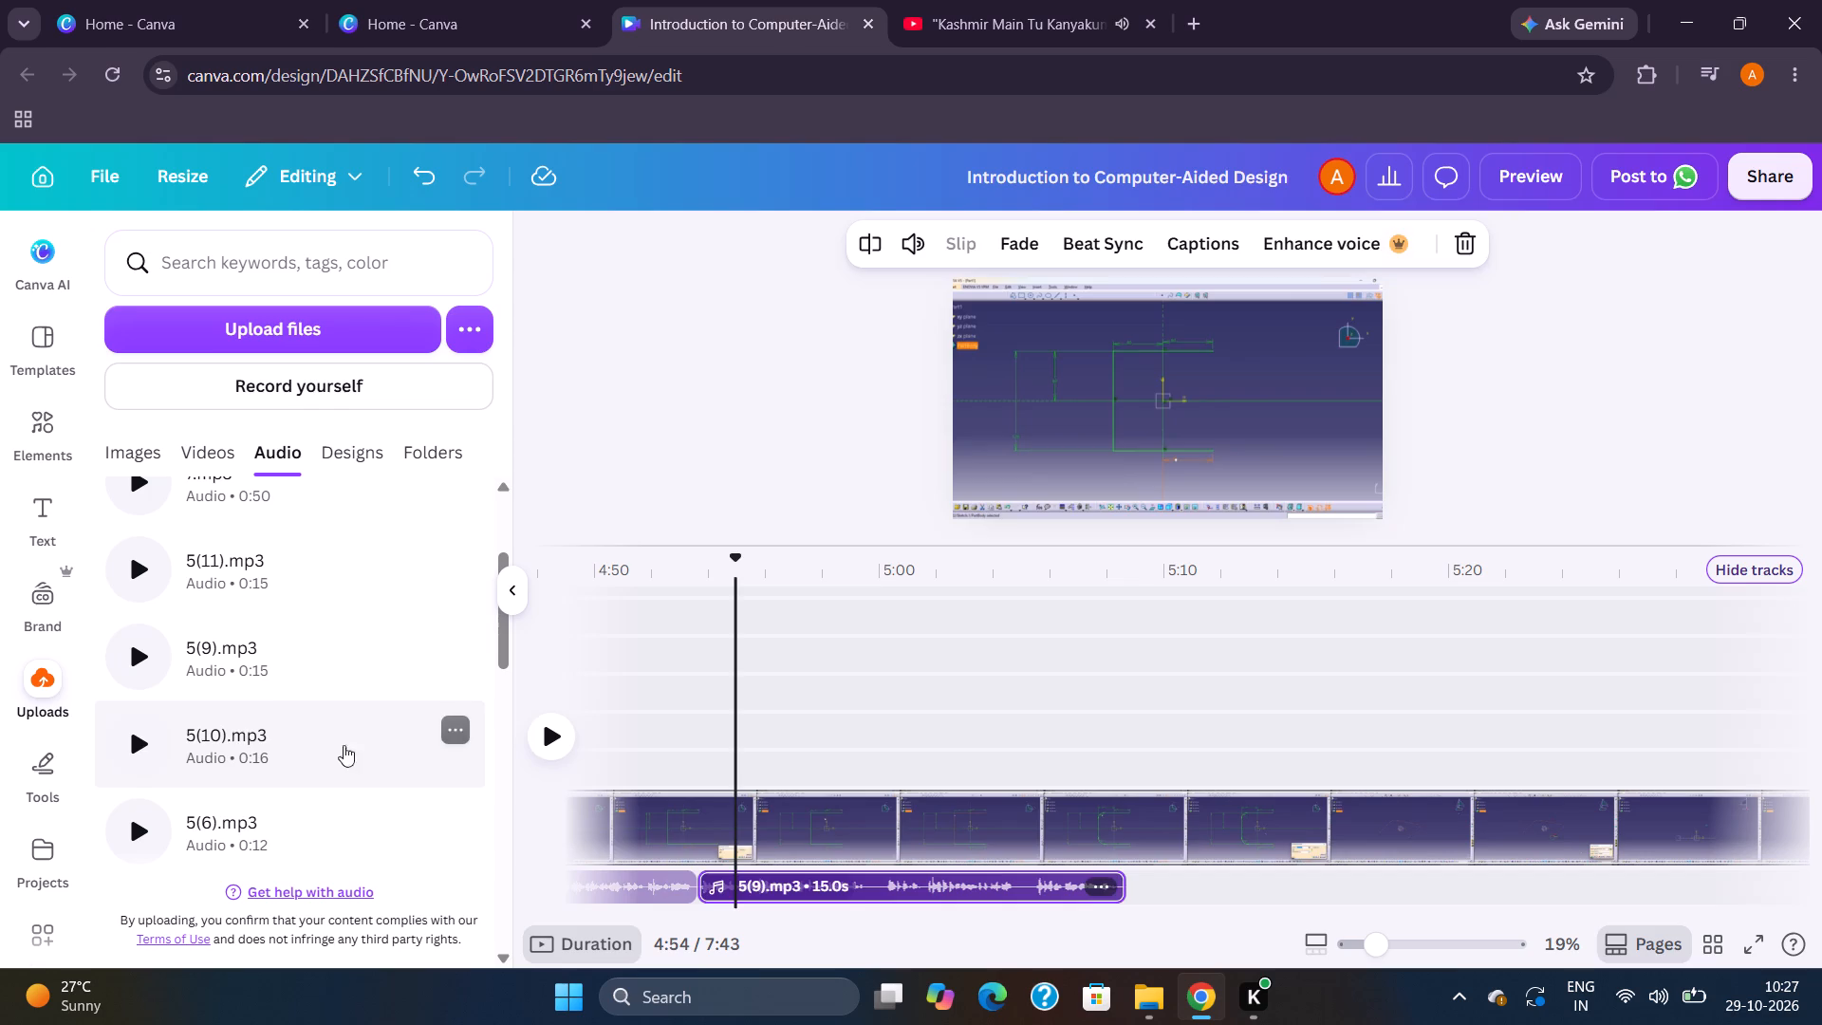
{"action": "left_click_drag", "start_coordinate": [344, 745], "coordinate": [1230, 871]}
{"action": "left_click_drag", "start_coordinate": [1282, 885], "coordinate": [1181, 882]}
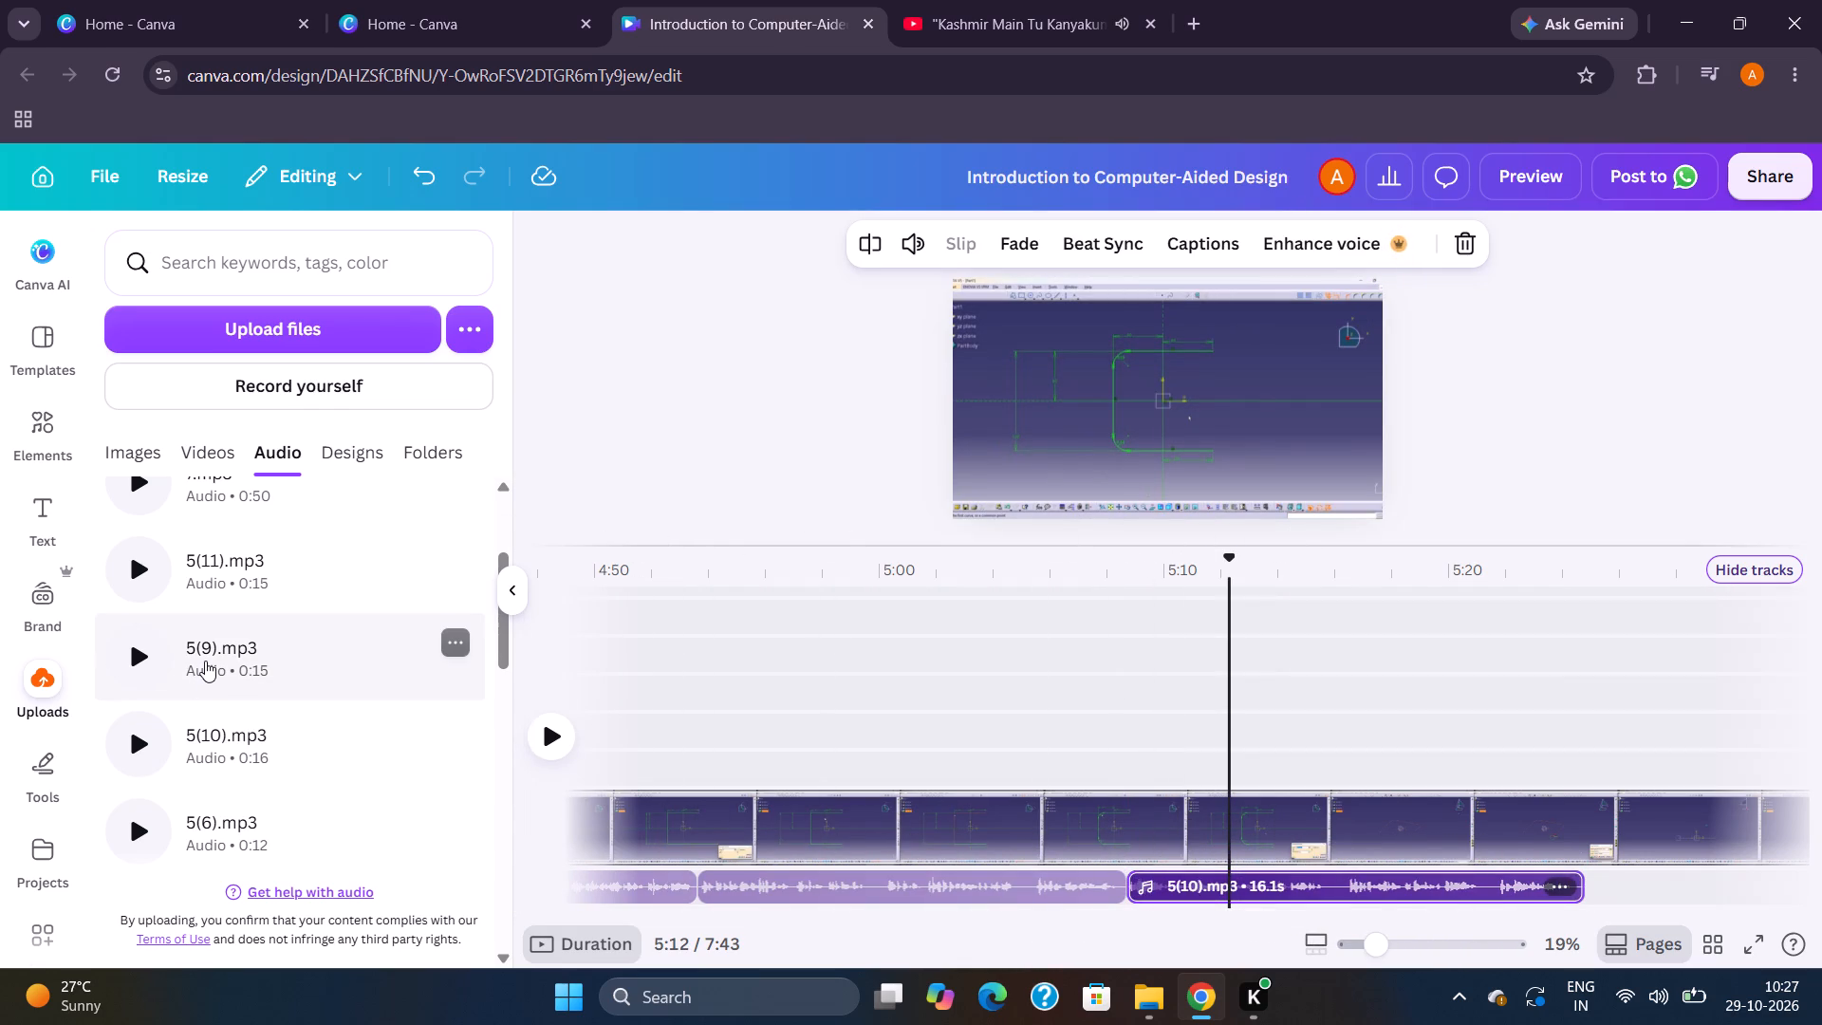
Add the uploaded 5(11).mp3 under the 4:07 video, directly after the end of the 5(10).mp3 clip.
{"action": "left_click_drag", "start_coordinate": [218, 574], "coordinate": [1515, 859]}
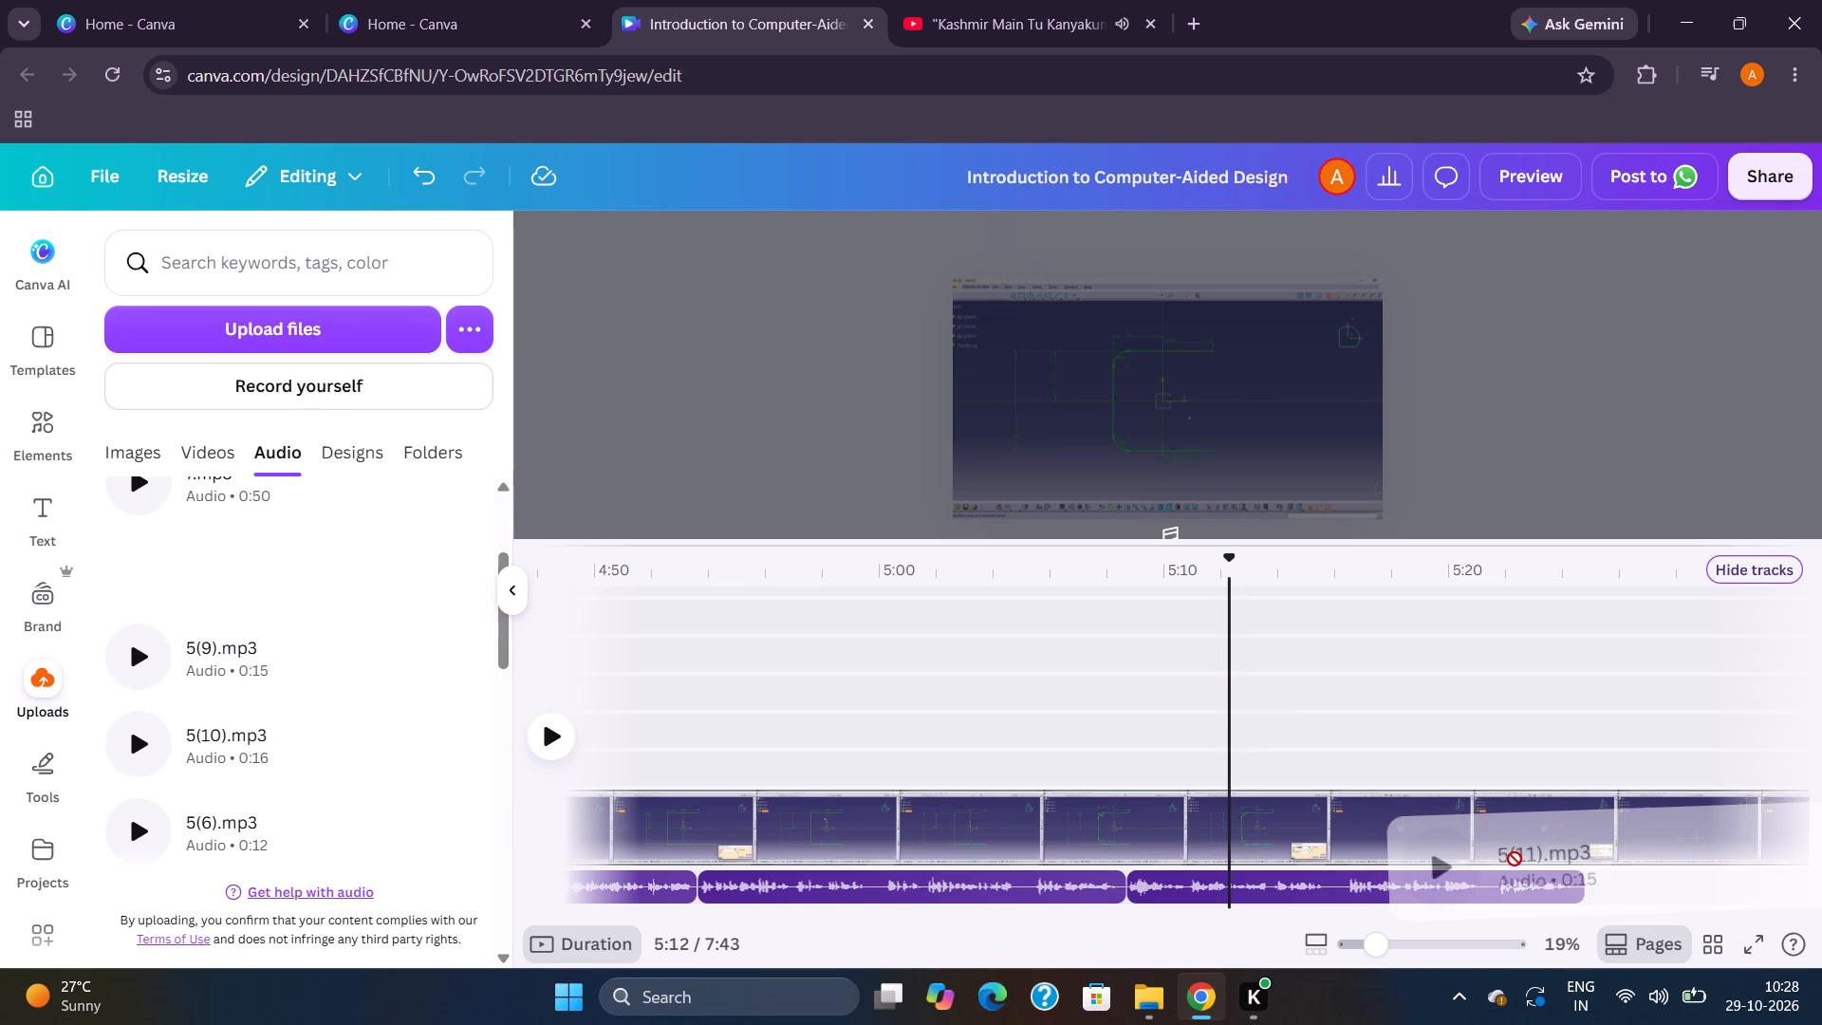
{"action": "left_click_drag", "start_coordinate": [1515, 859], "coordinate": [1640, 857]}
{"action": "scroll", "coordinate": [1516, 859], "scroll_direction": "left", "scroll_amount": 2}
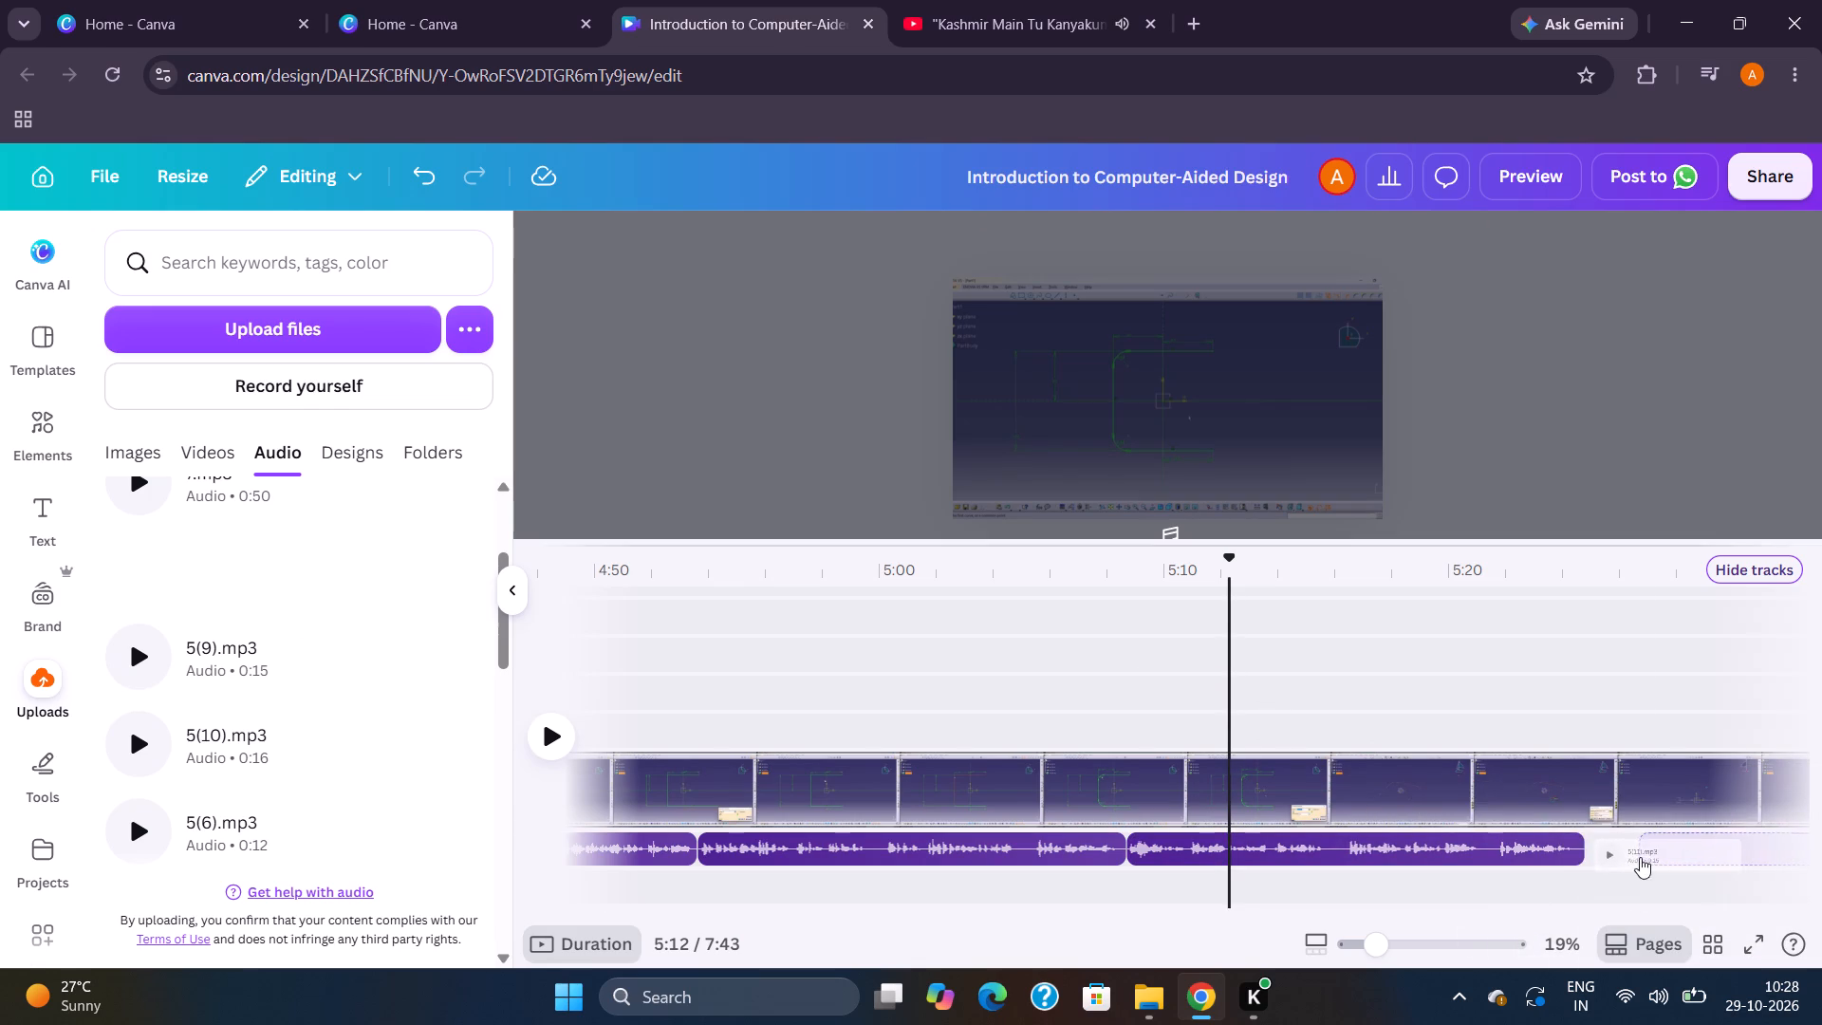
{"action": "scroll", "coordinate": [1445, 896], "scroll_direction": "left", "scroll_amount": 4}
{"action": "scroll", "coordinate": [1324, 881], "scroll_direction": "left", "scroll_amount": 1}
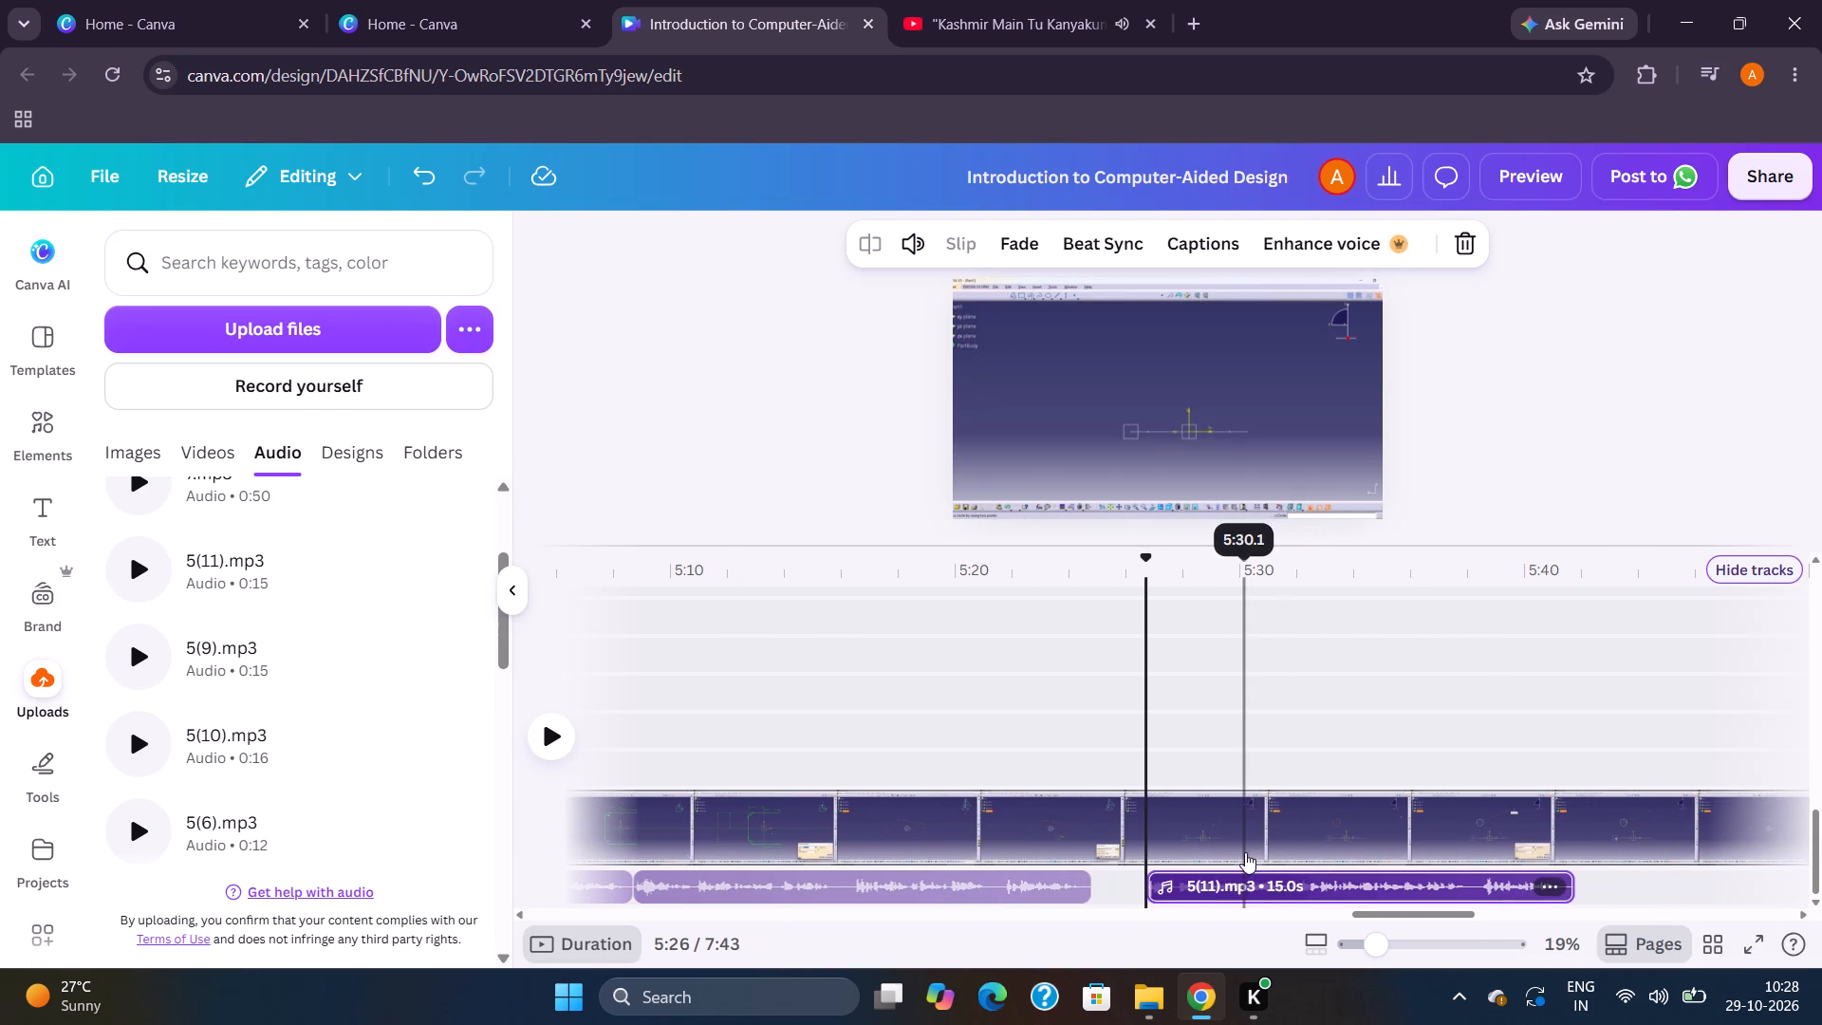
{"action": "left_click_drag", "start_coordinate": [1253, 877], "coordinate": [1202, 878]}
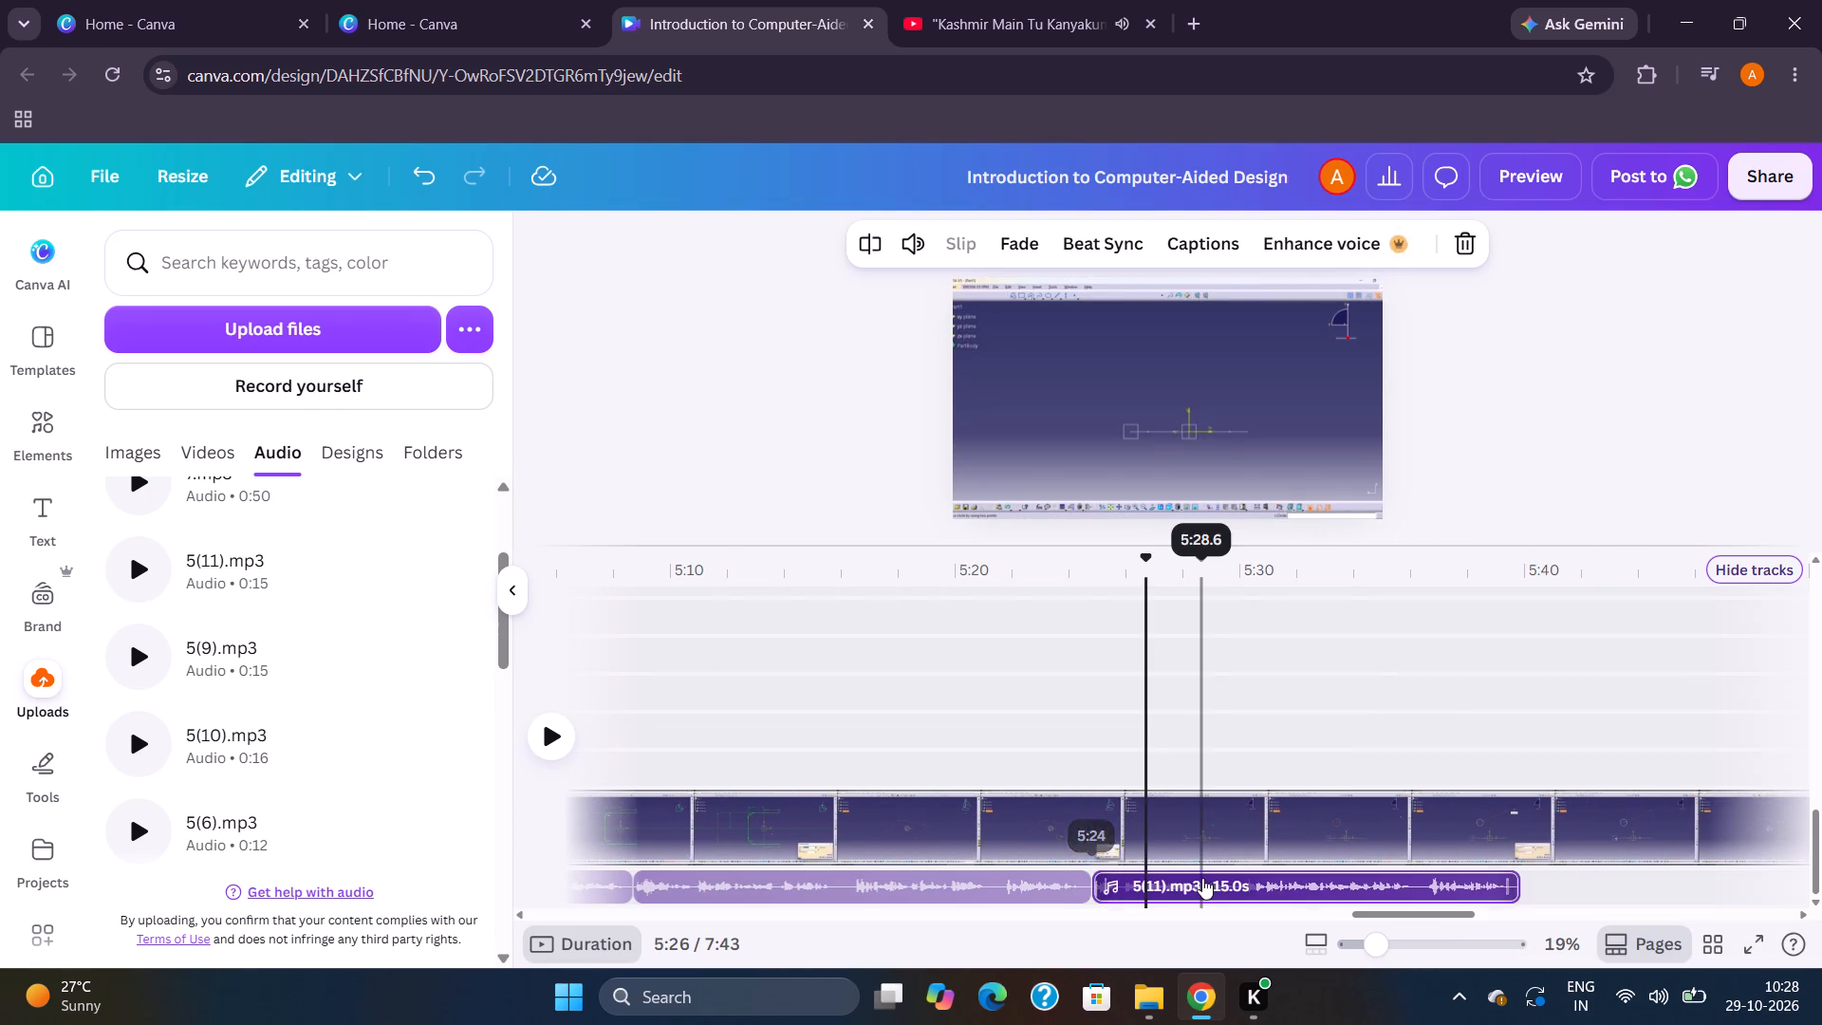
Examine the rest of the 4:07 video on the timeline, from the end of the 5(11).mp3 clip to the slide pages after it.
{"action": "scroll", "coordinate": [1192, 870], "scroll_direction": "left", "scroll_amount": 3}
{"action": "scroll", "coordinate": [1392, 884], "scroll_direction": "left", "scroll_amount": 1}
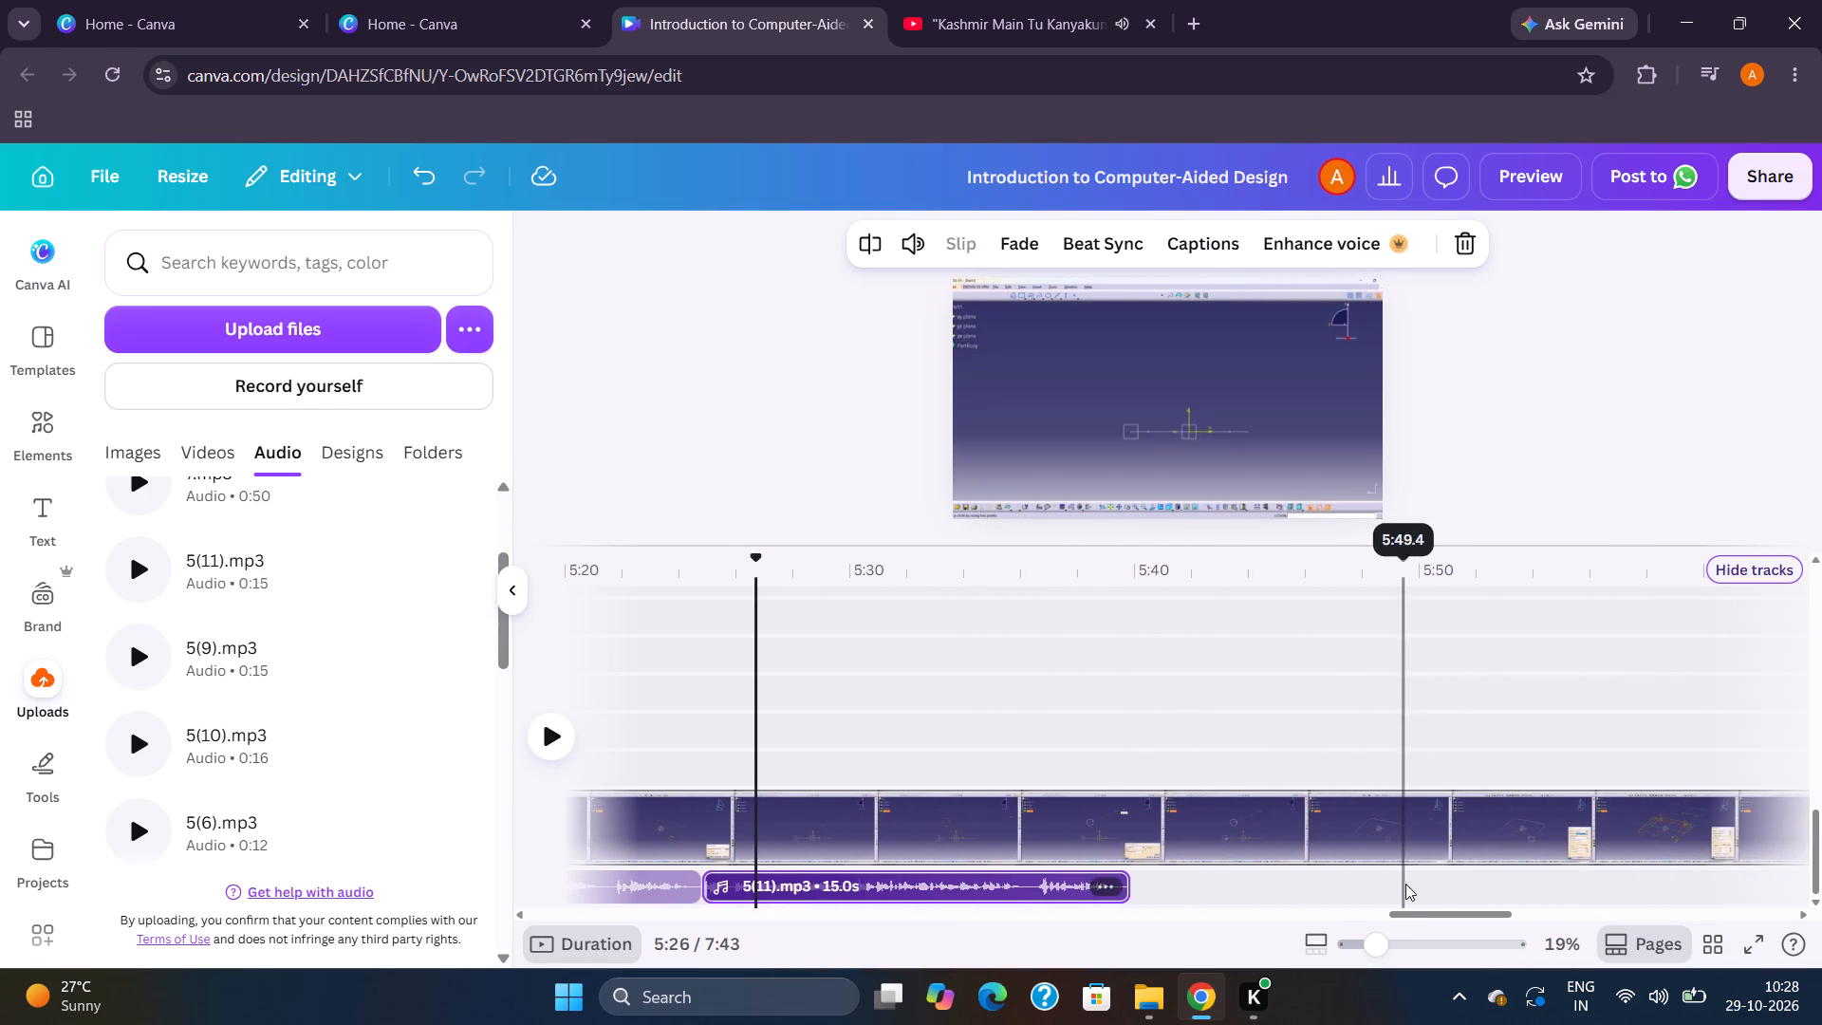
{"action": "scroll", "coordinate": [1482, 882], "scroll_direction": "left", "scroll_amount": 5}
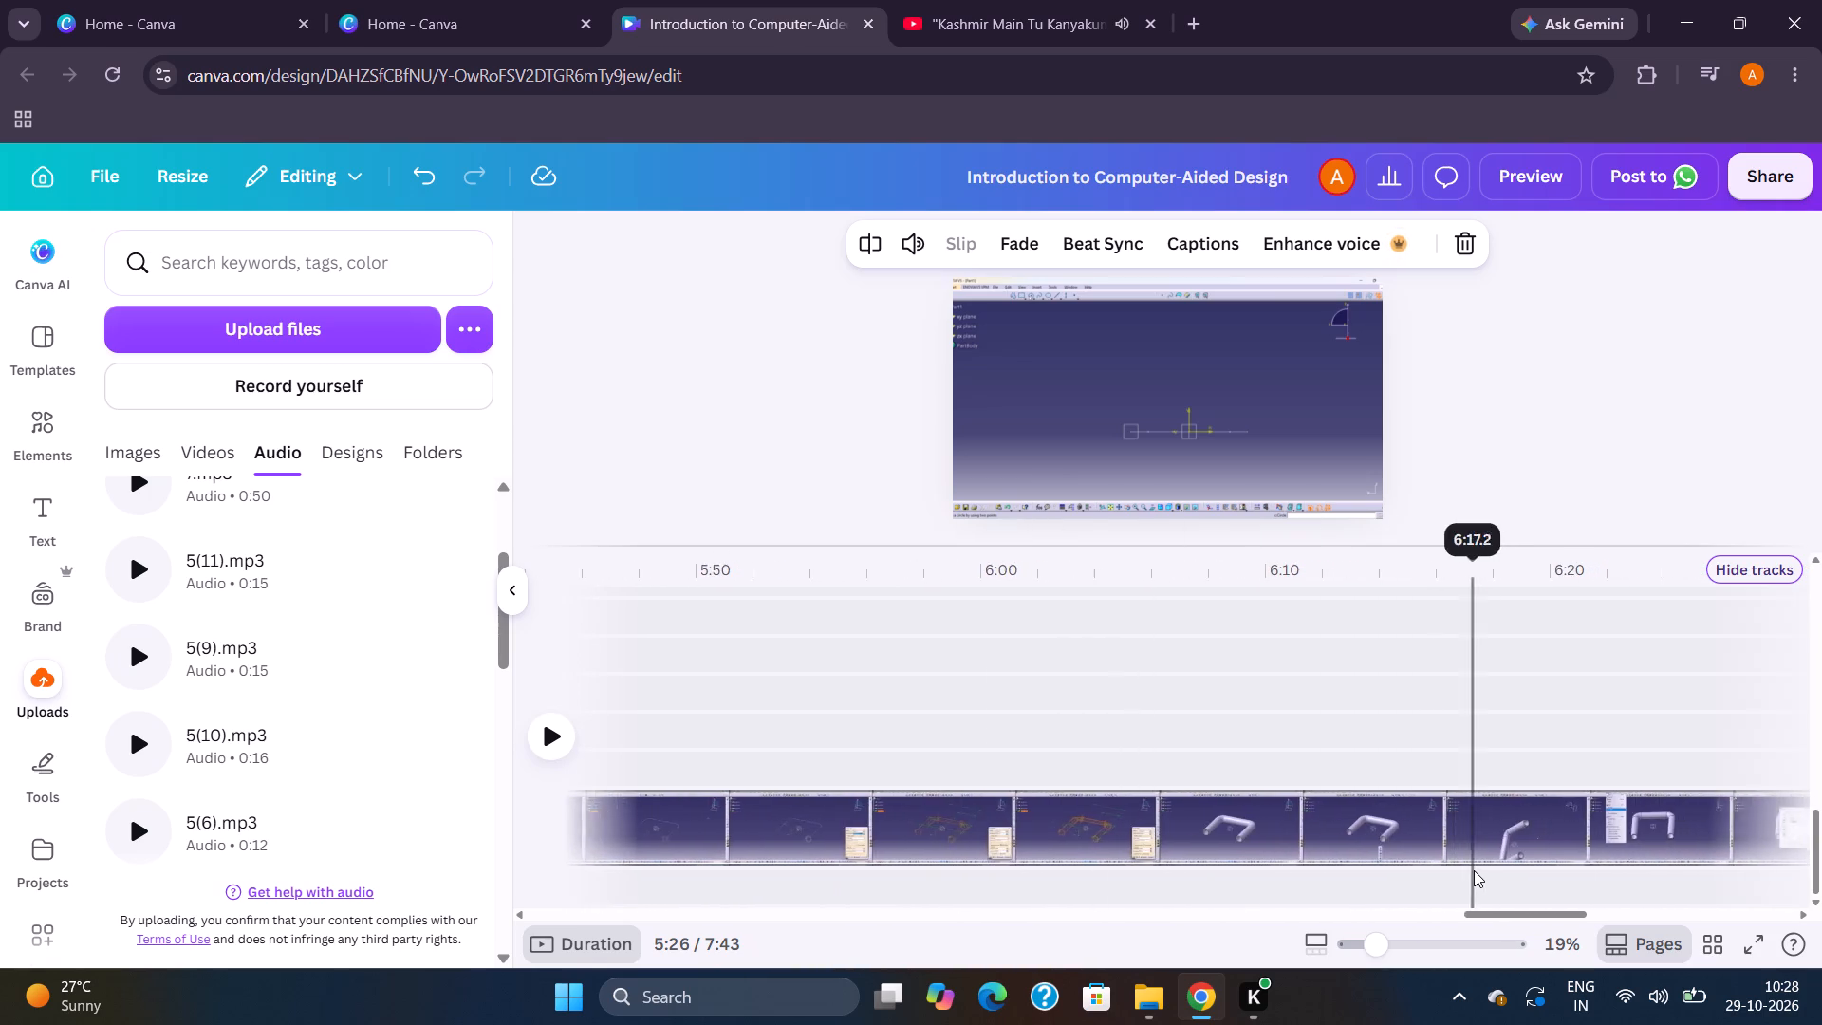
{"action": "scroll", "coordinate": [1474, 870], "scroll_direction": "left", "scroll_amount": 2}
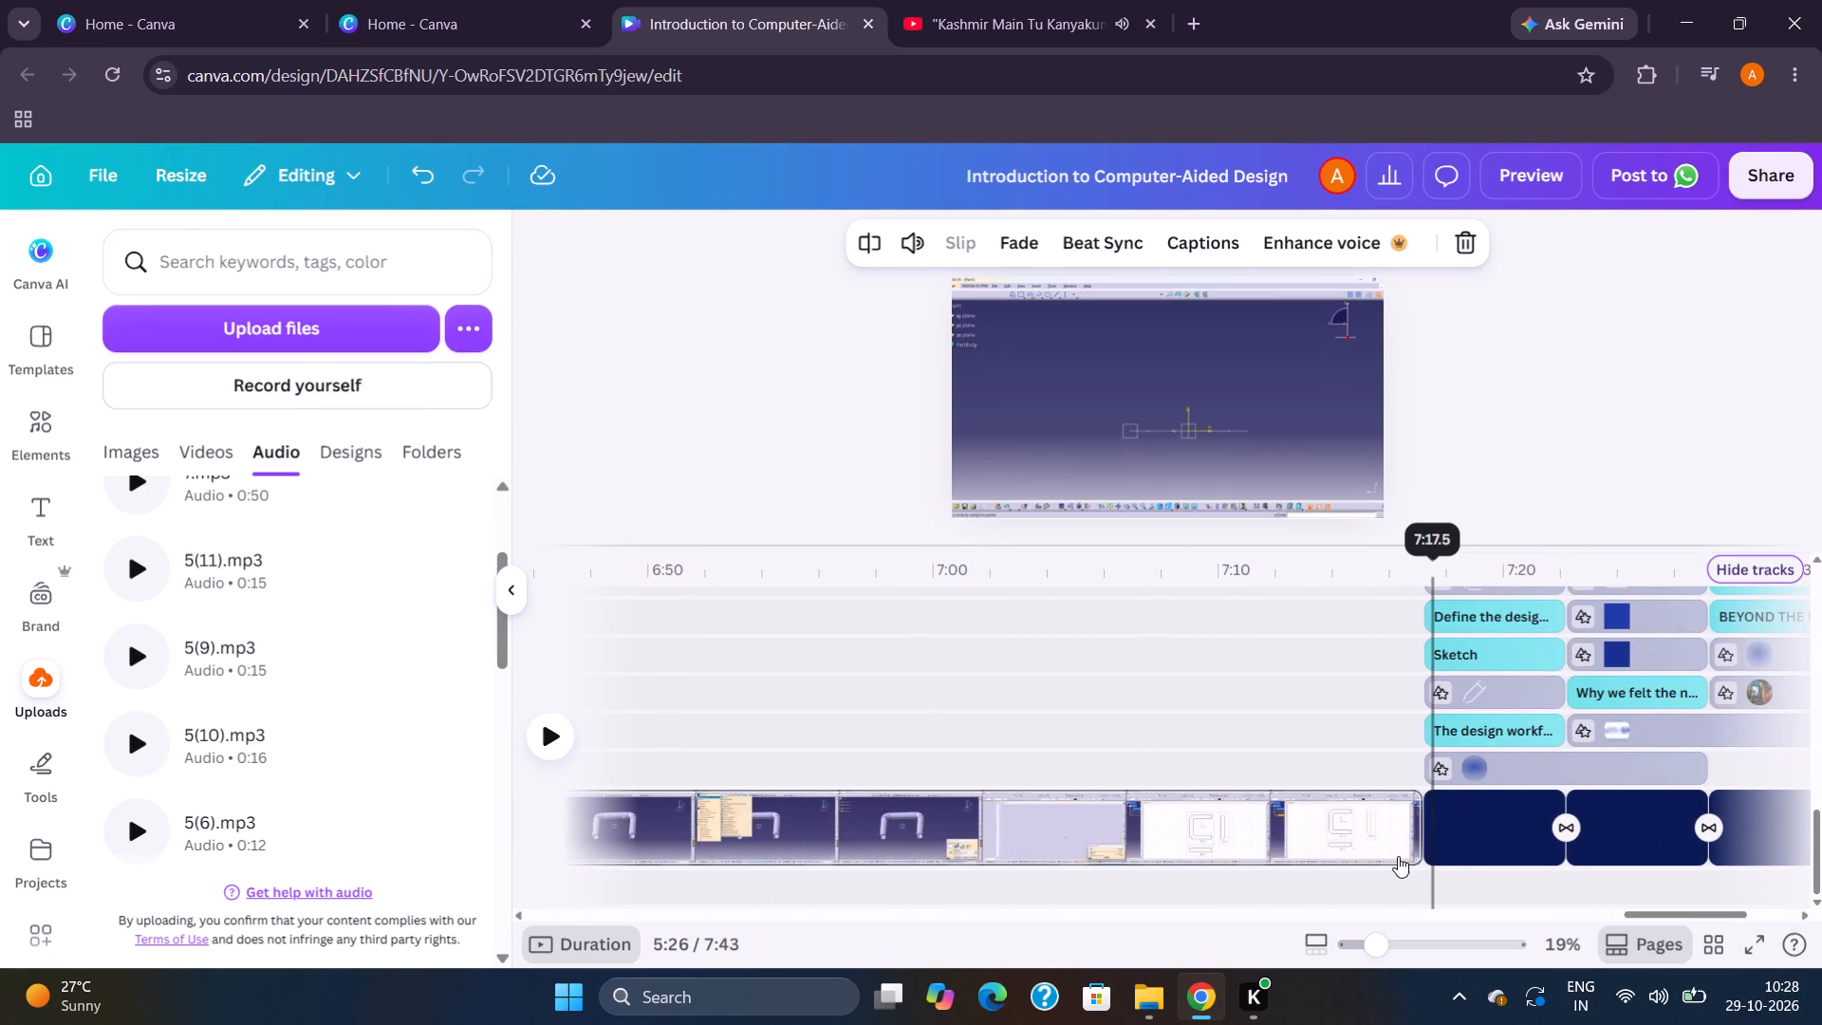
{"action": "left_click", "coordinate": [1359, 828]}
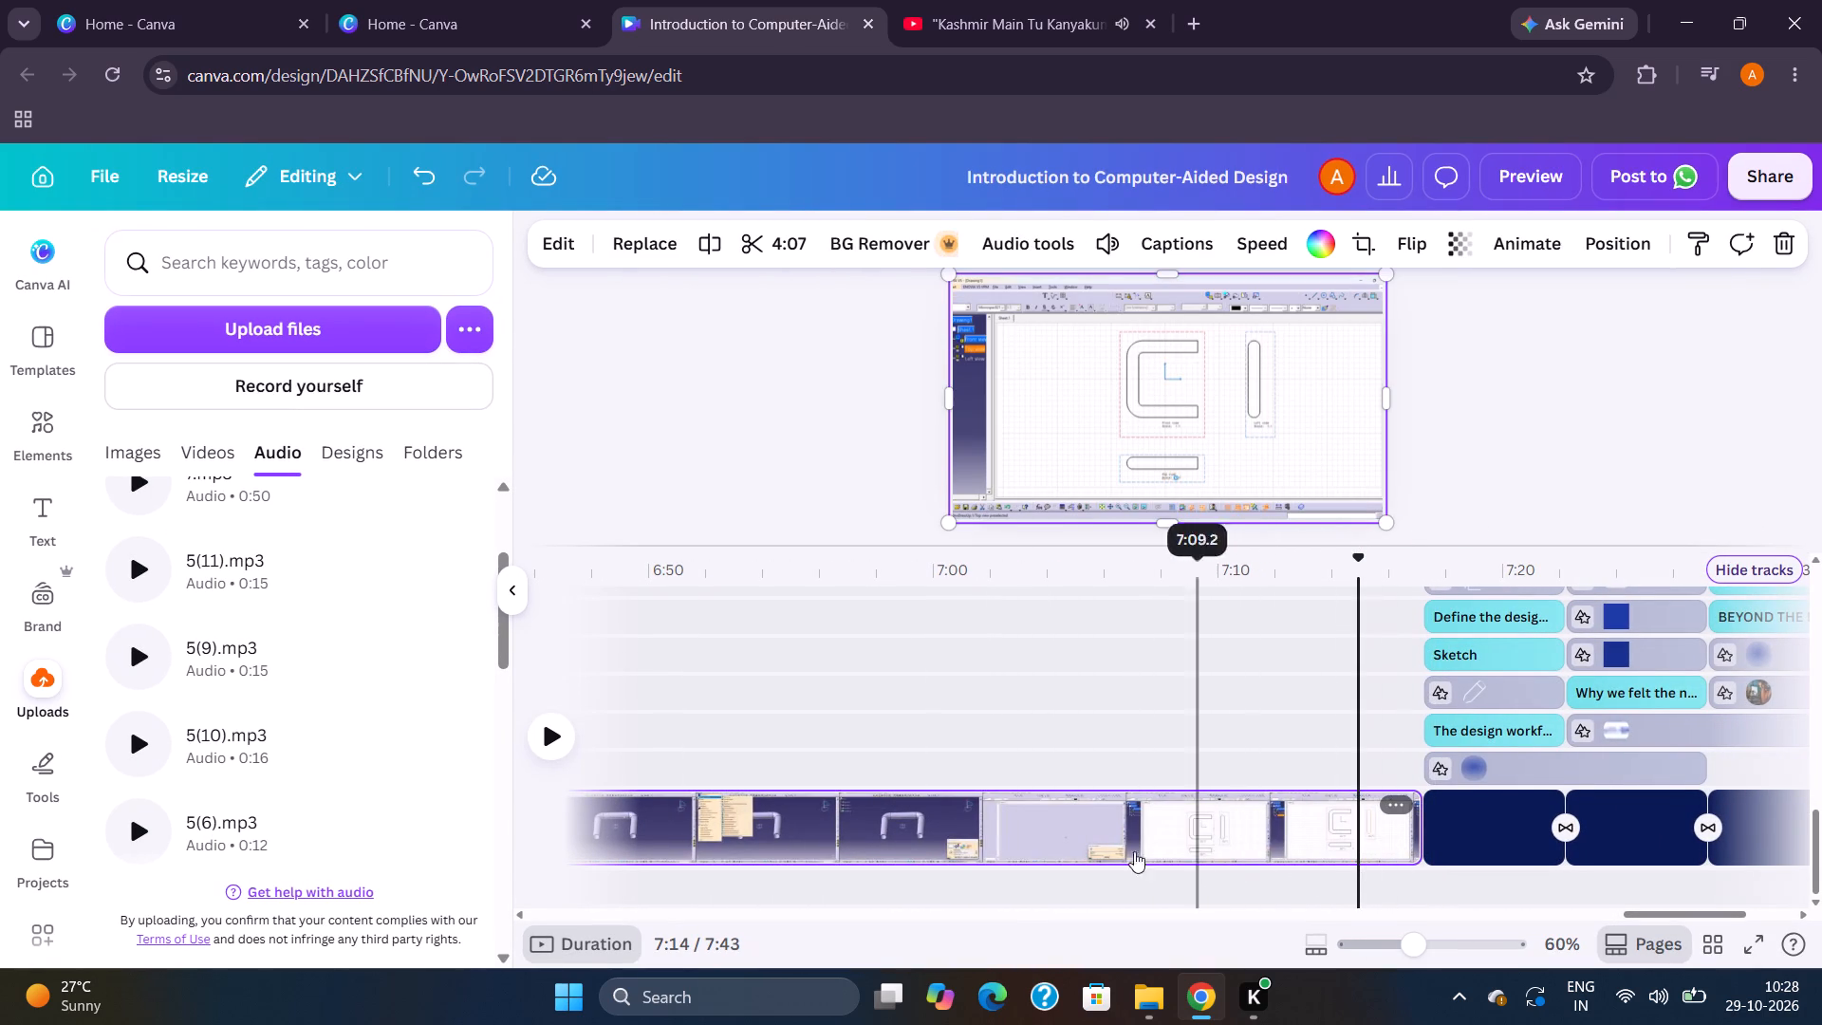
{"action": "scroll", "coordinate": [1401, 856], "scroll_direction": "left", "scroll_amount": 3}
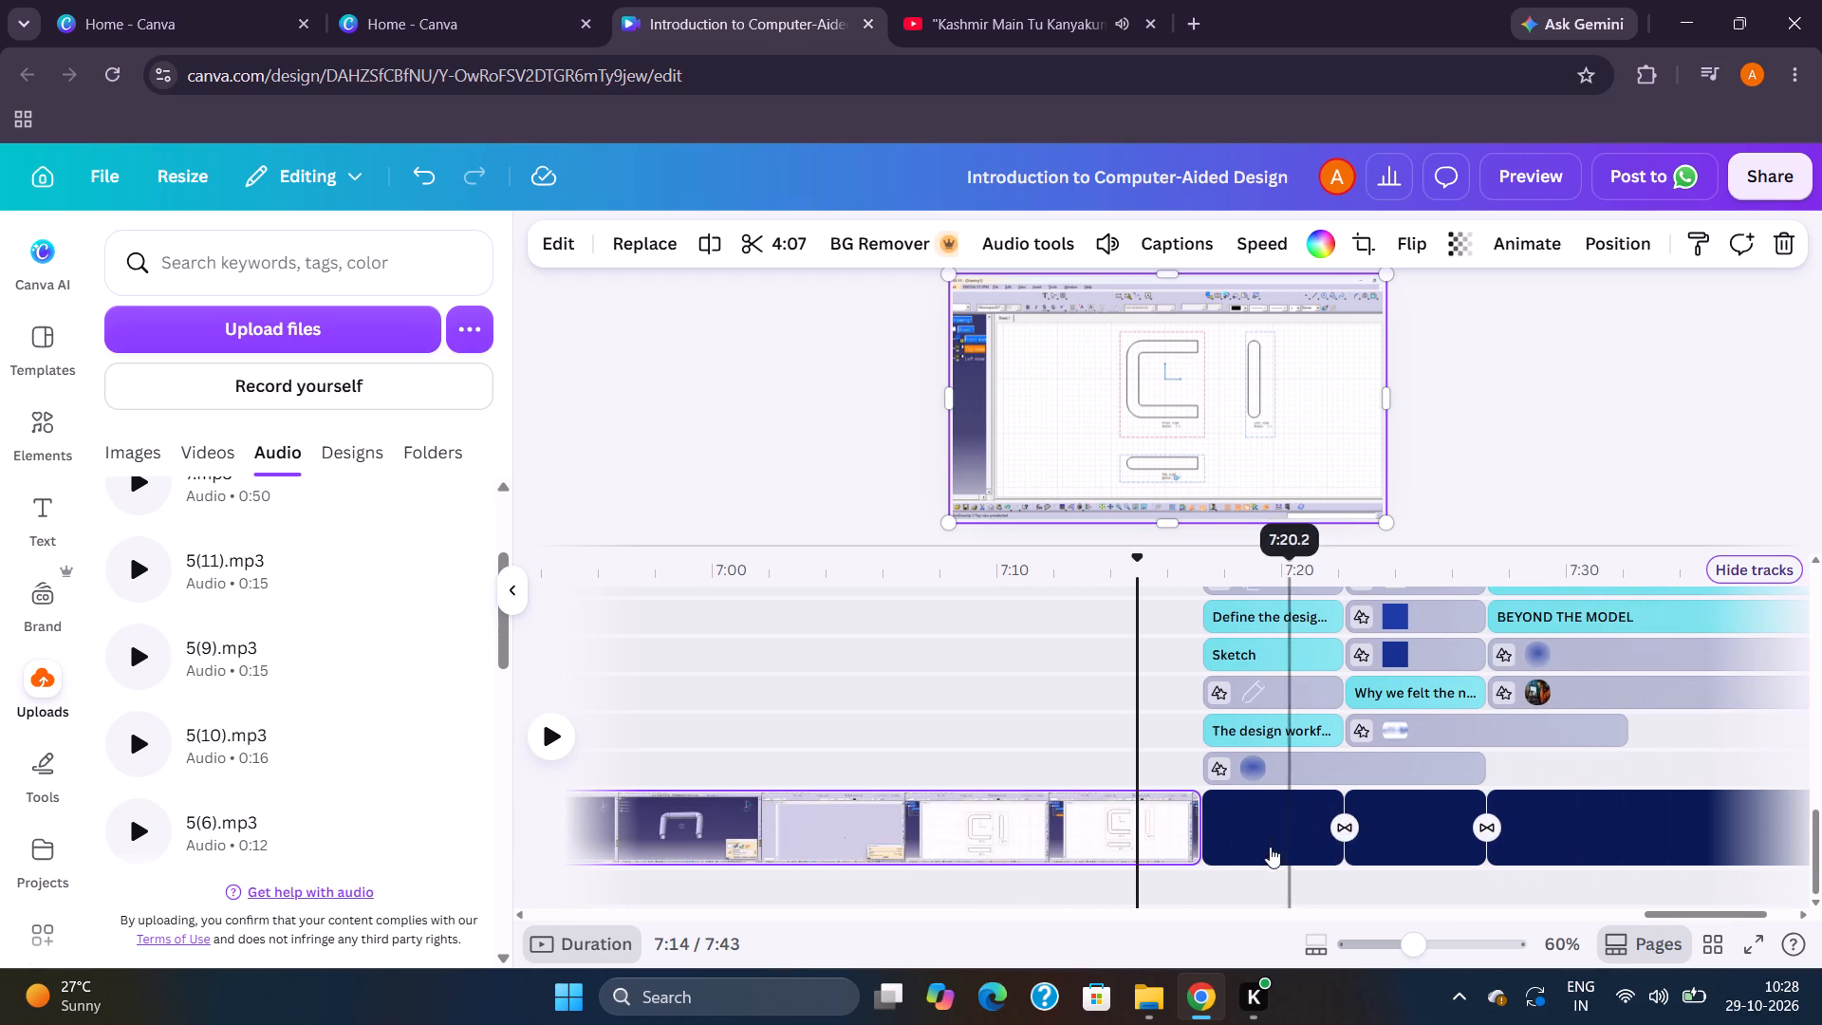
{"action": "scroll", "coordinate": [1117, 812], "scroll_direction": "right", "scroll_amount": 4}
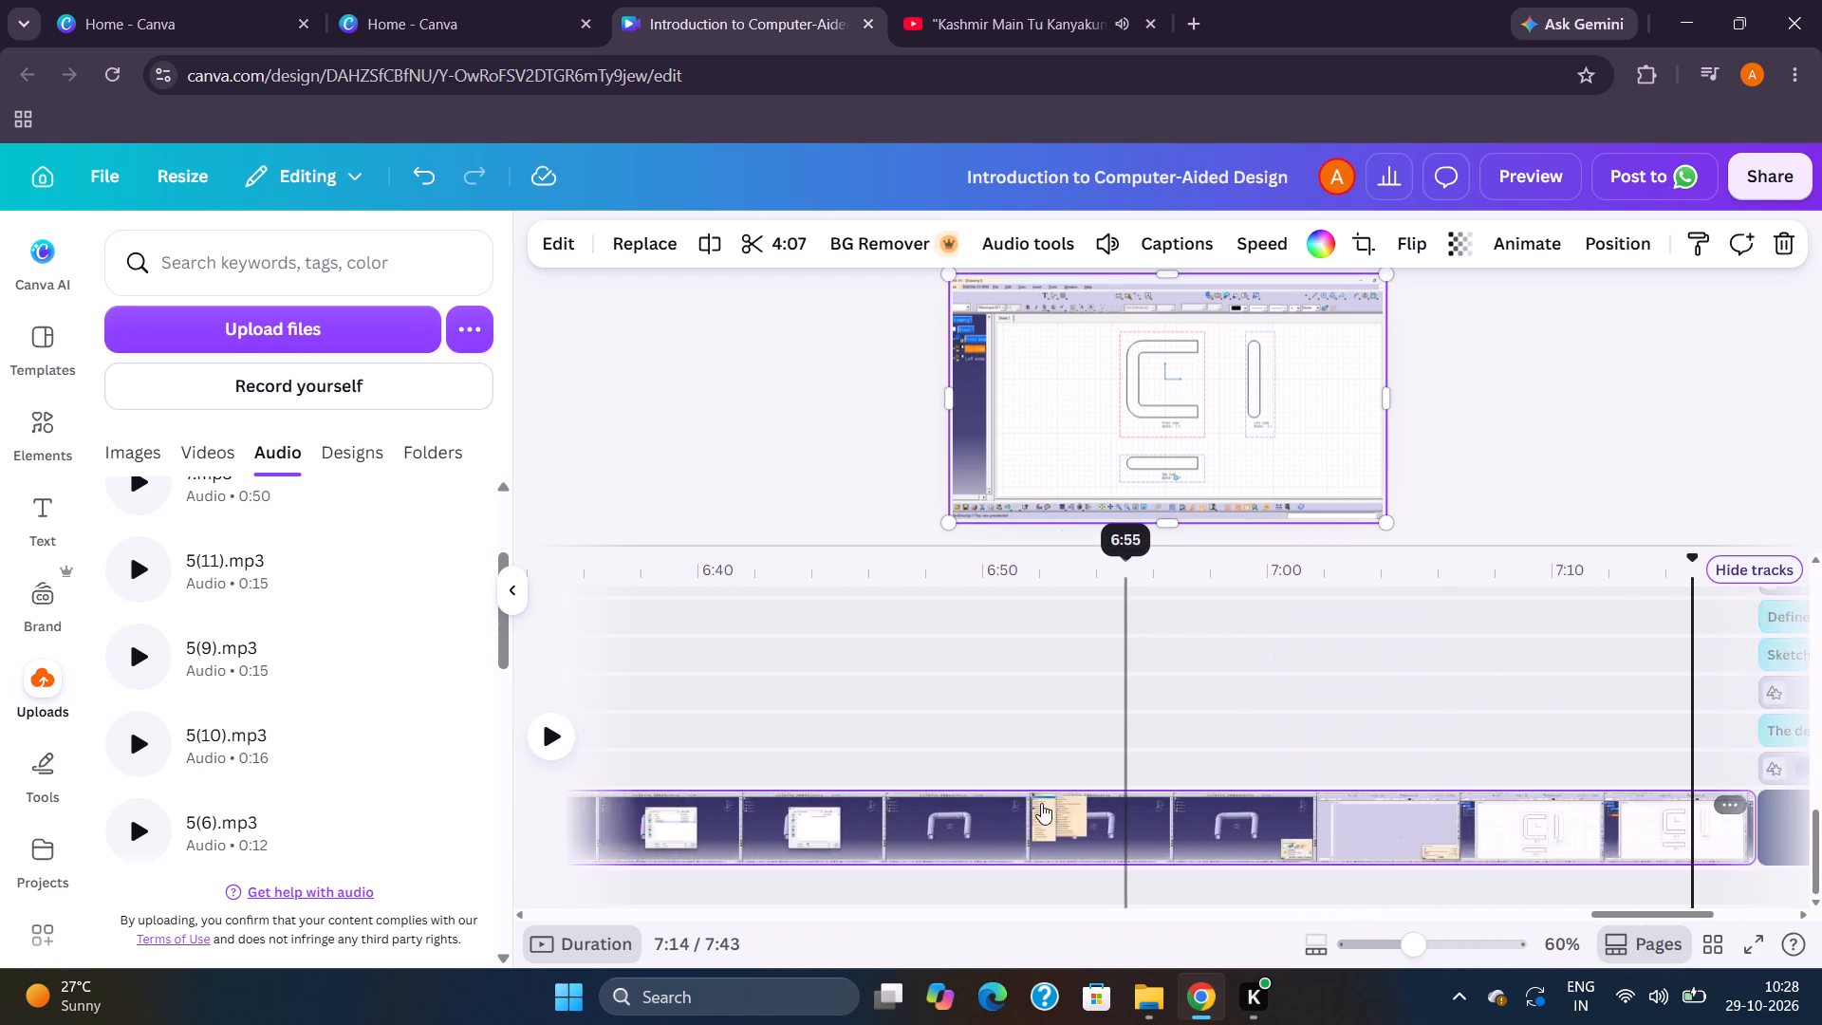
{"action": "scroll", "coordinate": [1041, 803], "scroll_direction": "right", "scroll_amount": 7}
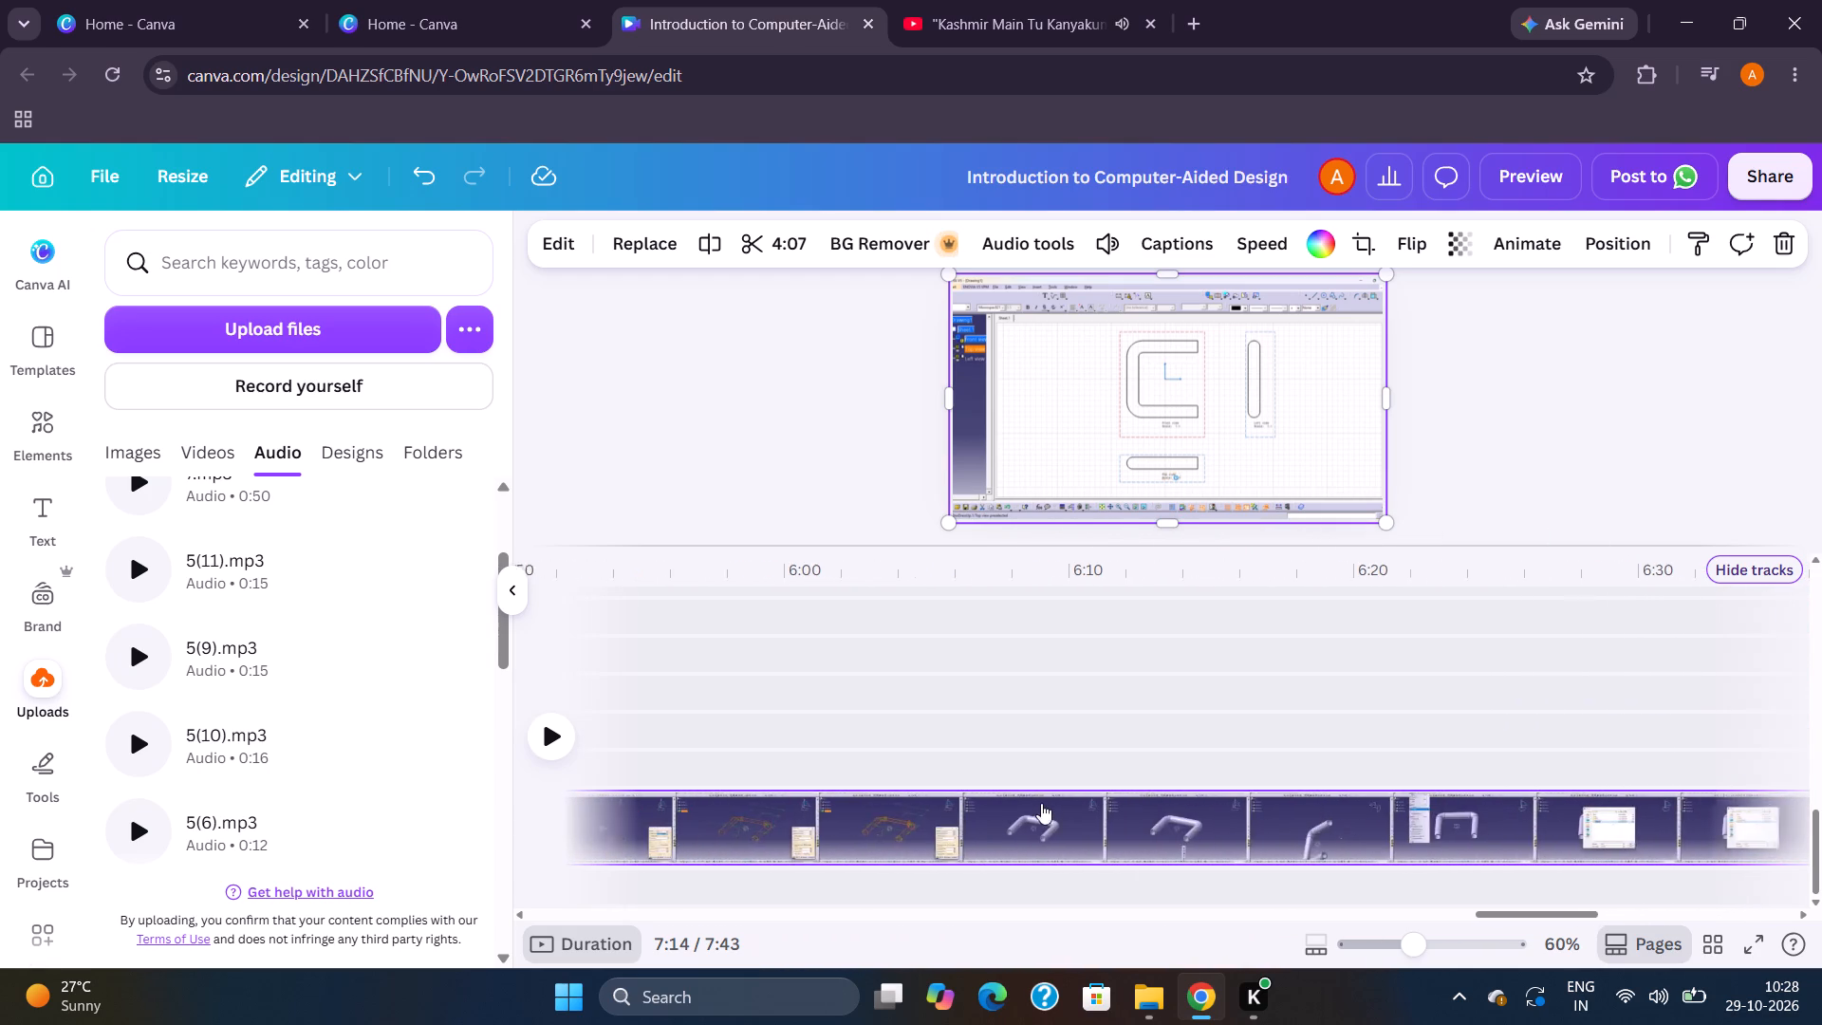
{"action": "scroll", "coordinate": [1041, 803], "scroll_direction": "right", "scroll_amount": 3}
{"action": "scroll", "coordinate": [1041, 803], "scroll_direction": "left", "scroll_amount": 2}
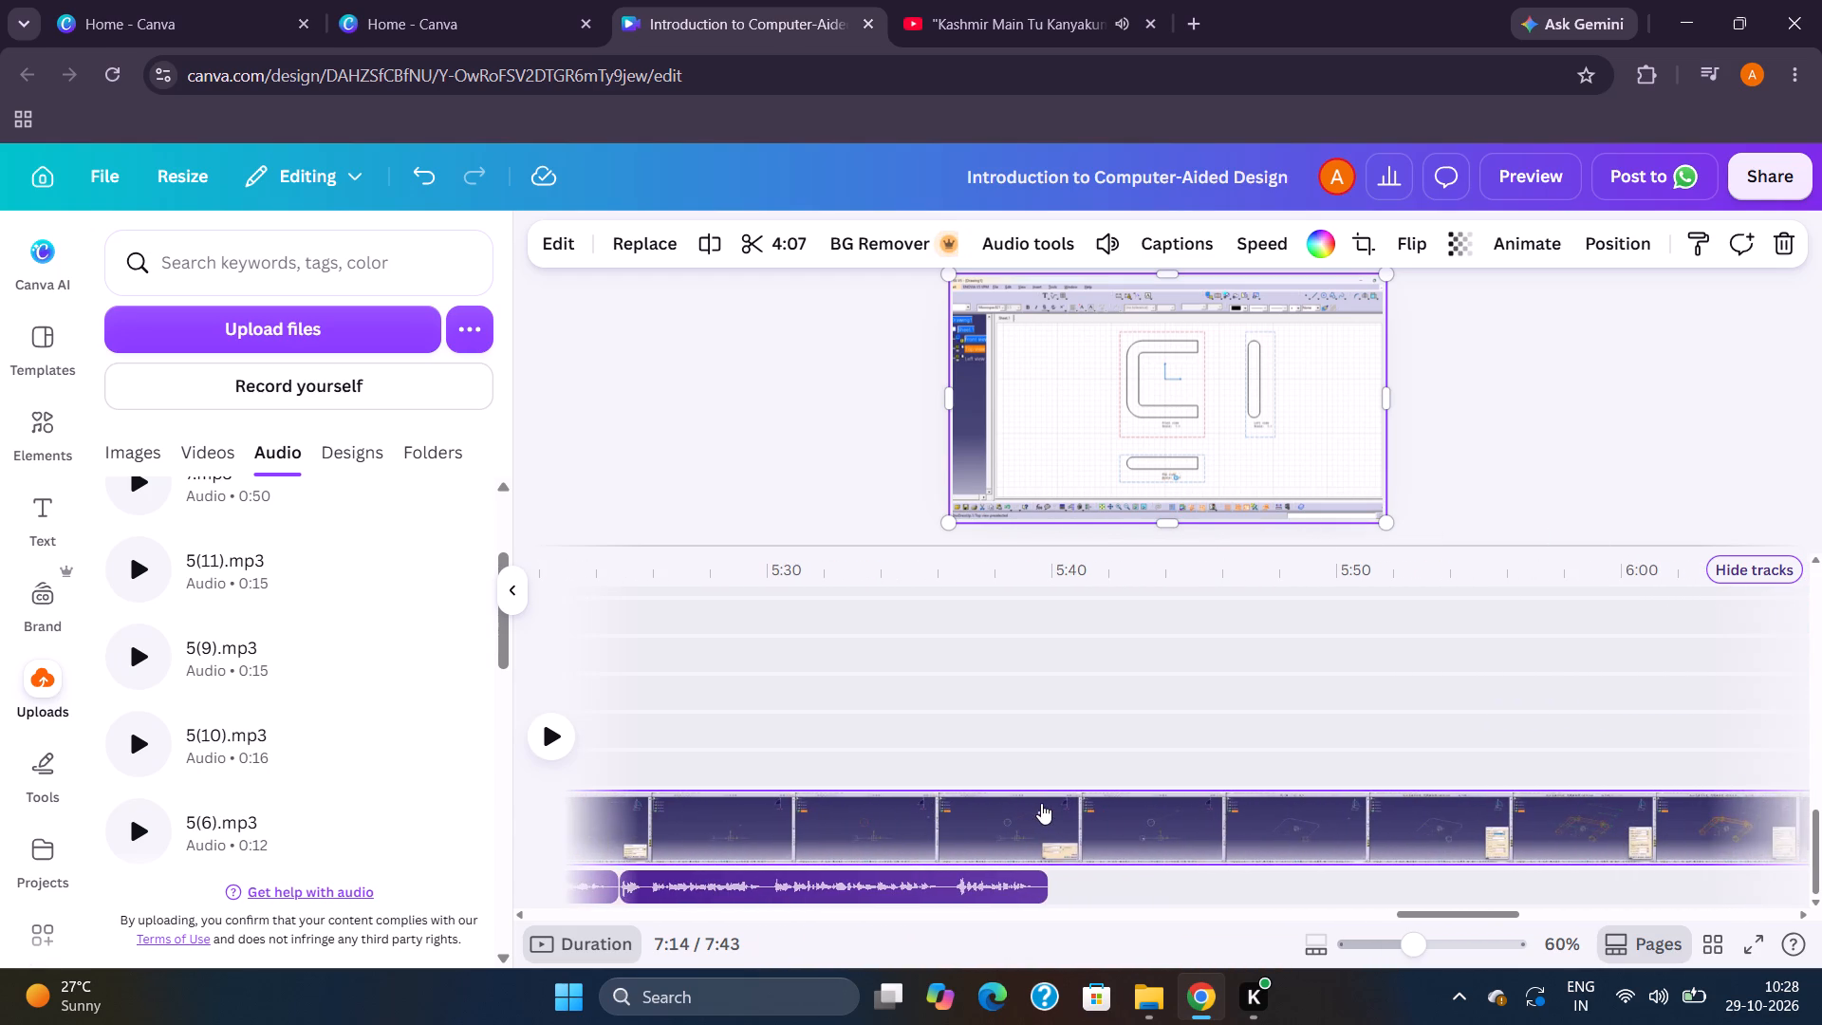
{"action": "scroll", "coordinate": [1041, 803], "scroll_direction": "left", "scroll_amount": 6}
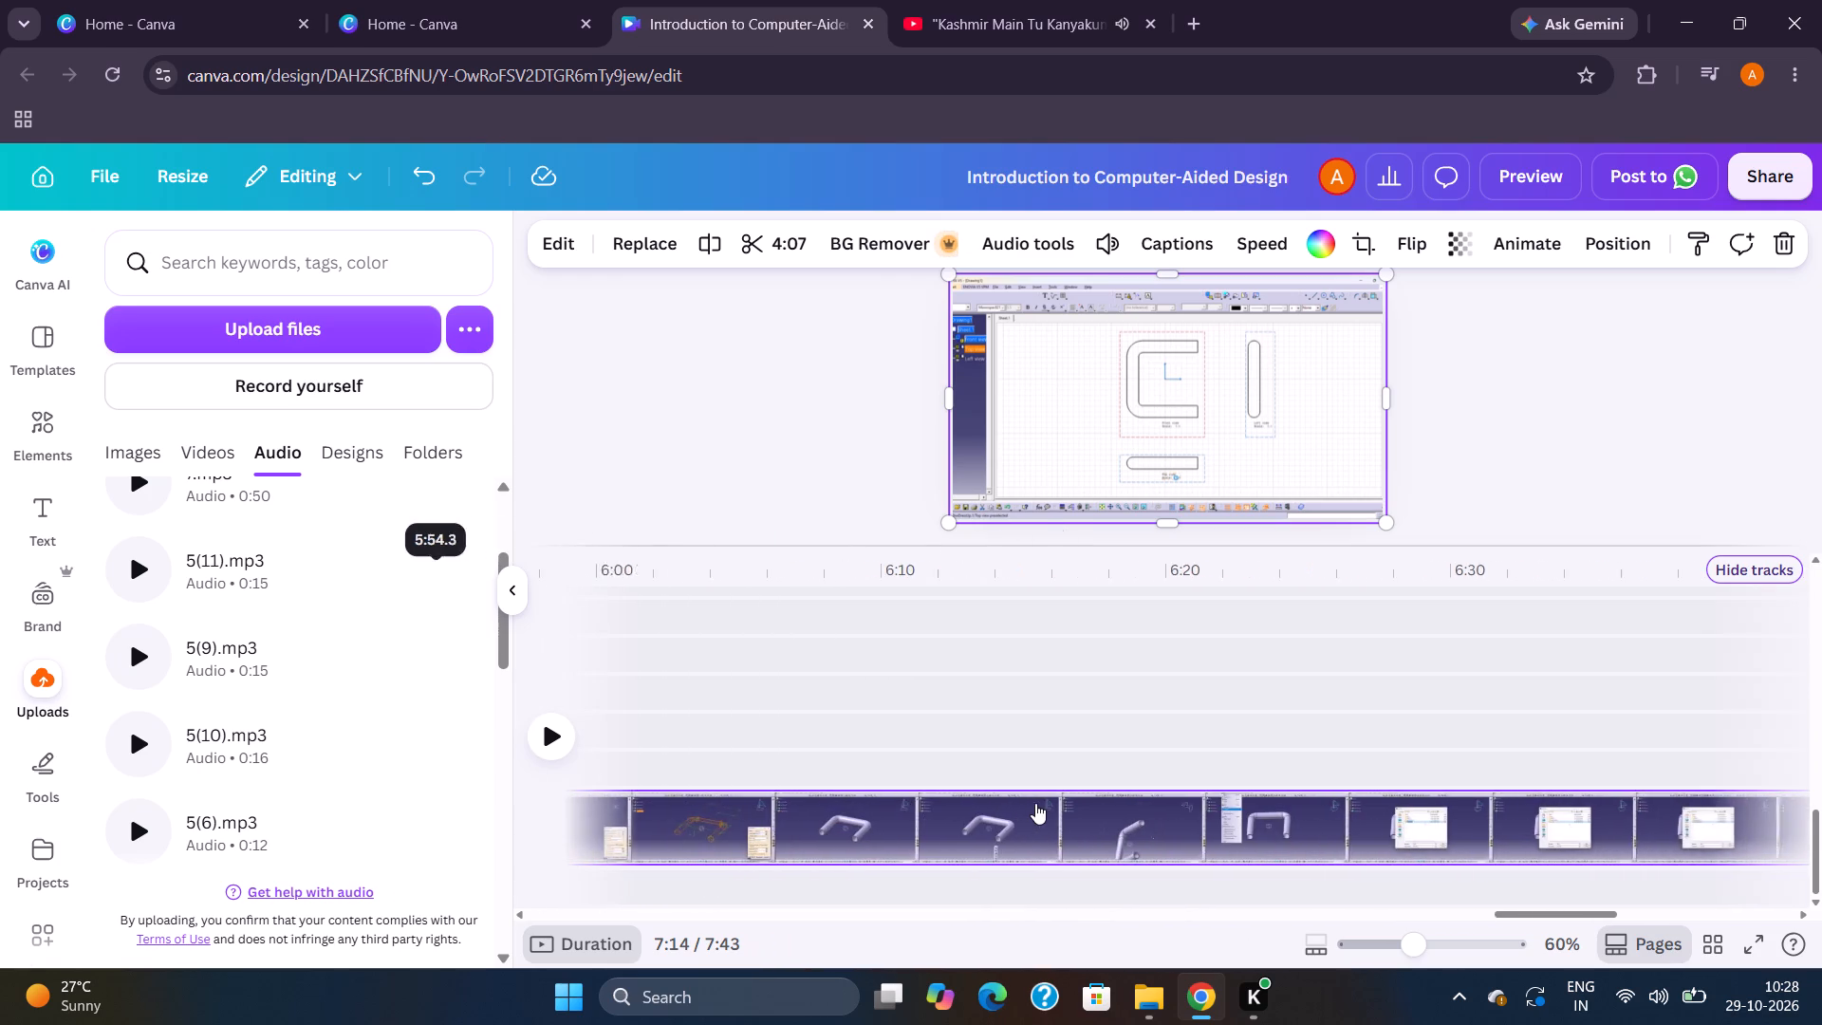
{"action": "scroll", "coordinate": [1035, 803], "scroll_direction": "left", "scroll_amount": 5}
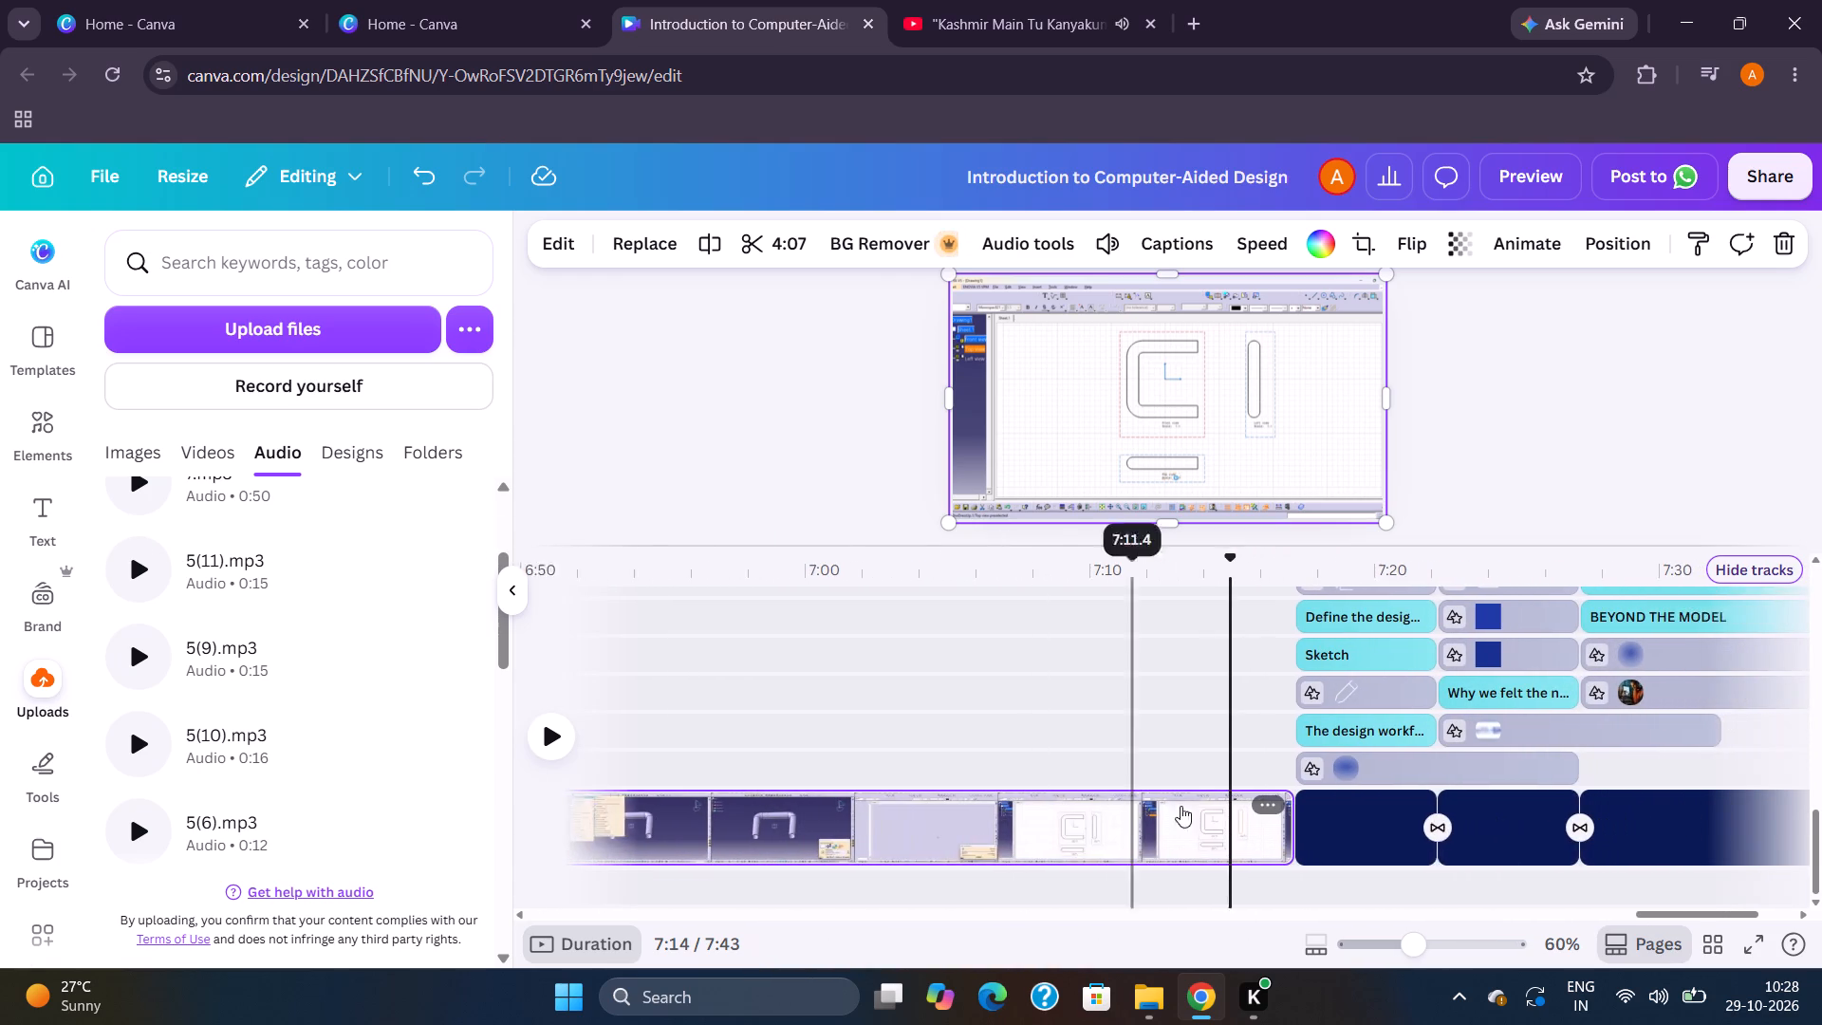
Add the uploaded 6.mp3 under the "The design workflow becomes a loop, not a one-way drawing" page, aligned with the page's start.
{"action": "scroll", "coordinate": [1265, 811], "scroll_direction": "left", "scroll_amount": 3}
{"action": "scroll", "coordinate": [1171, 831], "scroll_direction": "left", "scroll_amount": 1}
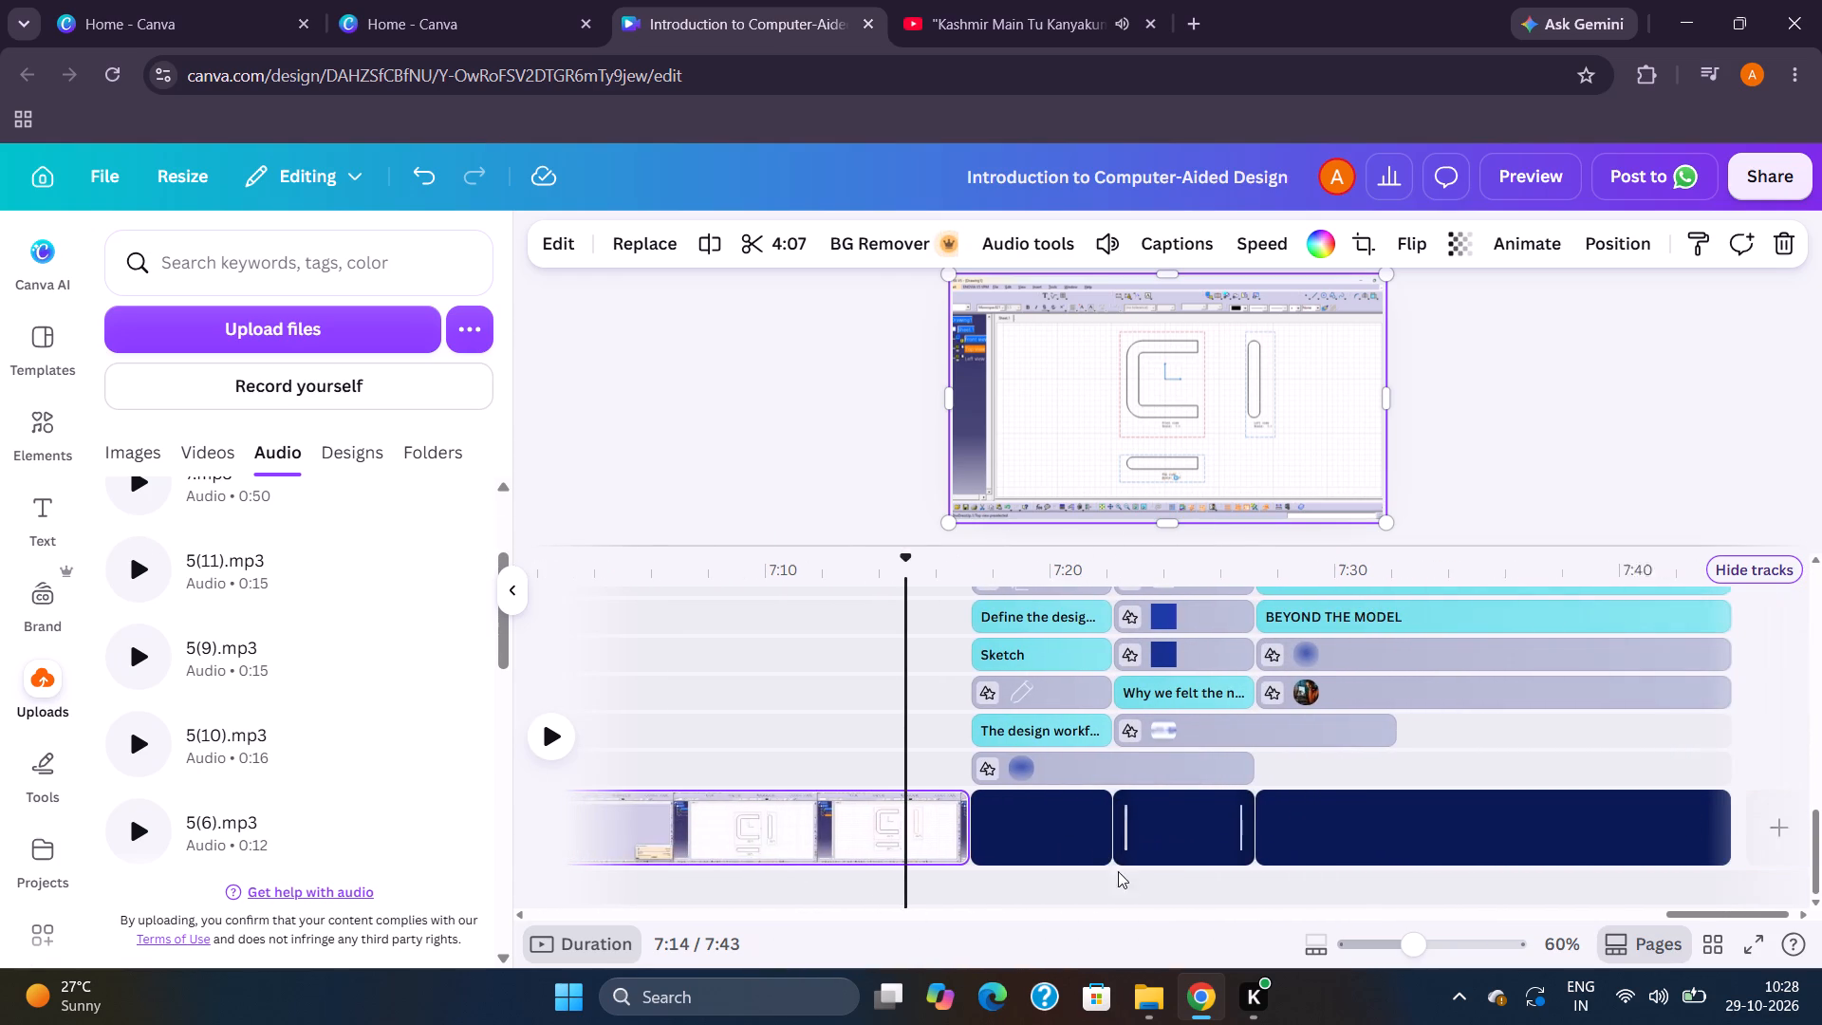
{"action": "scroll", "coordinate": [1118, 871], "scroll_direction": "left", "scroll_amount": 1}
{"action": "left_click", "coordinate": [978, 887]}
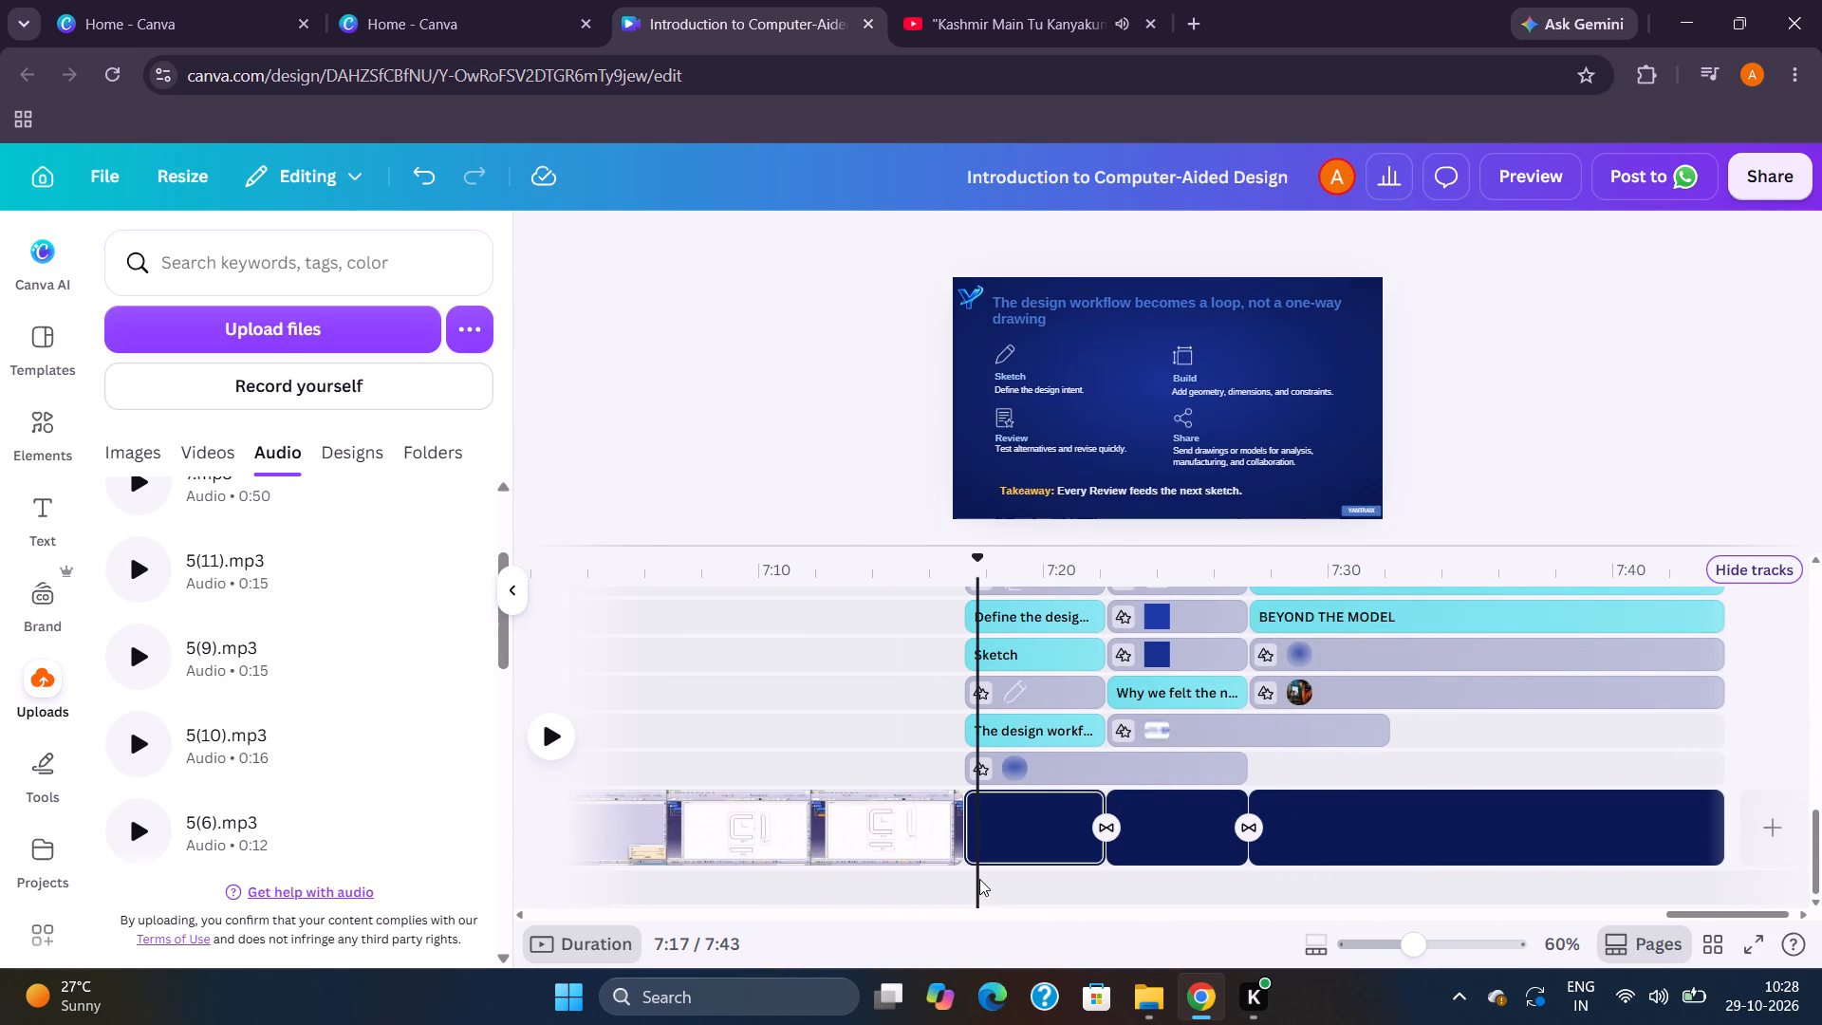
{"action": "scroll", "coordinate": [227, 811], "scroll_direction": "up", "scroll_amount": 1}
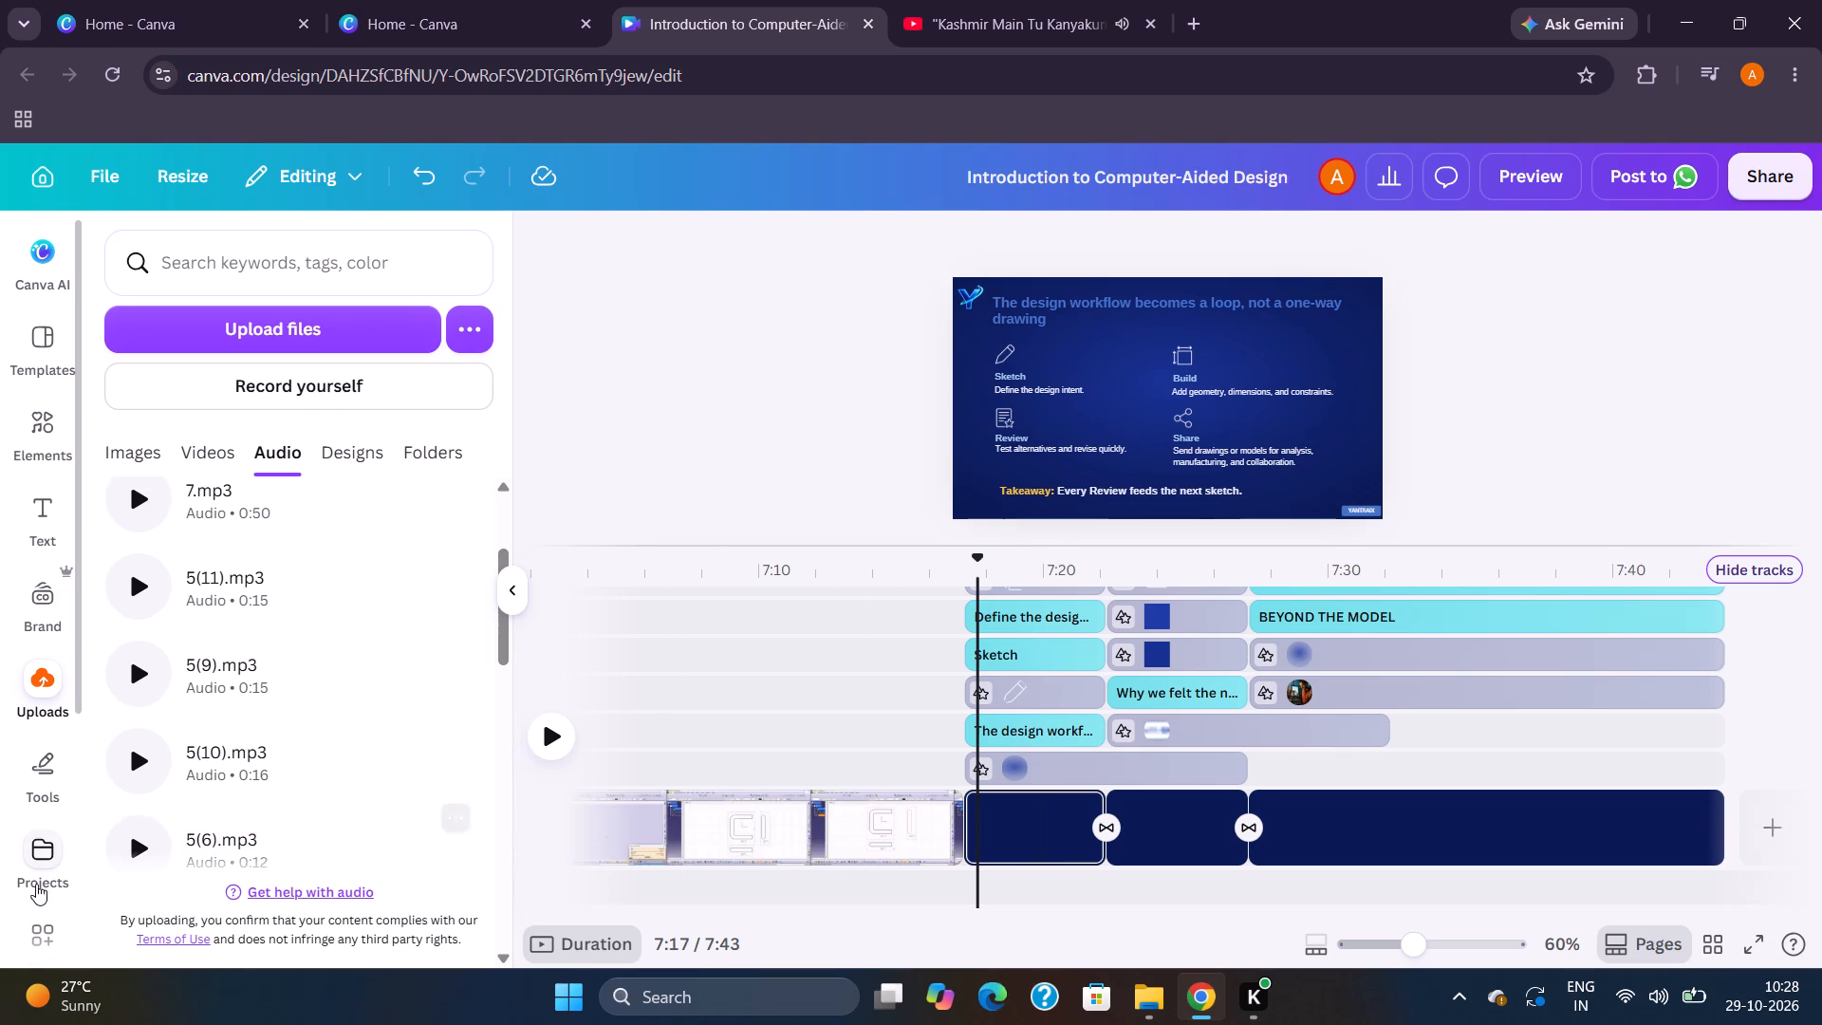
{"action": "scroll", "coordinate": [36, 884], "scroll_direction": "up", "scroll_amount": 2}
{"action": "left_click_drag", "start_coordinate": [193, 557], "coordinate": [461, 620]}
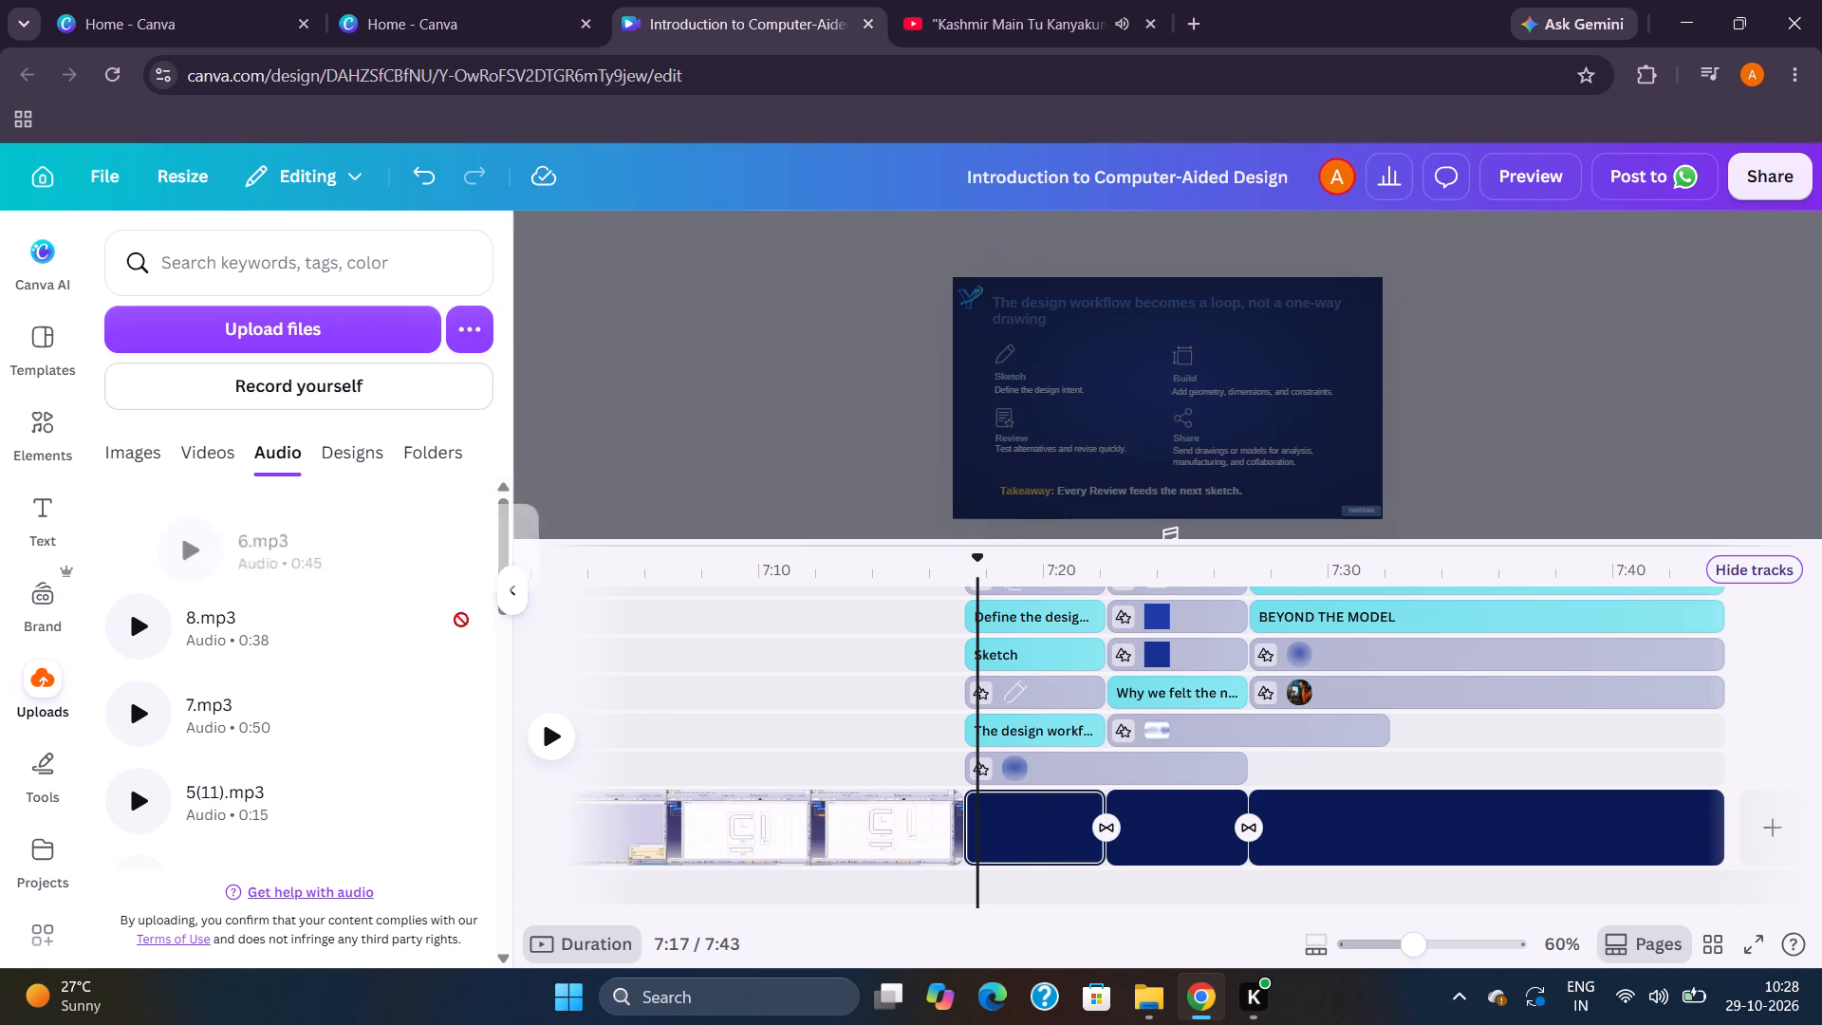
{"action": "left_click_drag", "start_coordinate": [461, 620], "coordinate": [980, 850]}
{"action": "left_click_drag", "start_coordinate": [1036, 885], "coordinate": [1021, 883]}
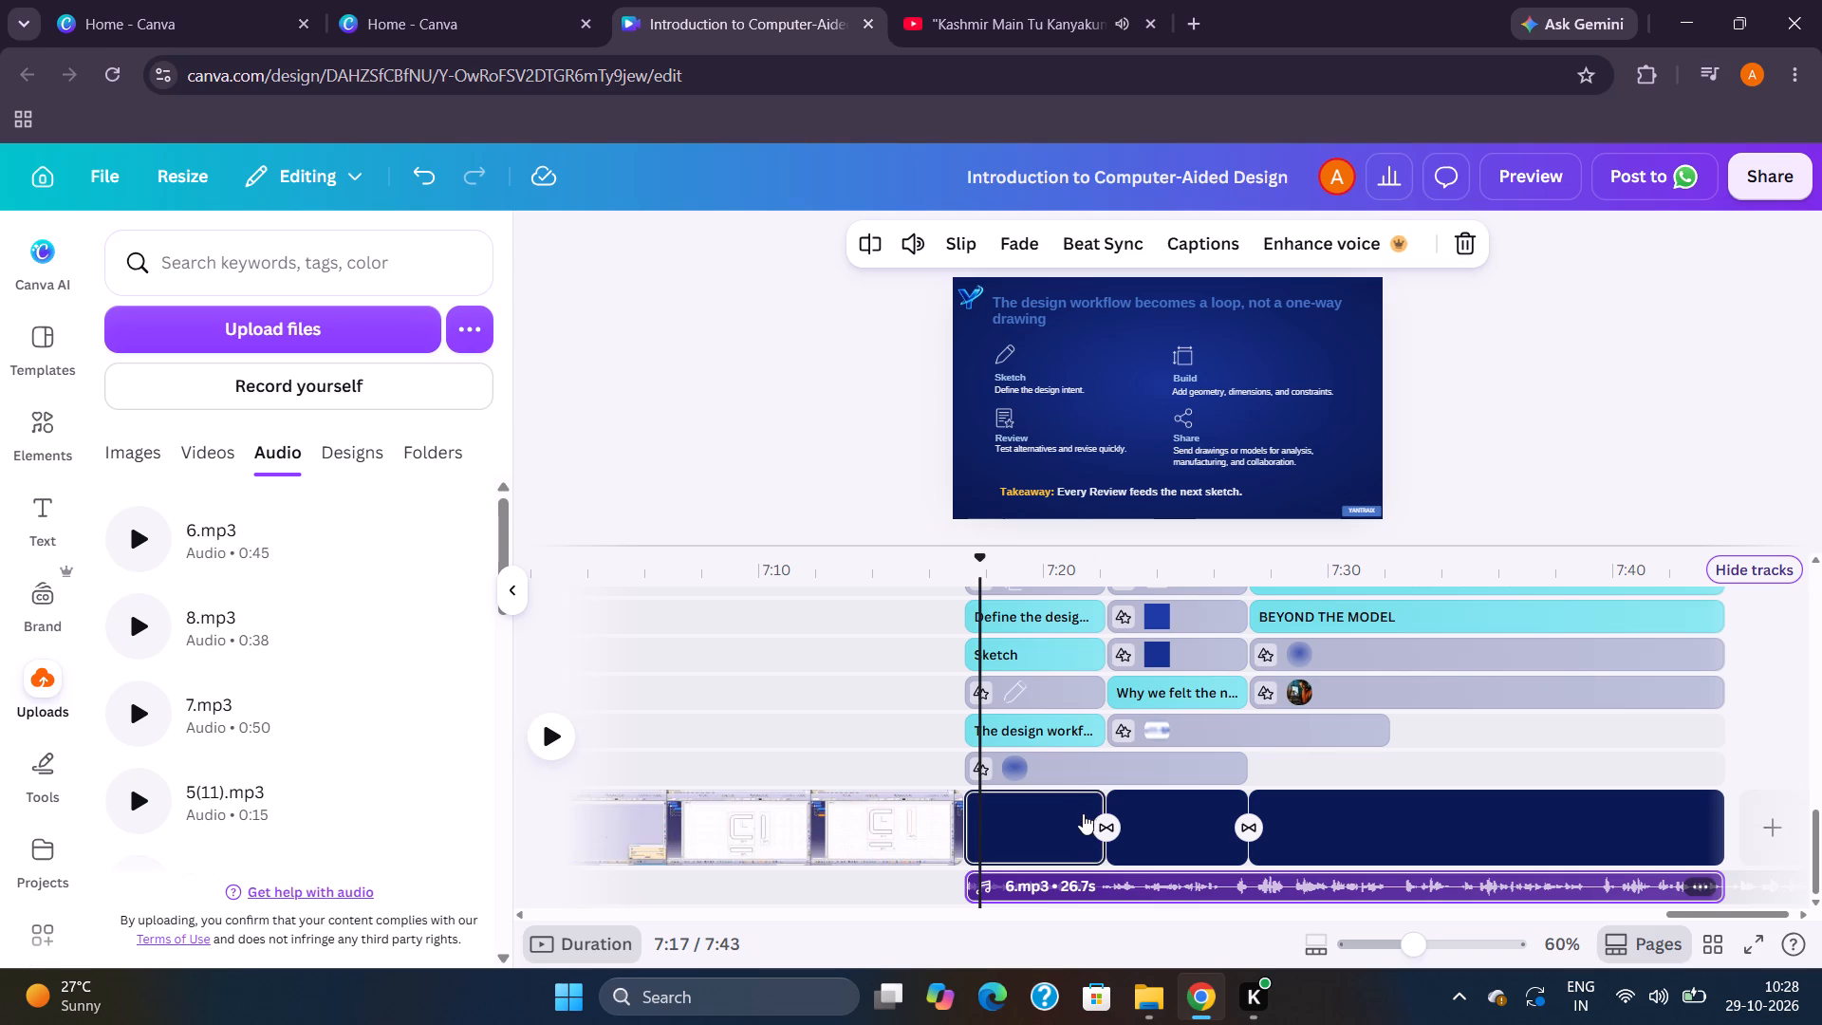
Extend the "The design workflow becomes a loop" page to 45.2 s so it ends together with the 6.mp3 clip.
{"action": "left_click_drag", "start_coordinate": [1086, 816], "coordinate": [1179, 818]}
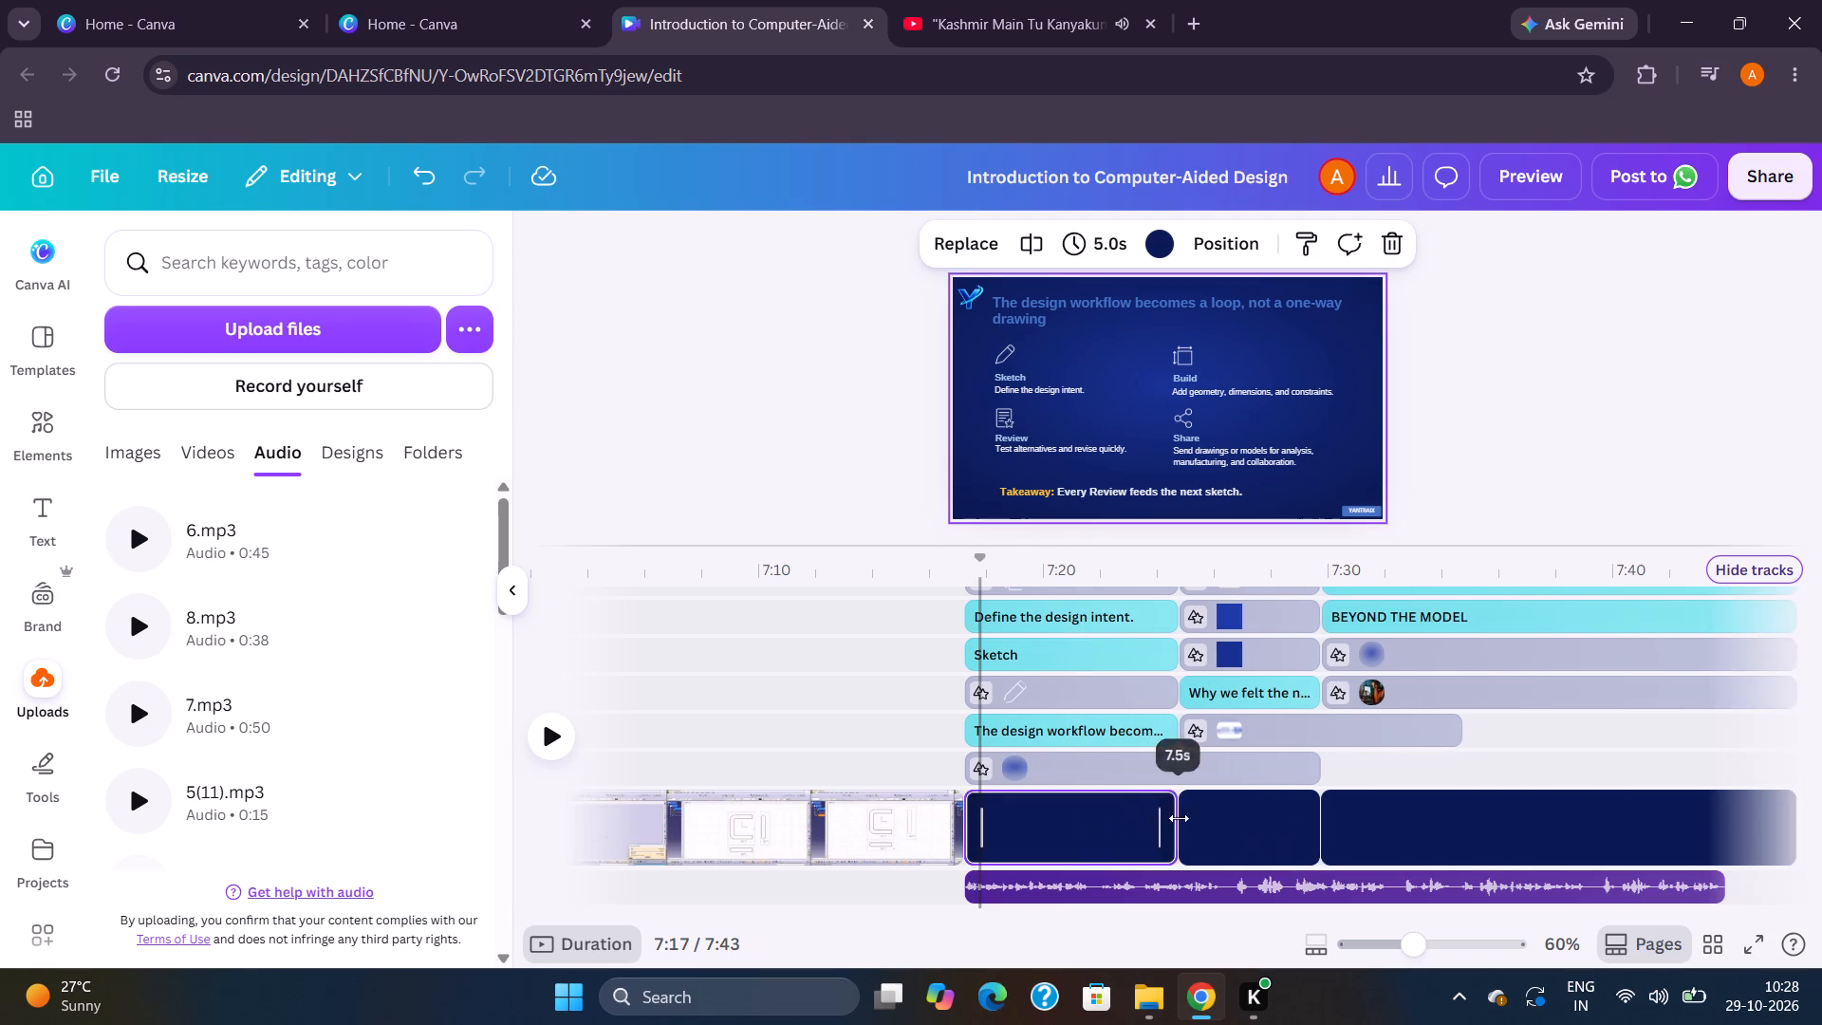
{"action": "left_click_drag", "start_coordinate": [1179, 818], "coordinate": [1467, 833]}
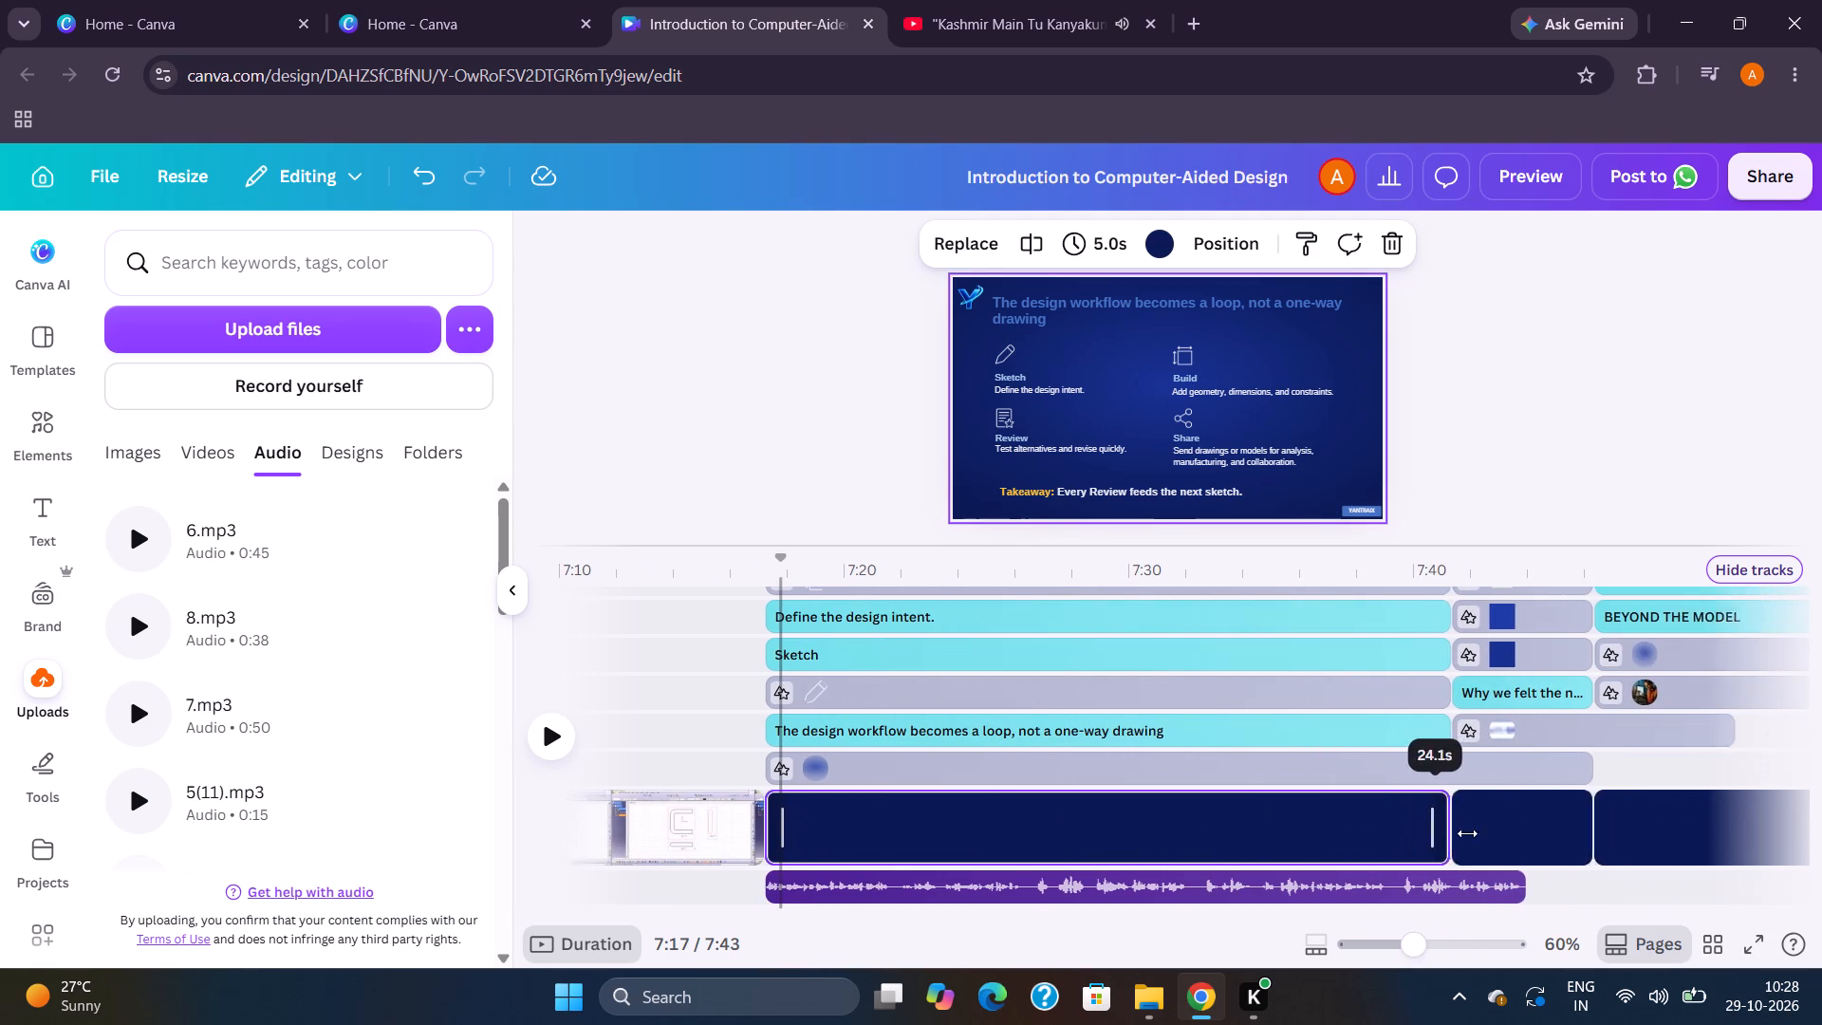
{"action": "left_click_drag", "start_coordinate": [1467, 833], "coordinate": [1504, 832]}
{"action": "scroll", "coordinate": [1332, 874], "scroll_direction": "left", "scroll_amount": 4}
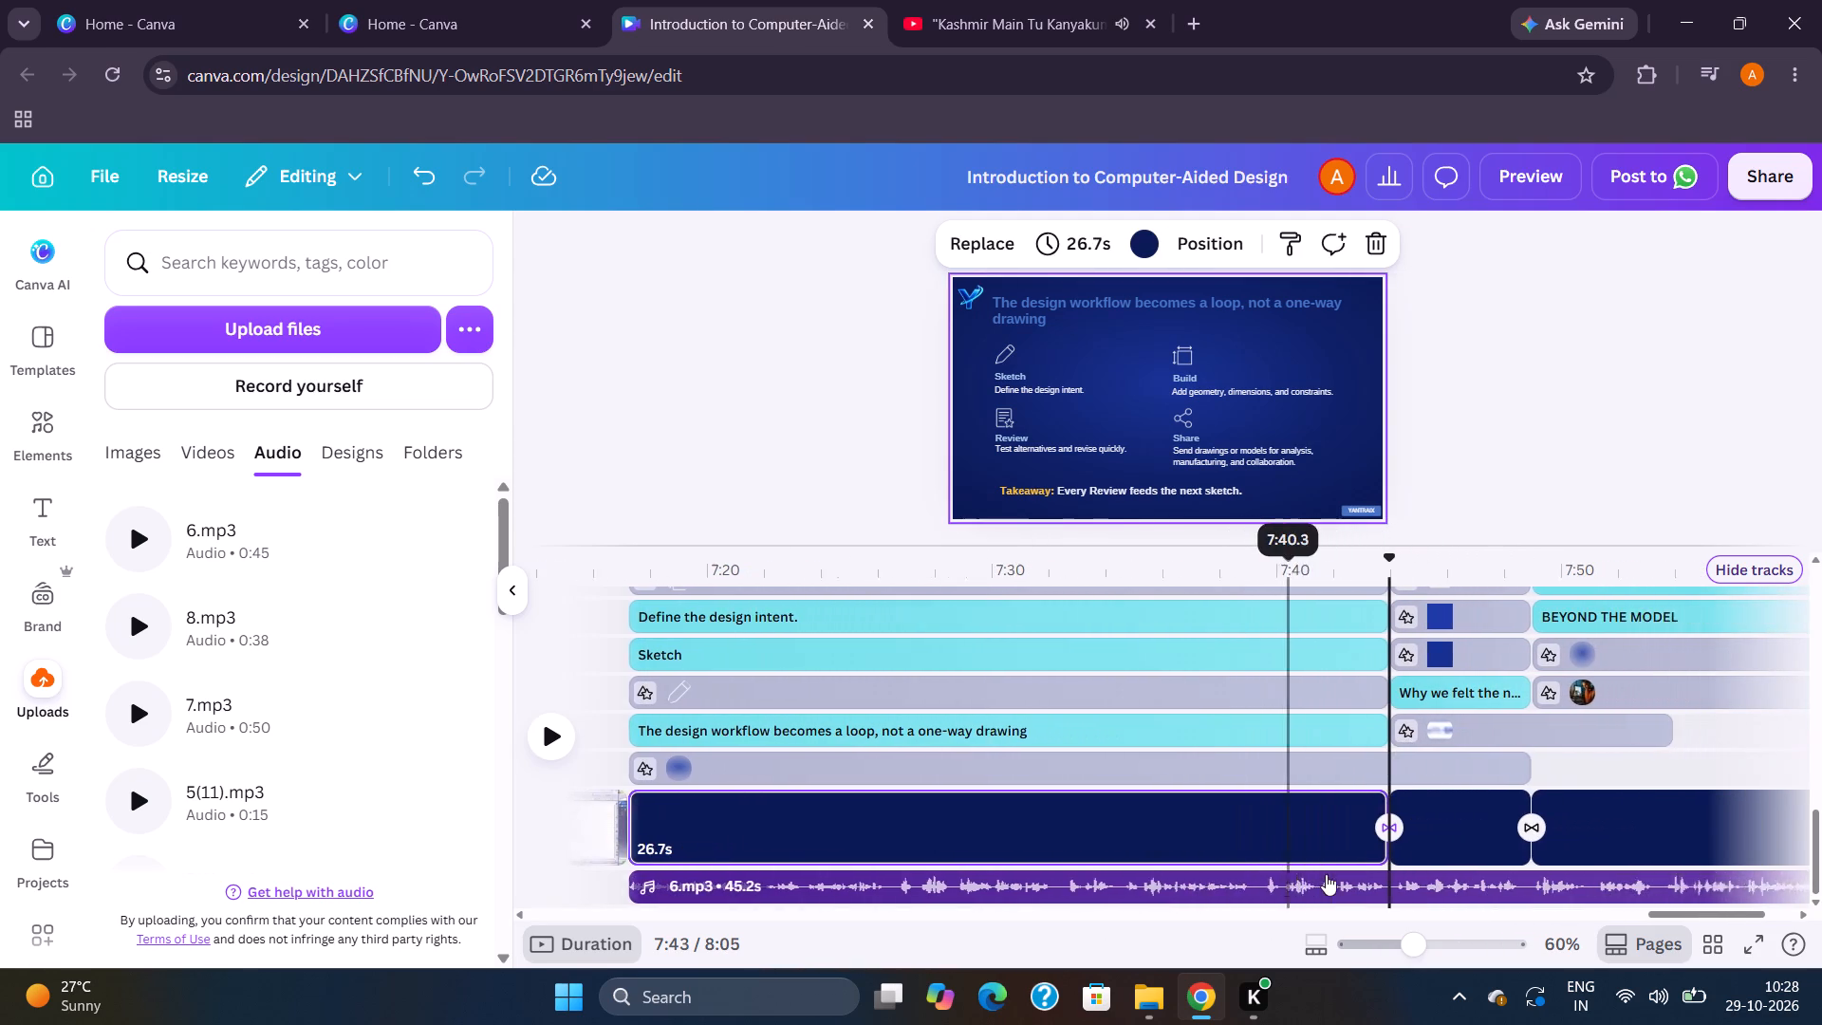
{"action": "scroll", "coordinate": [1326, 874], "scroll_direction": "left", "scroll_amount": 1}
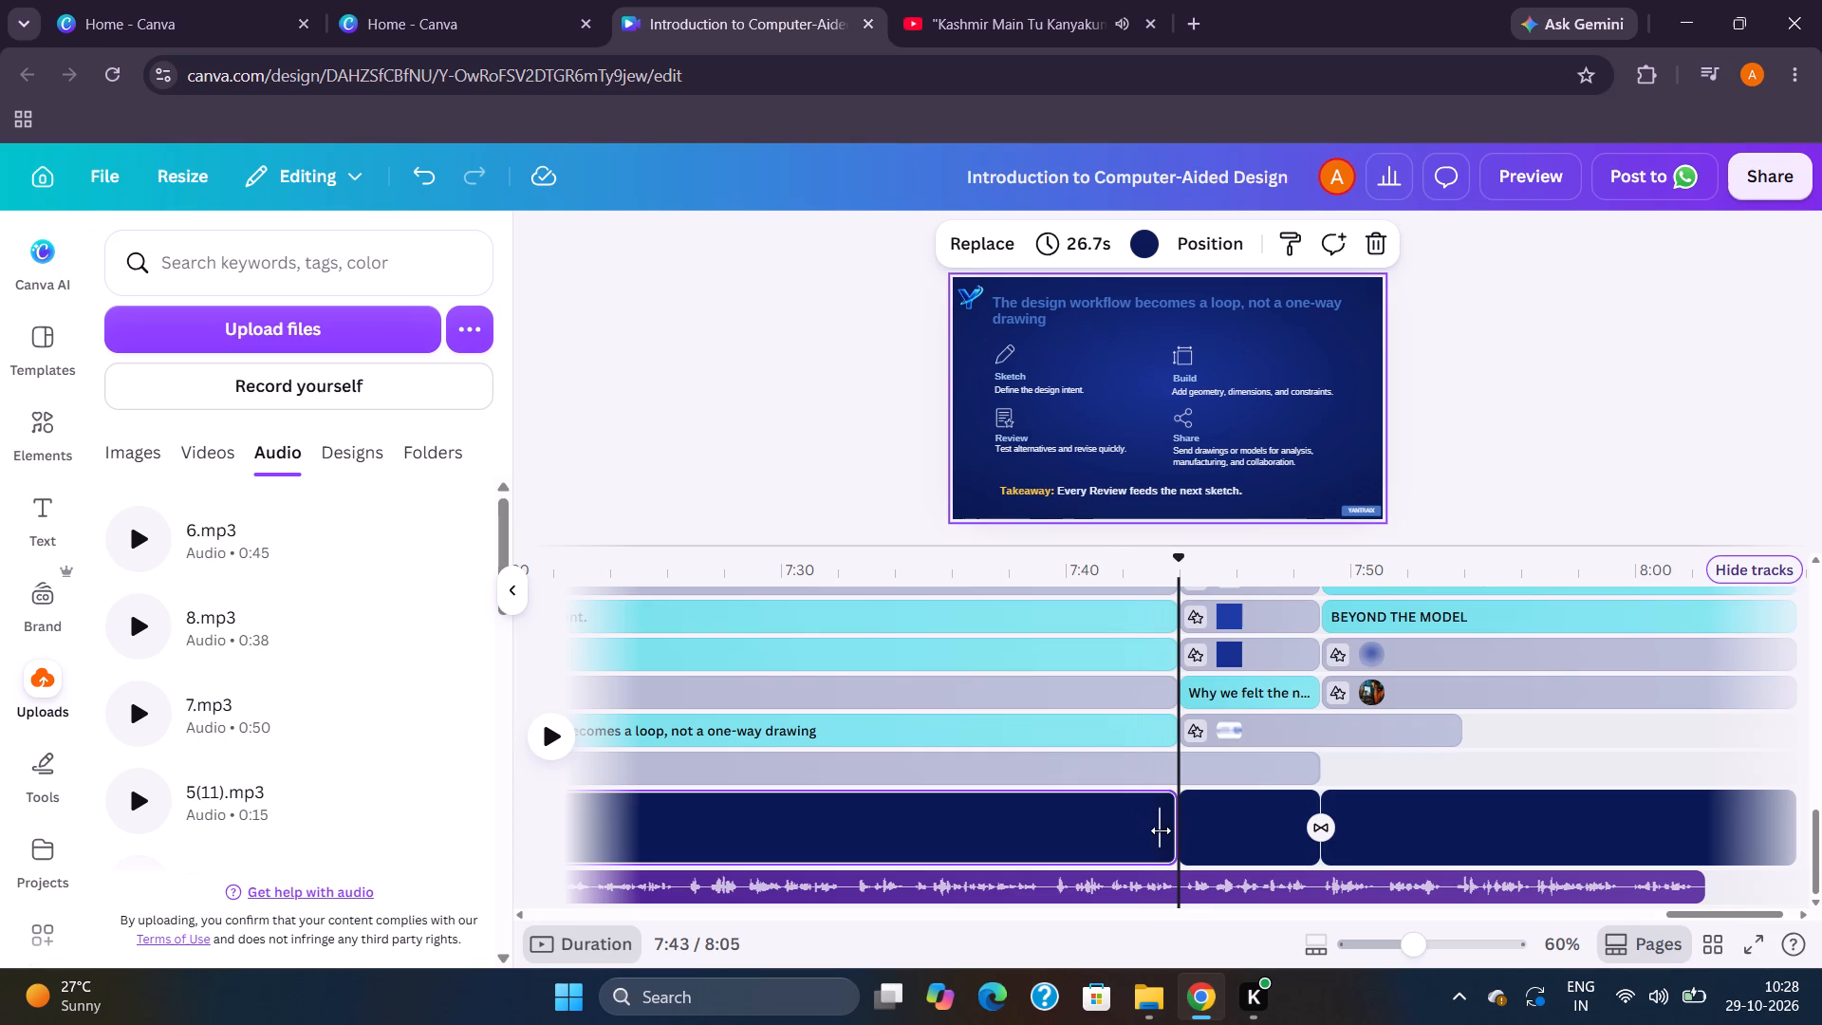
{"action": "left_click_drag", "start_coordinate": [1161, 830], "coordinate": [1612, 836]}
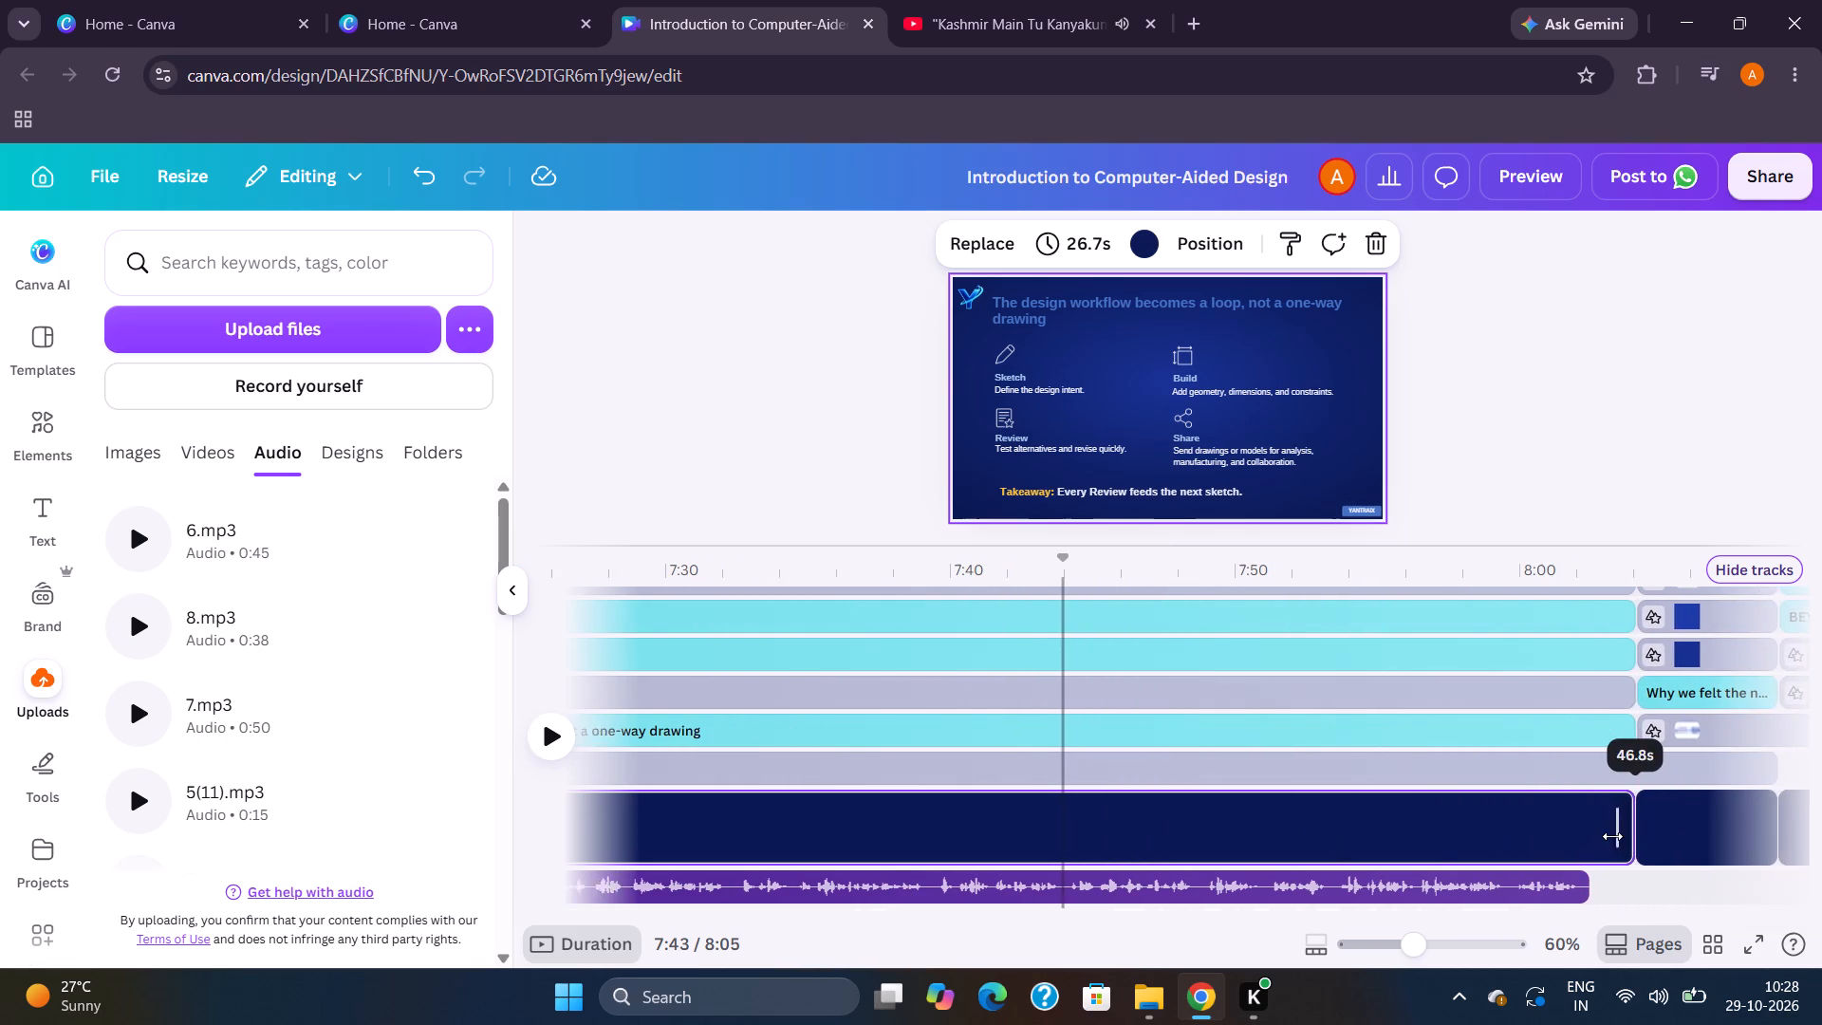
{"action": "left_click_drag", "start_coordinate": [1612, 836], "coordinate": [1560, 834]}
Add the uploaded 7.mp3 under the "Why we felt the need for CAD software" page, directly after the end of the 6.mp3 clip.
{"action": "scroll", "coordinate": [1274, 844], "scroll_direction": "left", "scroll_amount": 3}
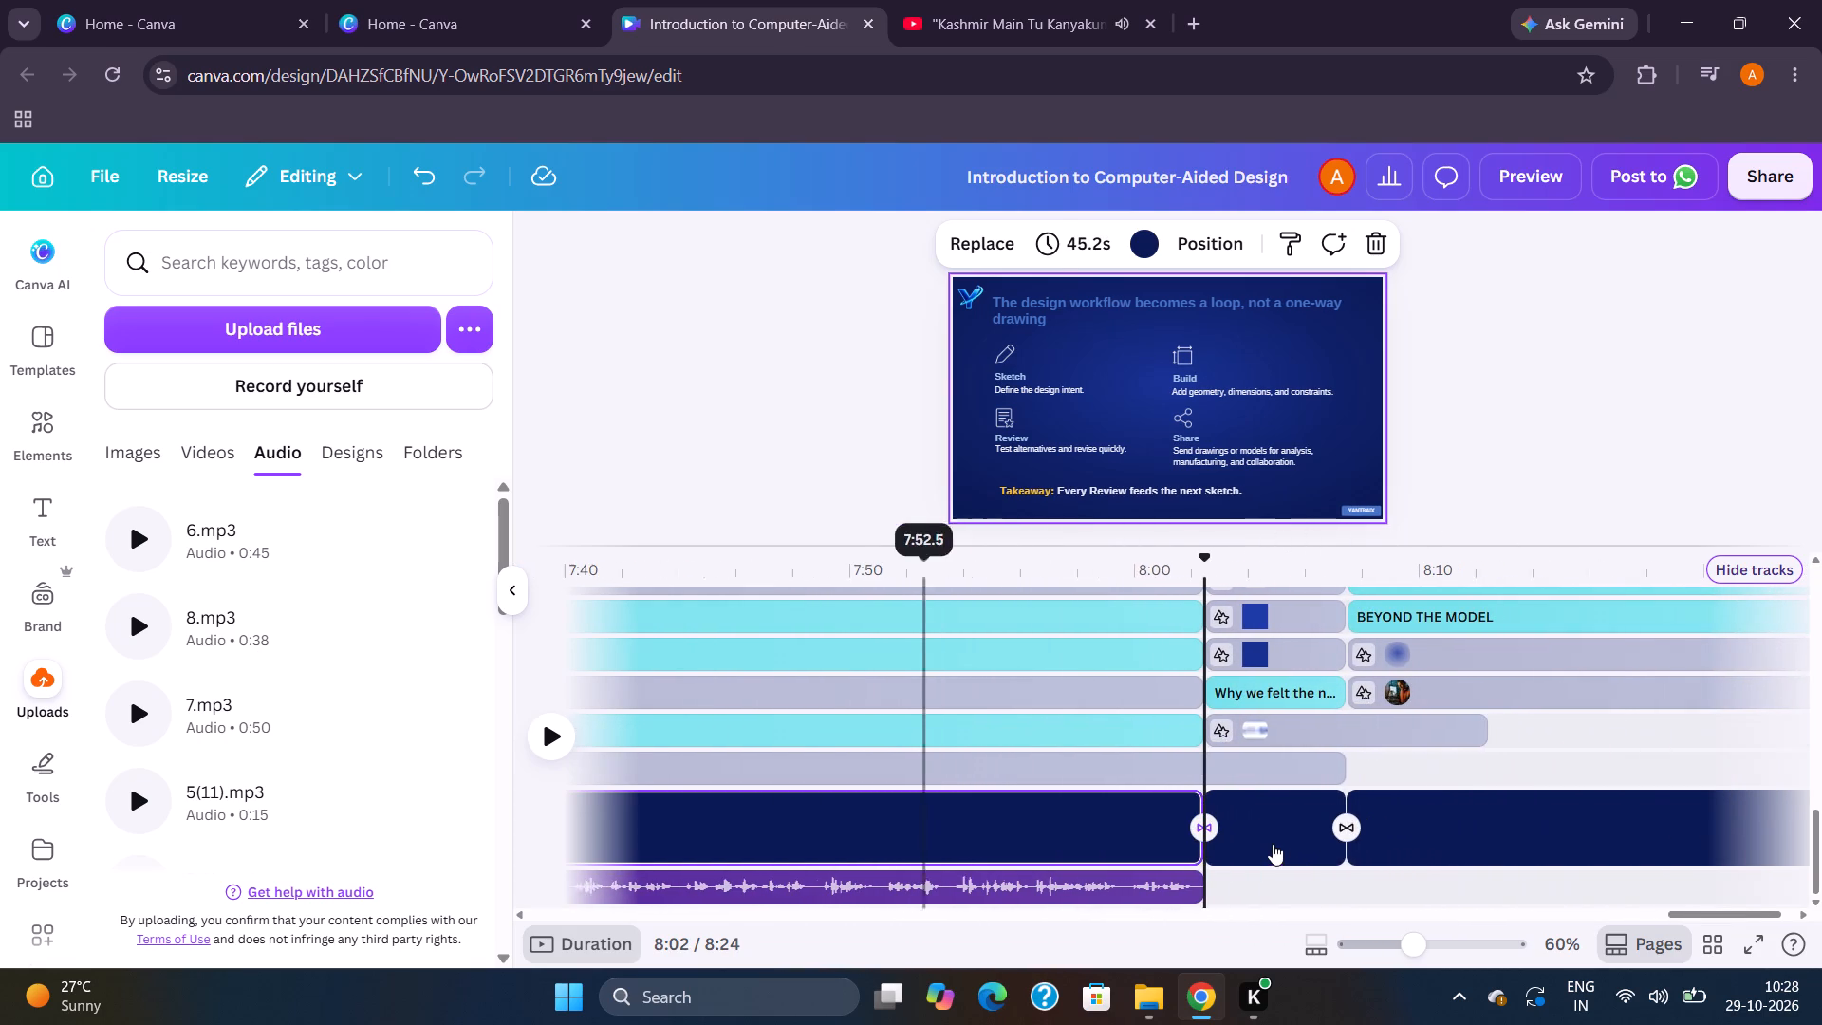
{"action": "scroll", "coordinate": [1273, 844], "scroll_direction": "left", "scroll_amount": 1}
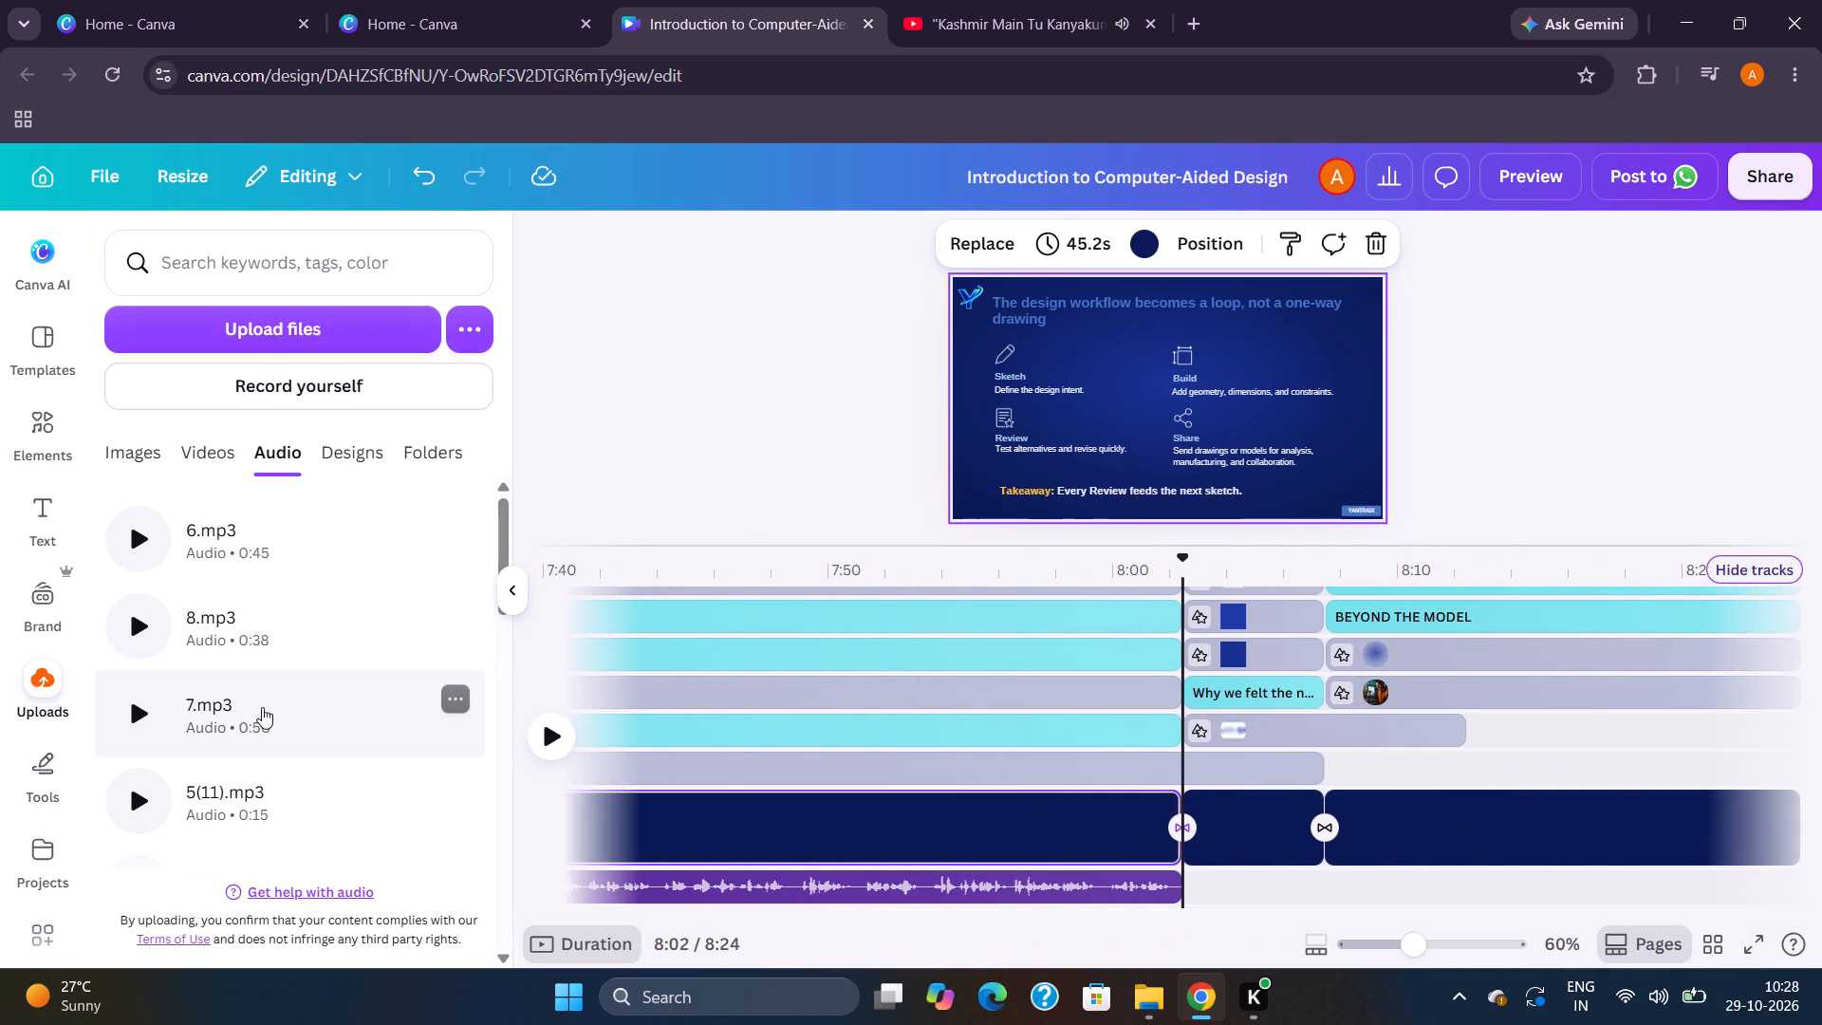
{"action": "left_click_drag", "start_coordinate": [261, 708], "coordinate": [1238, 885]}
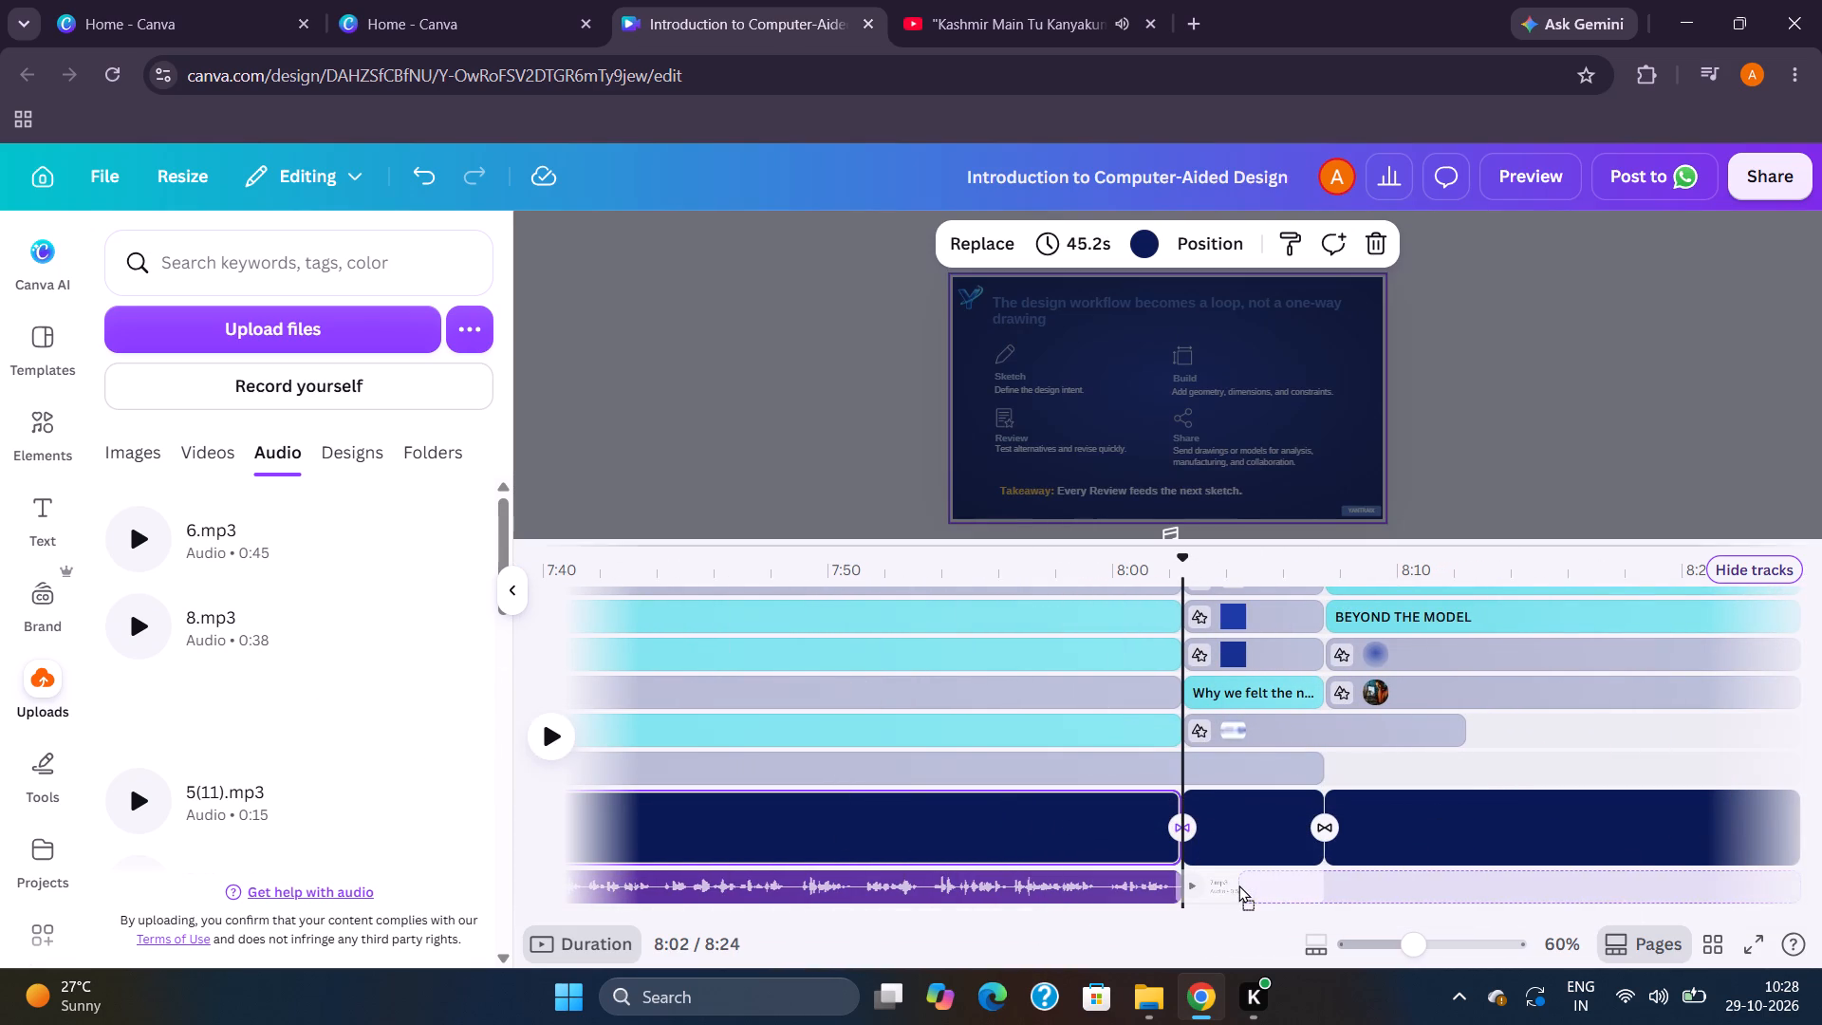
{"action": "left_click_drag", "start_coordinate": [1238, 885], "coordinate": [1230, 884]}
{"action": "left_click_drag", "start_coordinate": [1290, 883], "coordinate": [1249, 883]}
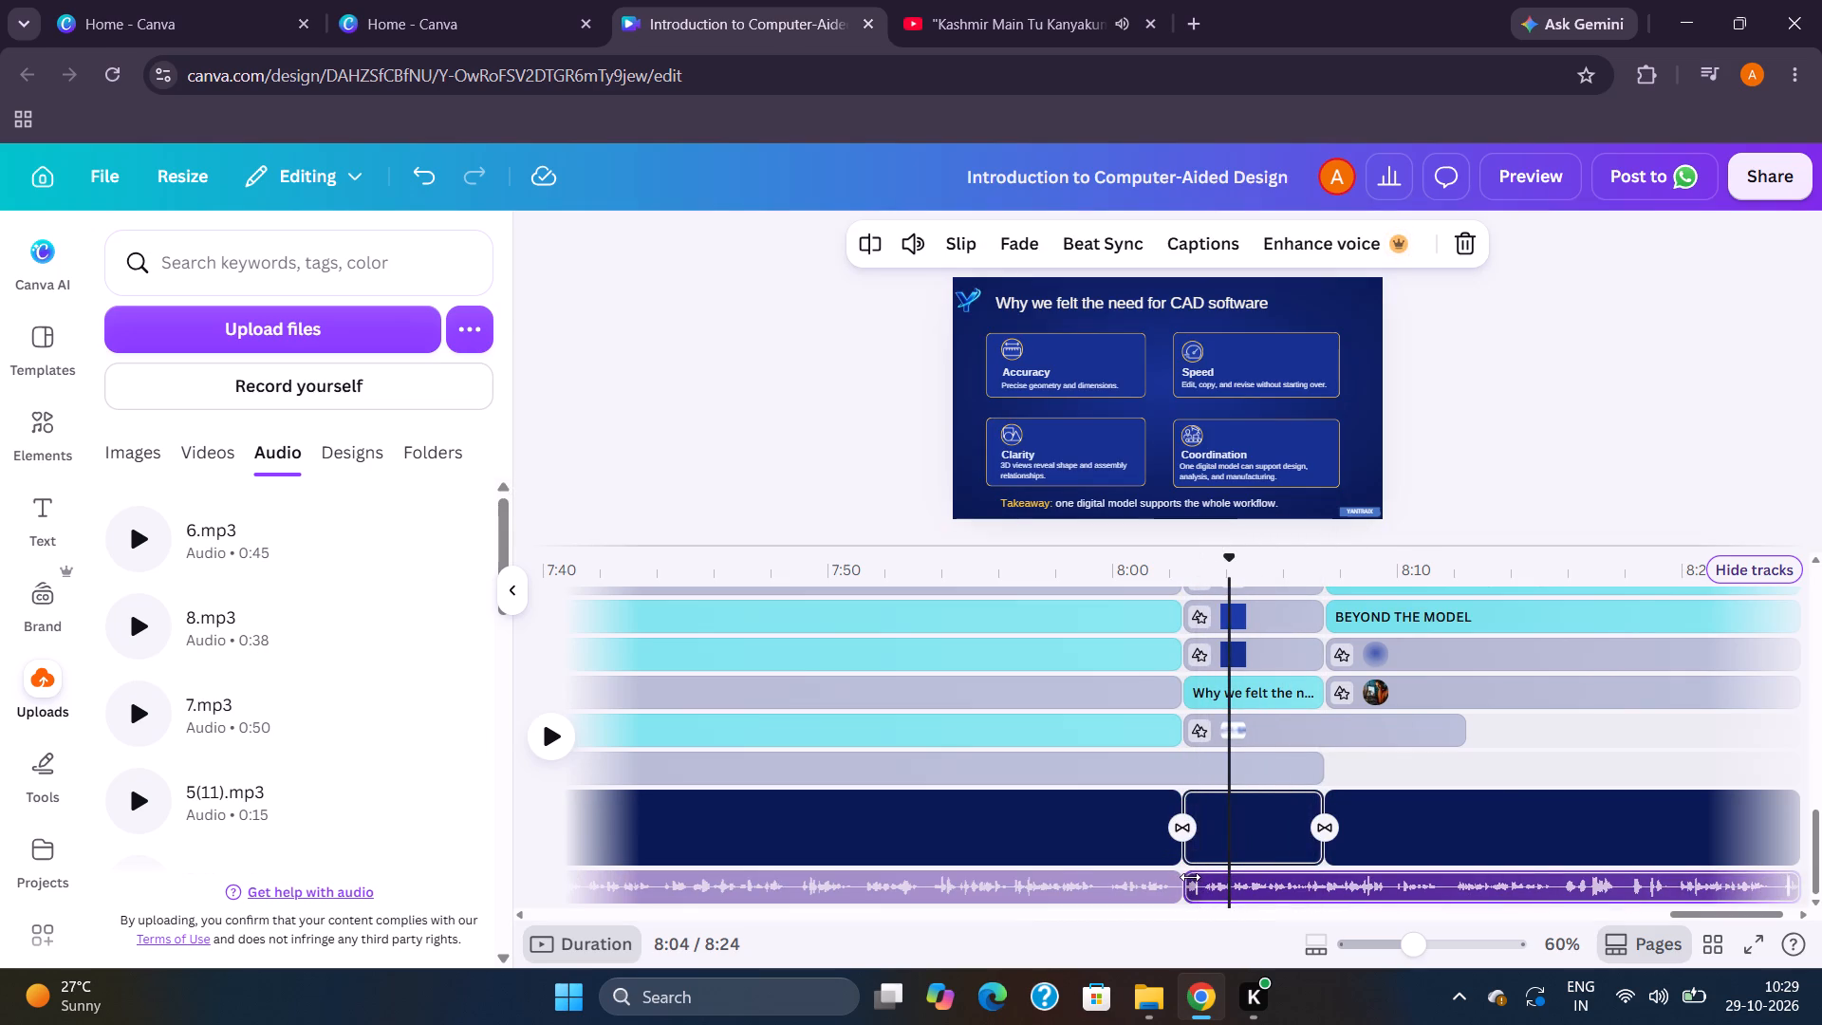
Extend the "Why we felt the need for CAD software" page to 38.4 s over the 7.mp3 clip.
{"action": "left_click_drag", "start_coordinate": [1306, 815], "coordinate": [1450, 812]}
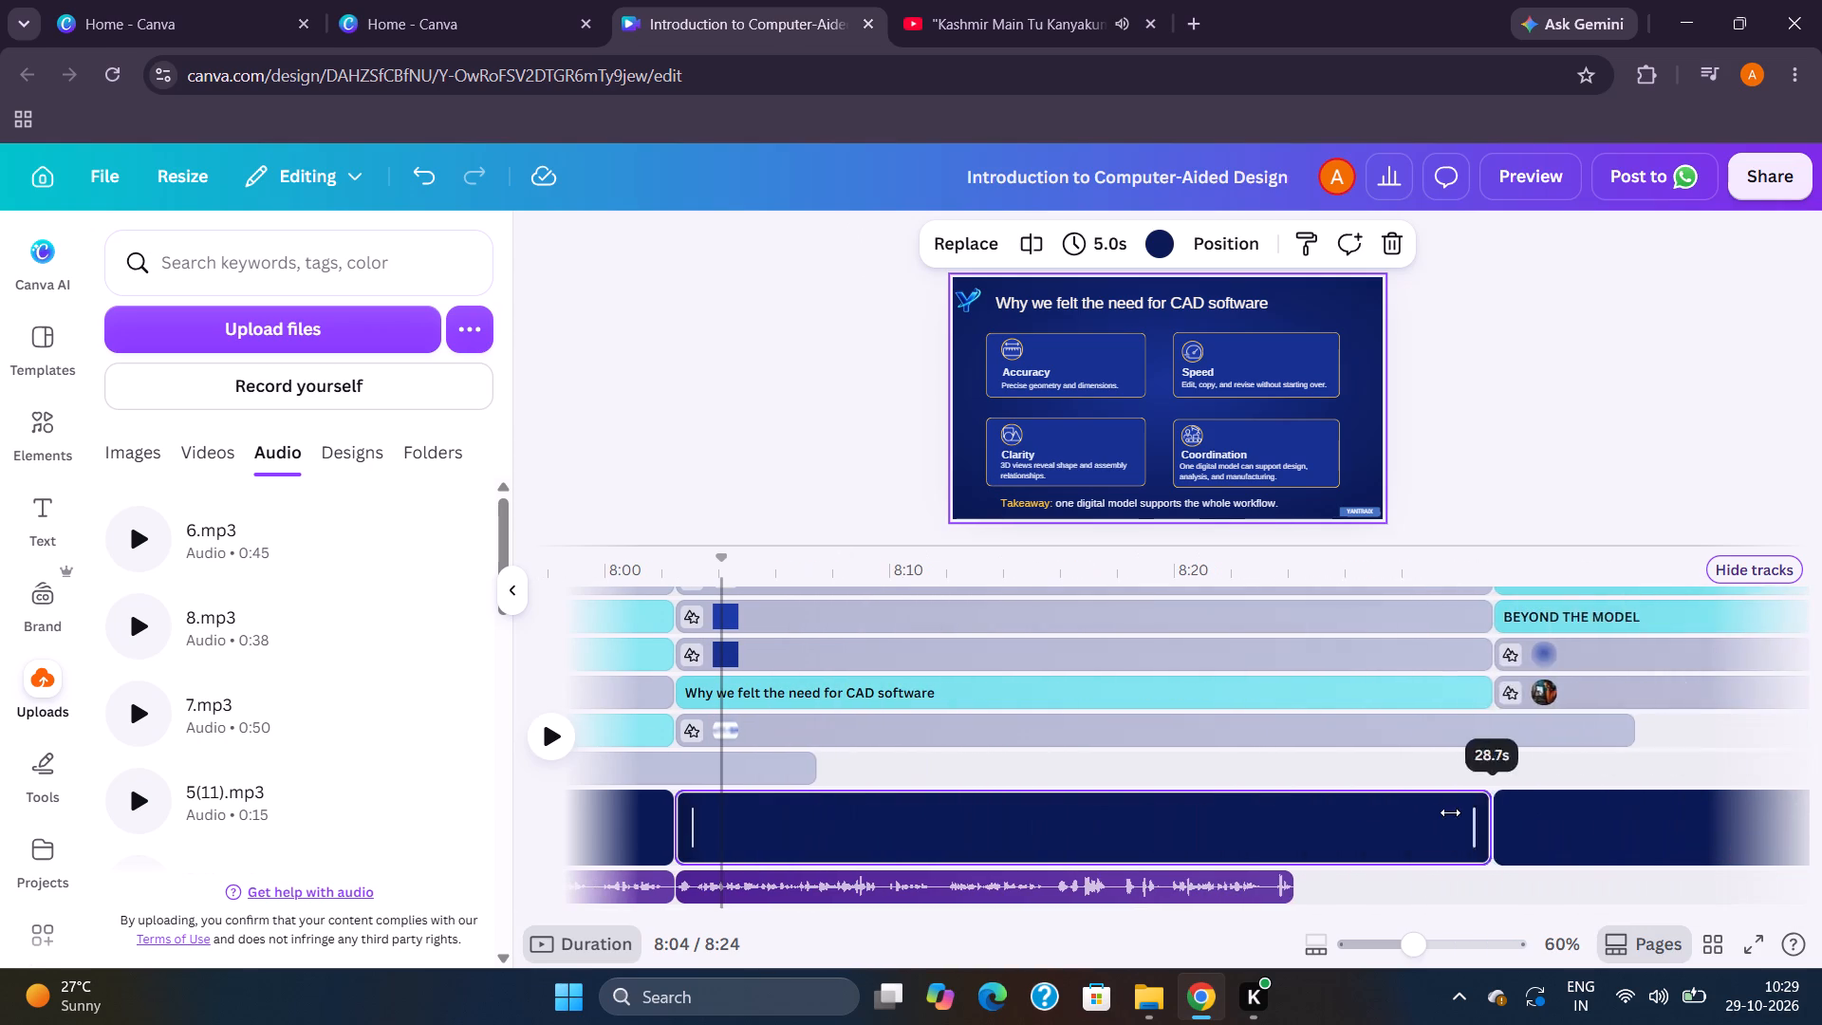
{"action": "left_click_drag", "start_coordinate": [1450, 812], "coordinate": [1265, 809]}
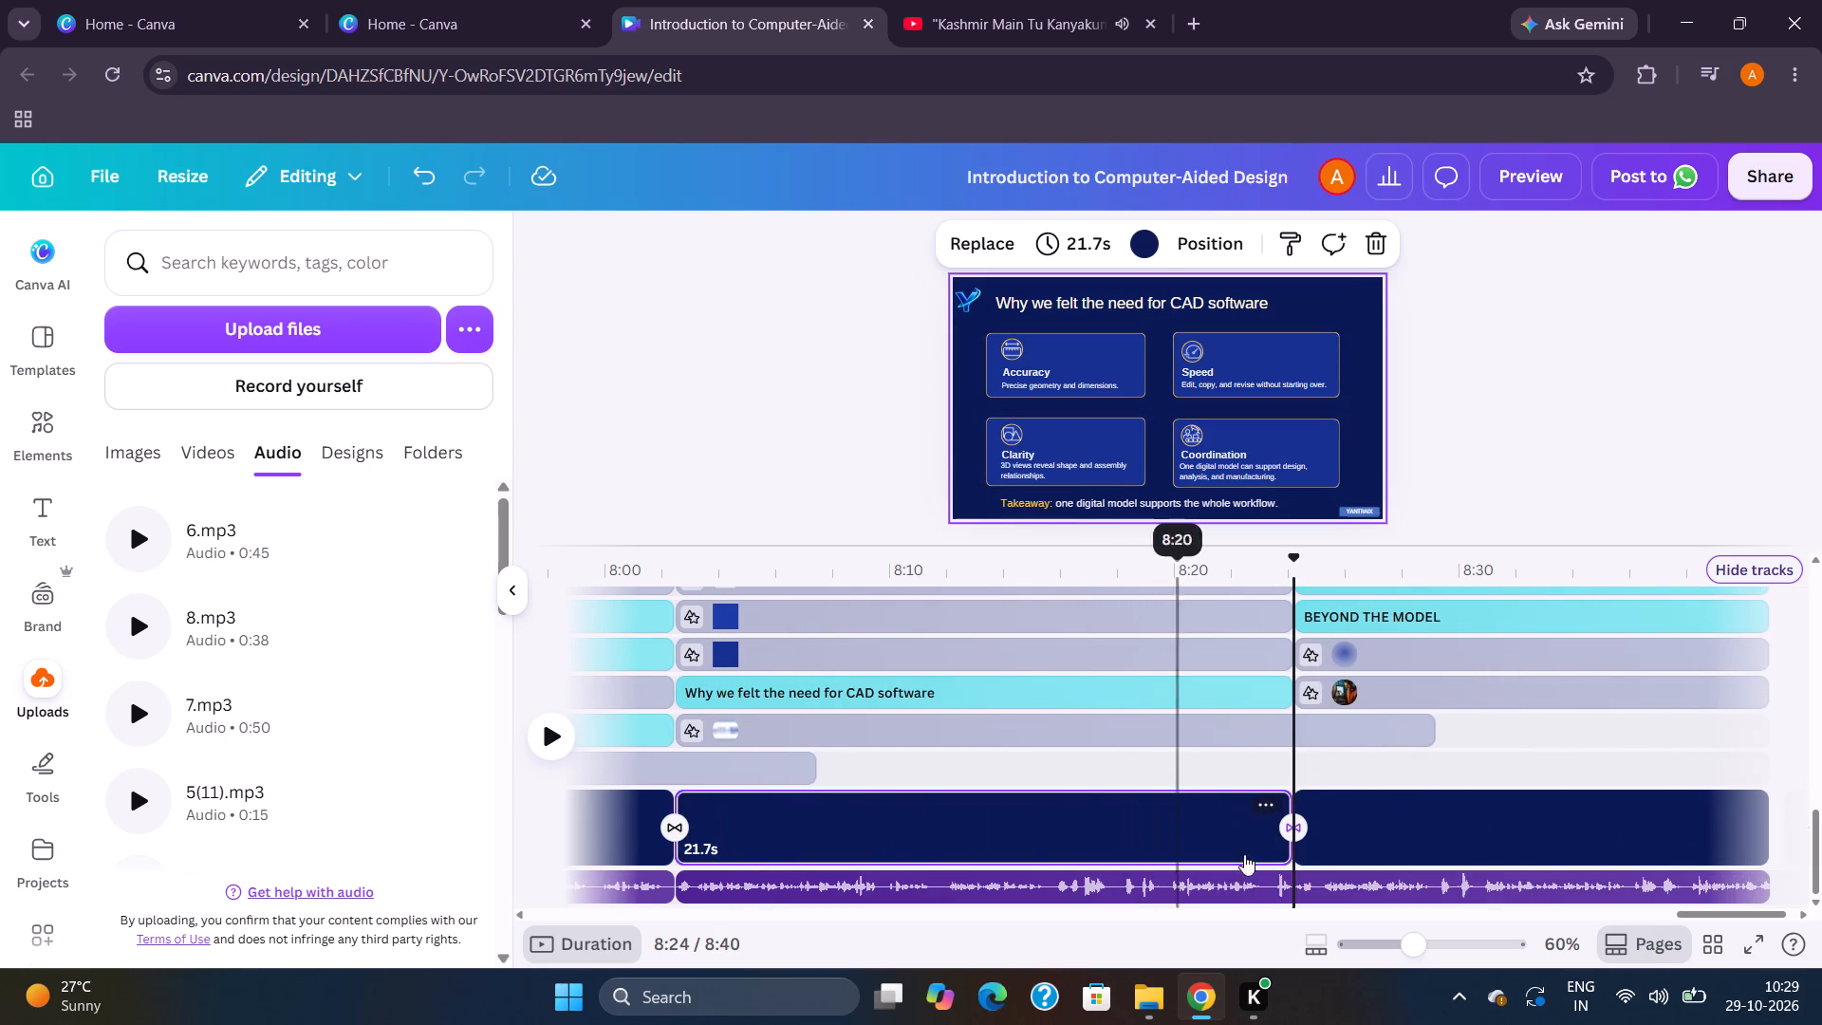
{"action": "left_click_drag", "start_coordinate": [1267, 815], "coordinate": [1571, 829]}
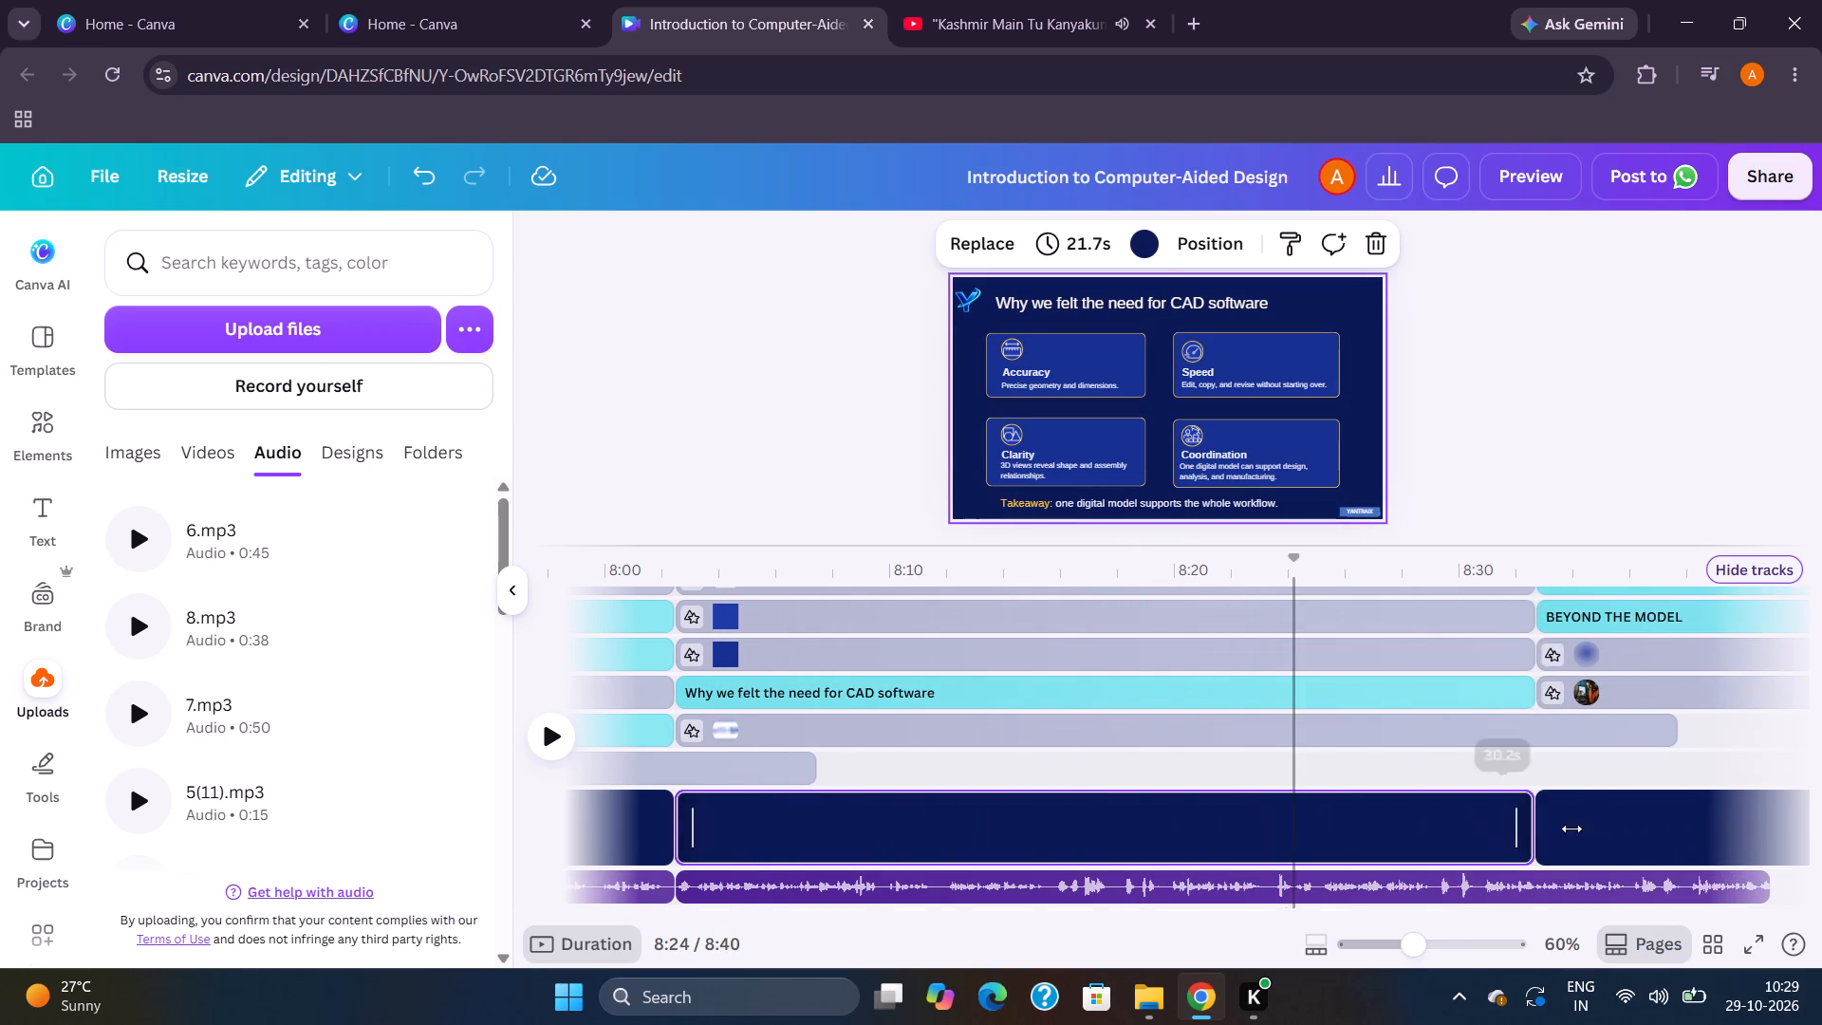
{"action": "left_click_drag", "start_coordinate": [1571, 829], "coordinate": [1506, 830]}
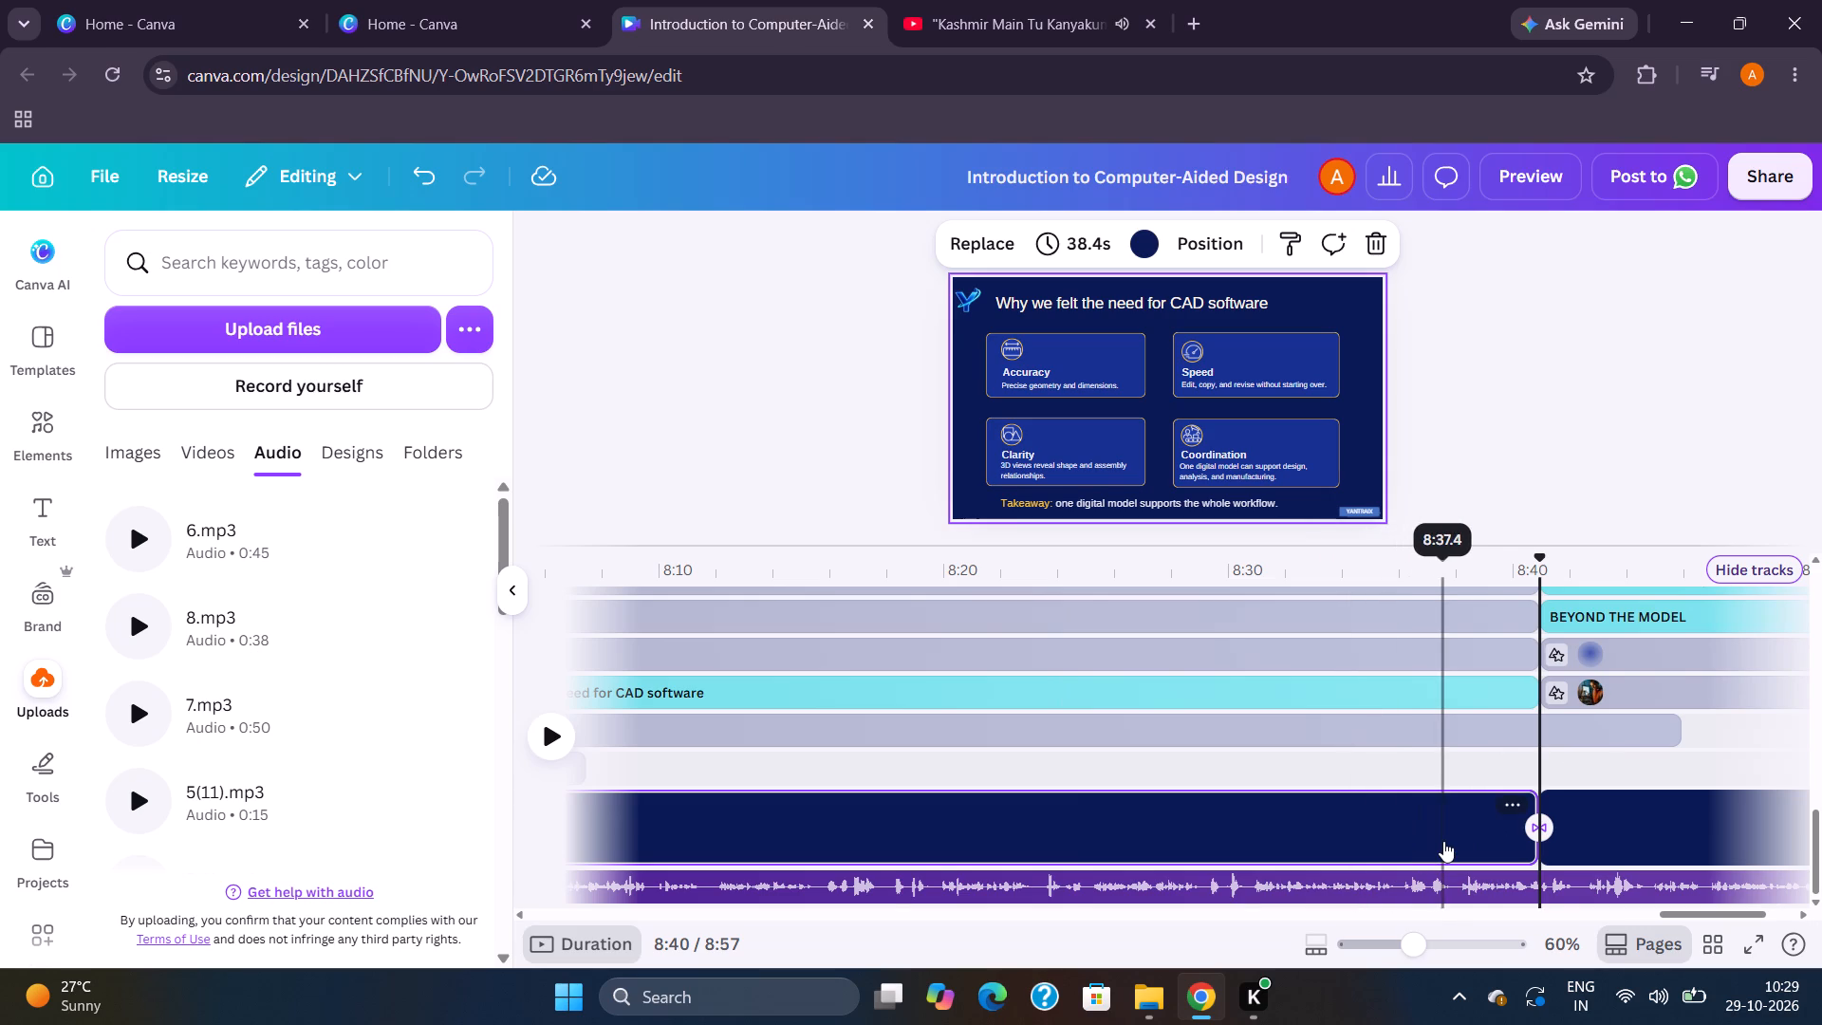
Examine the 6.mp3 and 7.mp3 clips on the timeline against the start and end of their slide pages.
{"action": "scroll", "coordinate": [1443, 841], "scroll_direction": "left", "scroll_amount": 1}
{"action": "left_click", "coordinate": [1249, 871]}
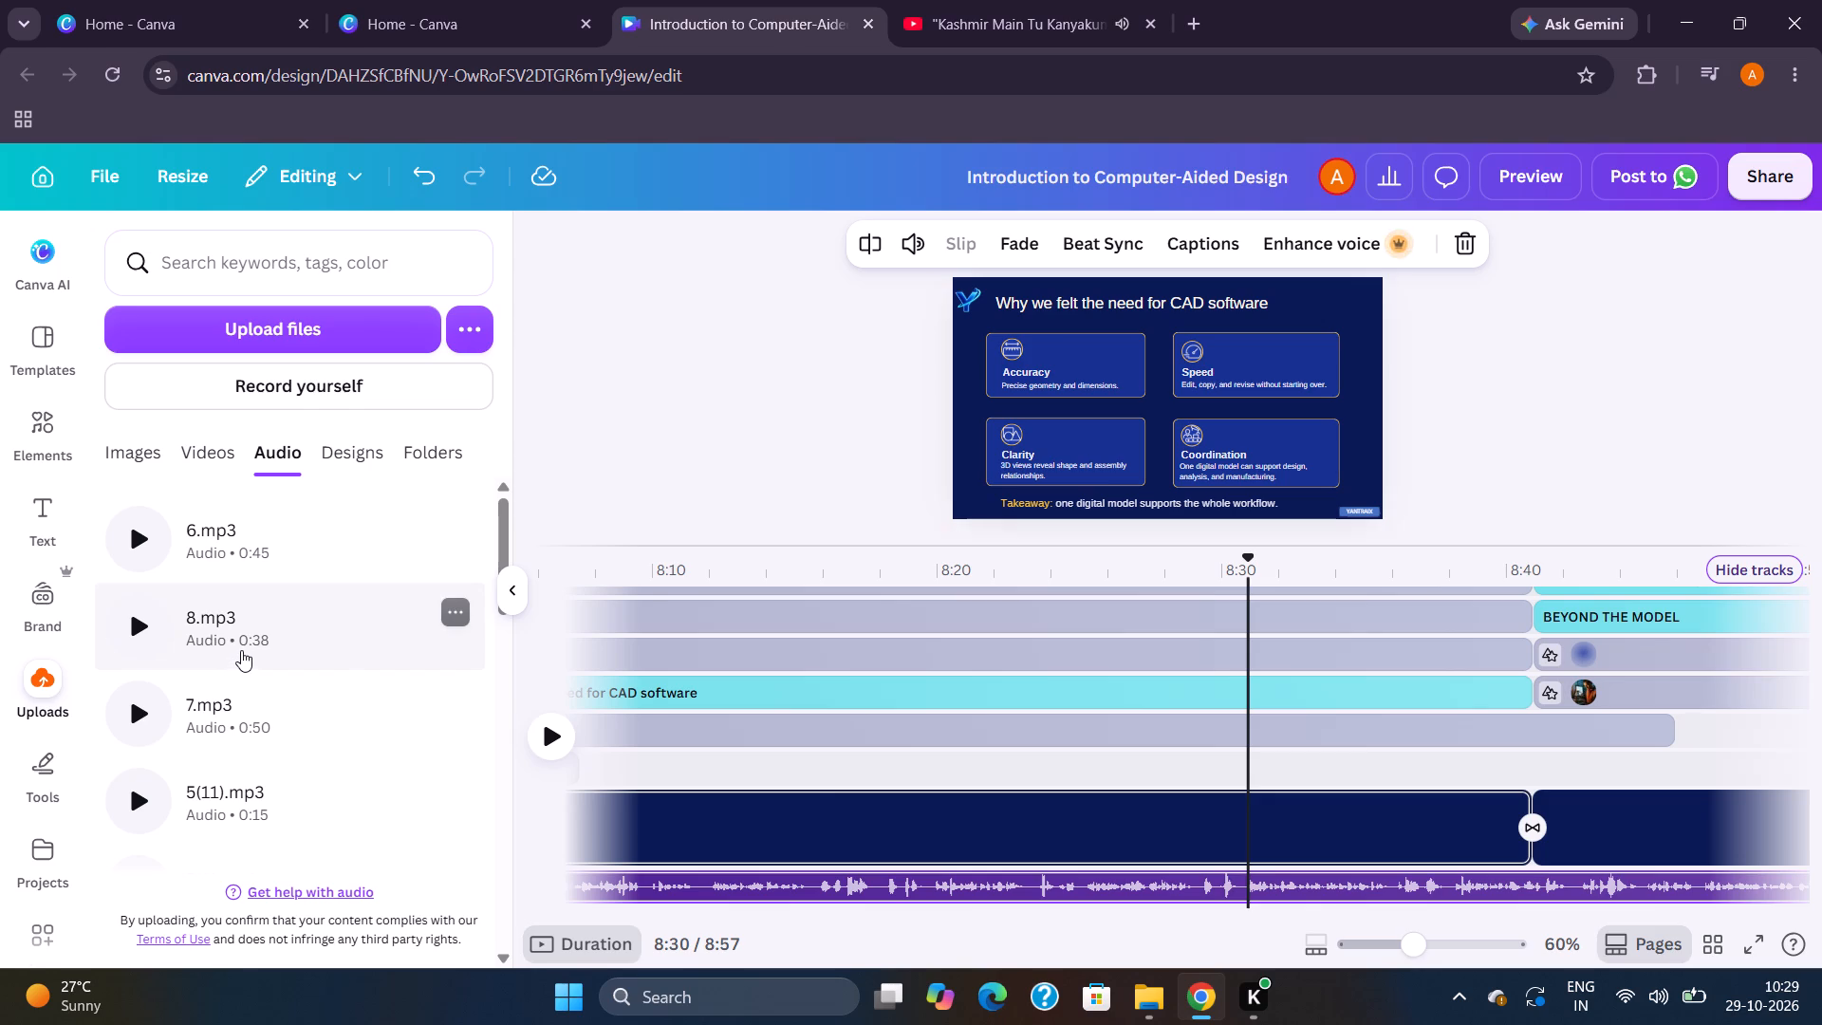
{"action": "scroll", "coordinate": [848, 782], "scroll_direction": "right", "scroll_amount": 3}
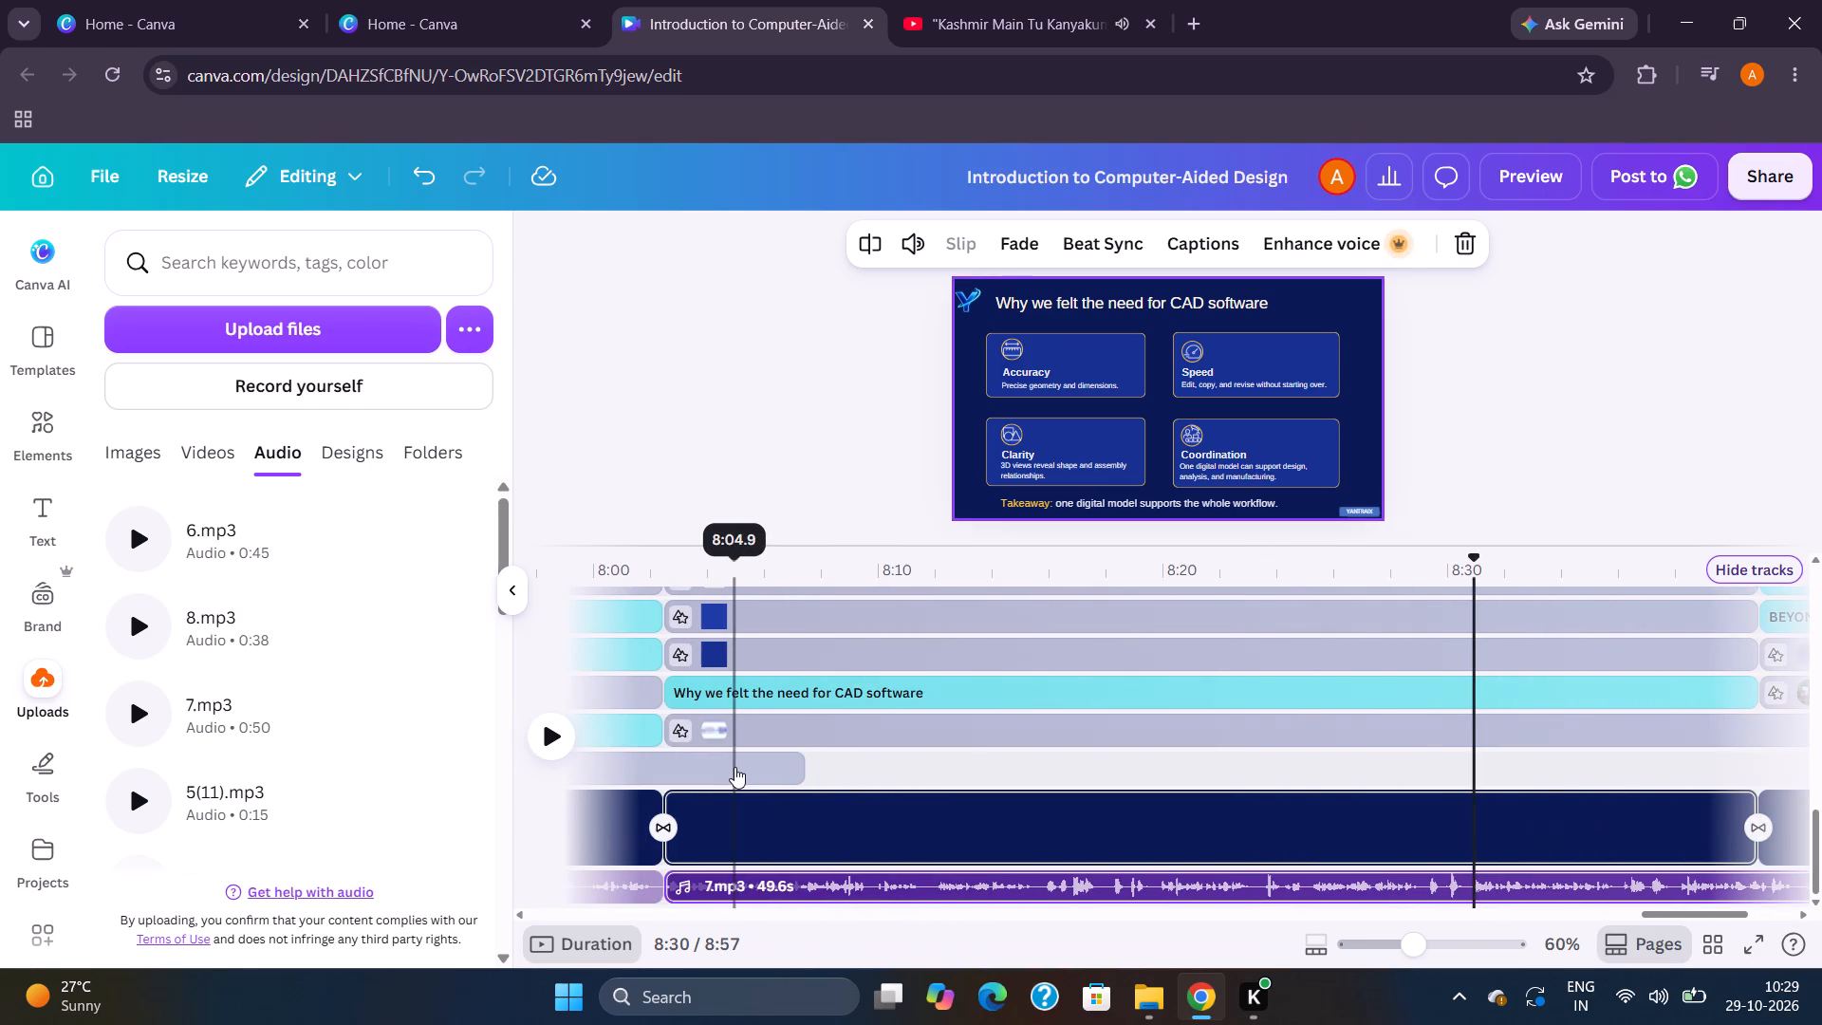
{"action": "scroll", "coordinate": [734, 767], "scroll_direction": "right", "scroll_amount": 9}
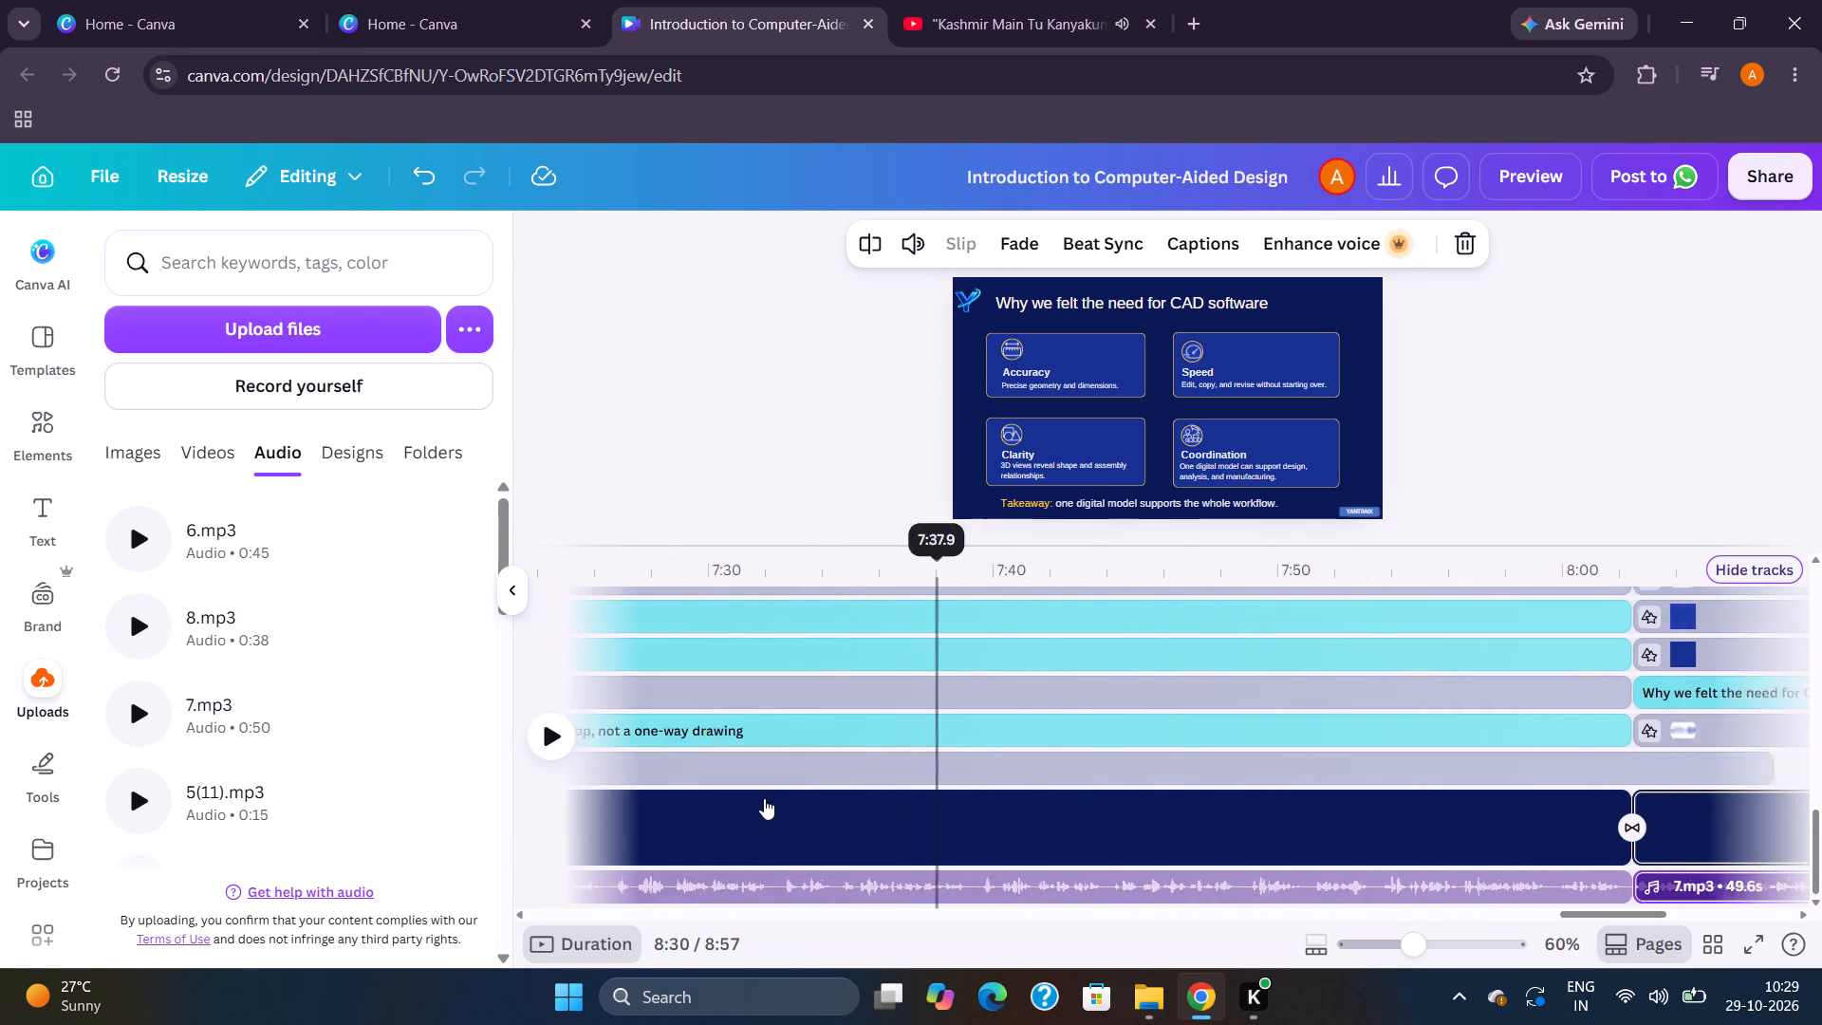
{"action": "scroll", "coordinate": [763, 798], "scroll_direction": "right", "scroll_amount": 1}
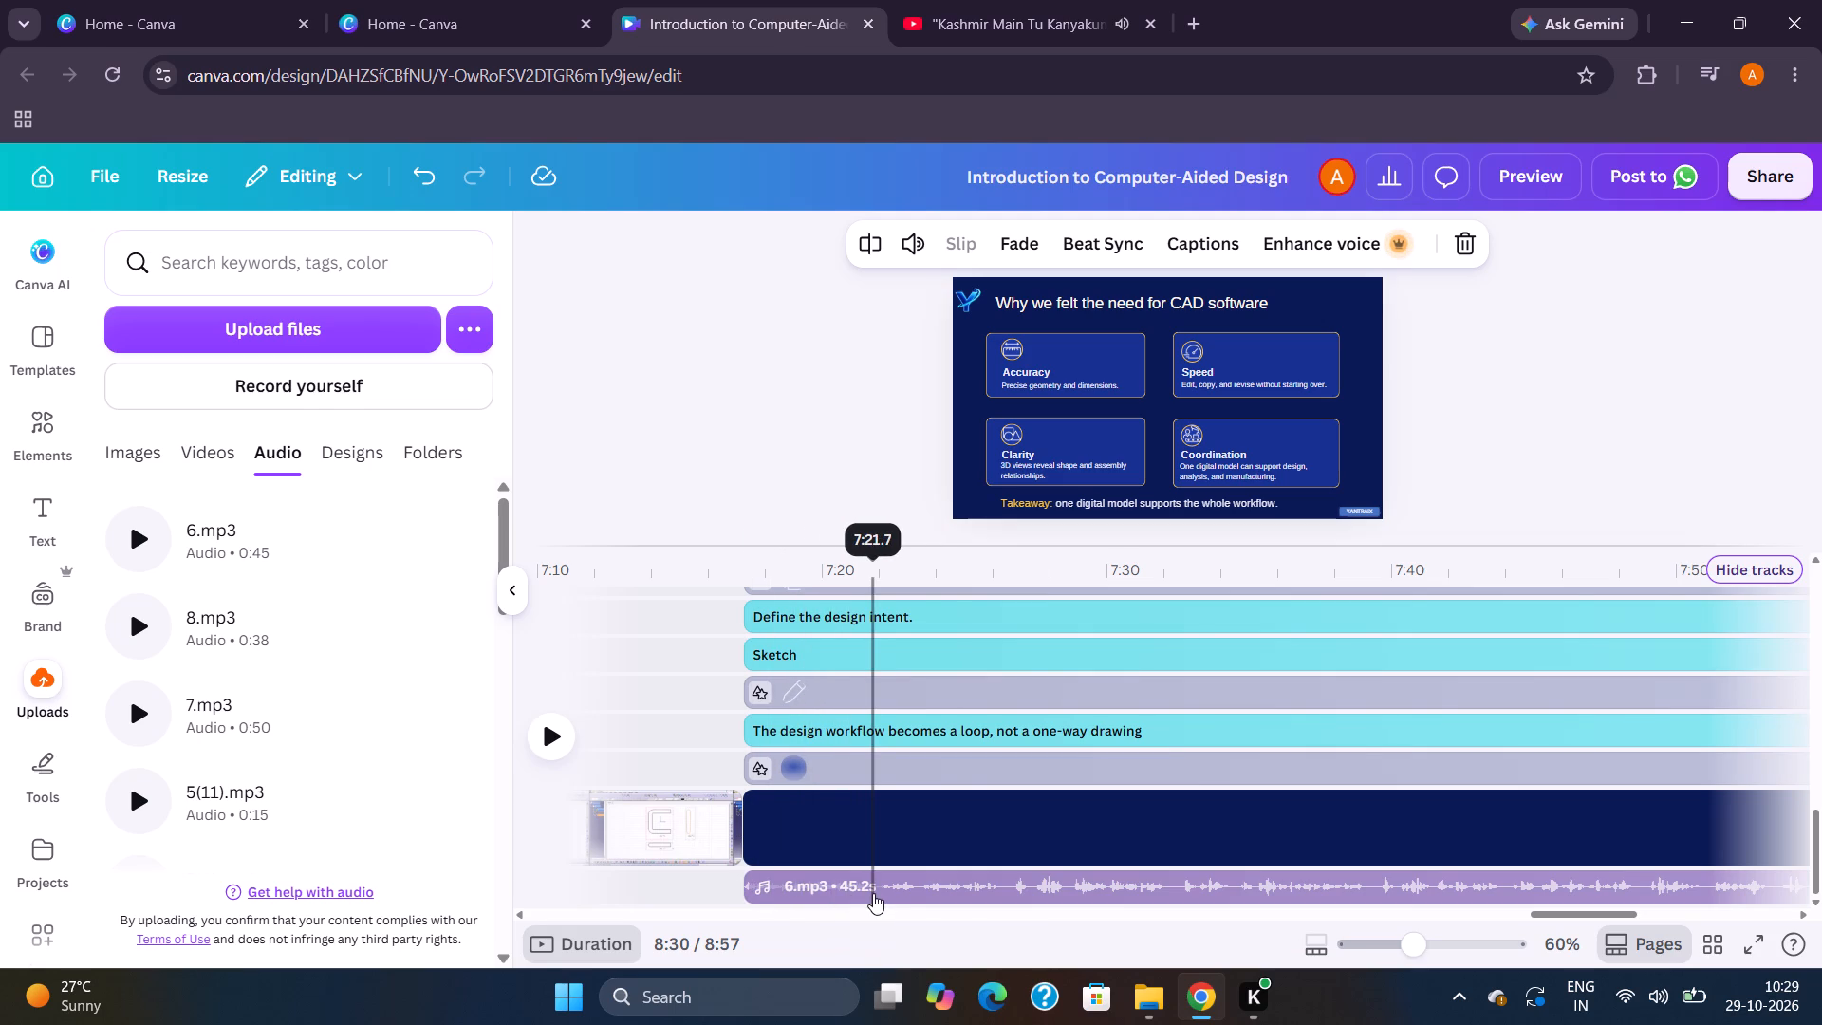
{"action": "scroll", "coordinate": [946, 898], "scroll_direction": "left", "scroll_amount": 3}
{"action": "scroll", "coordinate": [1582, 908], "scroll_direction": "left", "scroll_amount": 1}
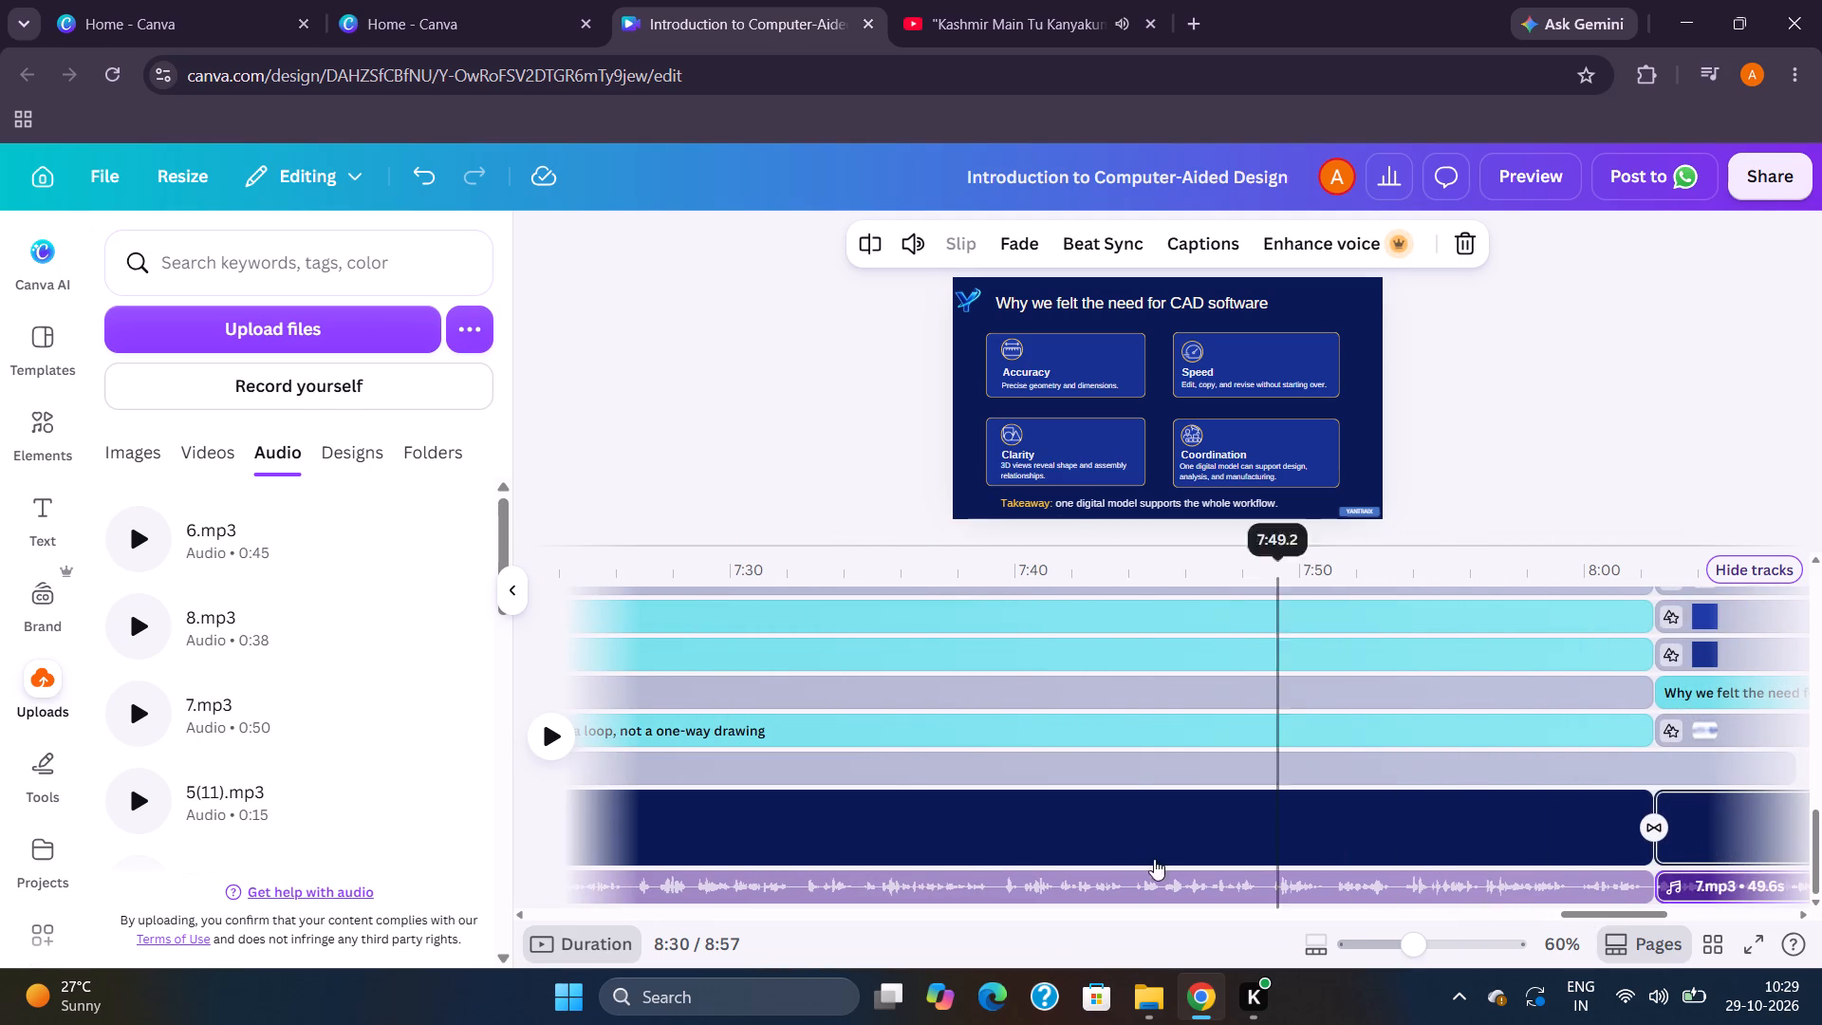
{"action": "left_click", "coordinate": [889, 883]}
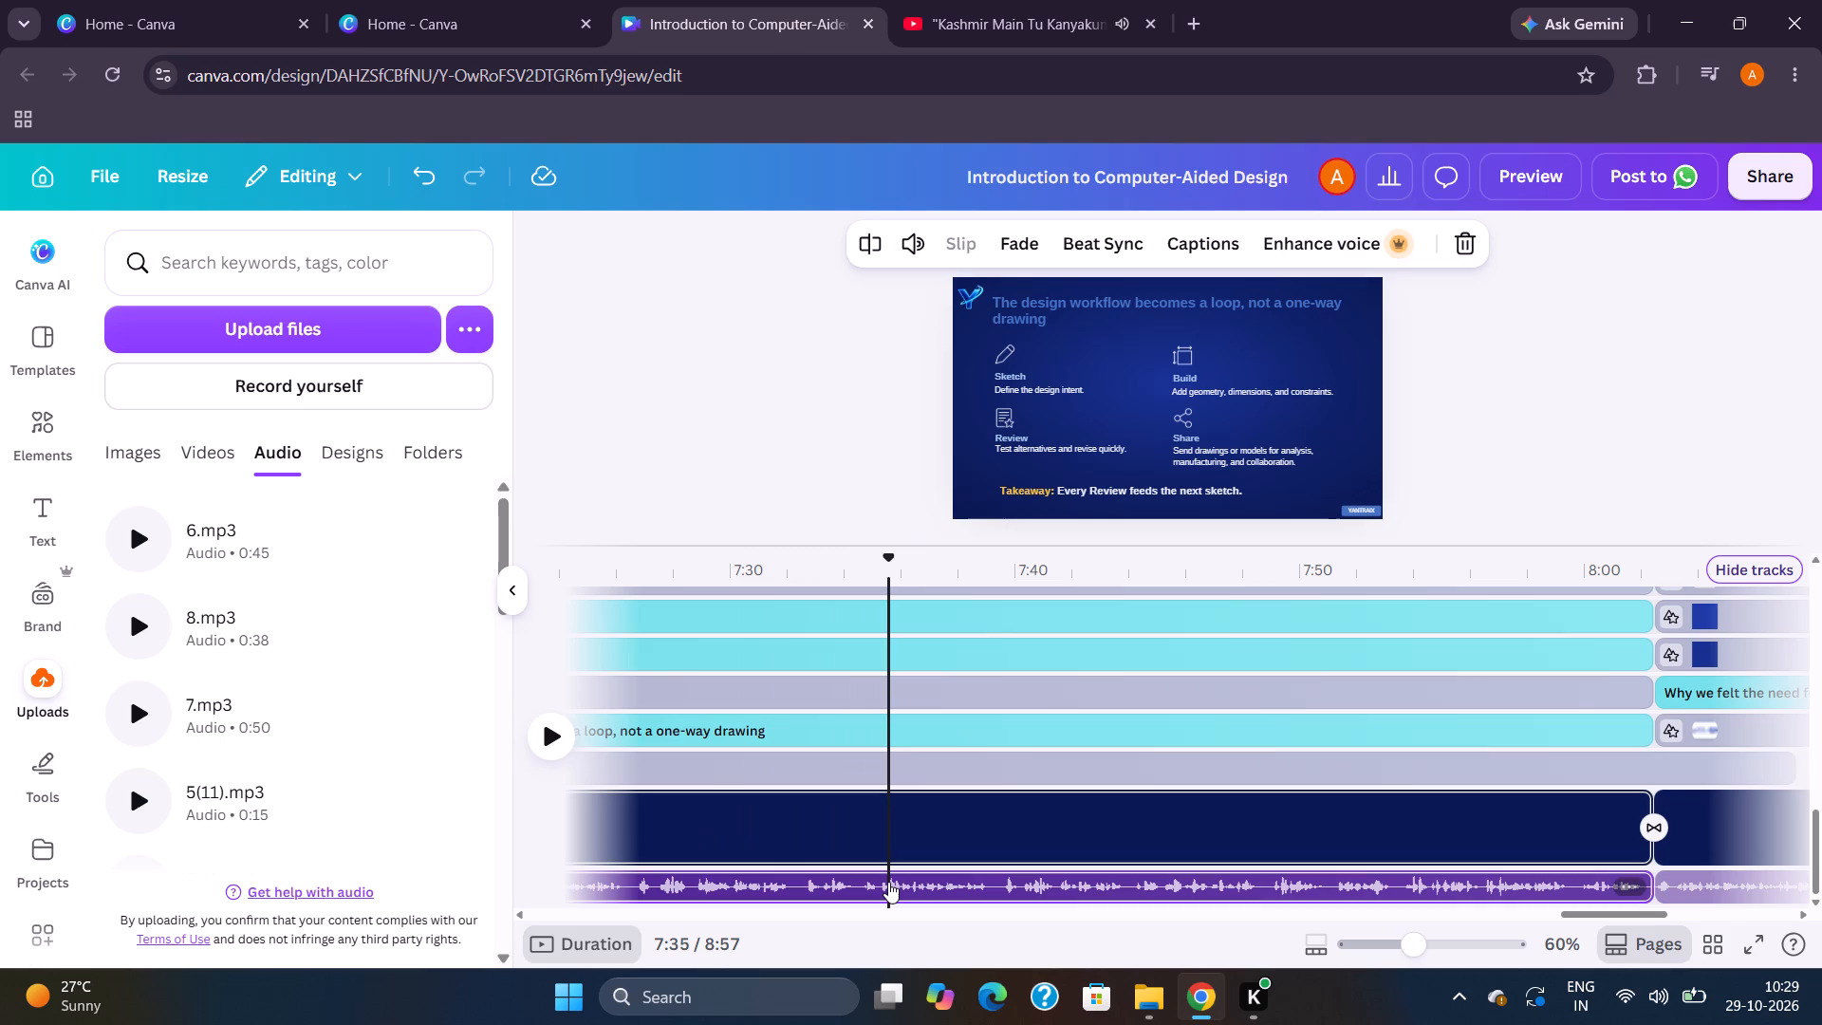
{"action": "scroll", "coordinate": [872, 861], "scroll_direction": "right", "scroll_amount": 1}
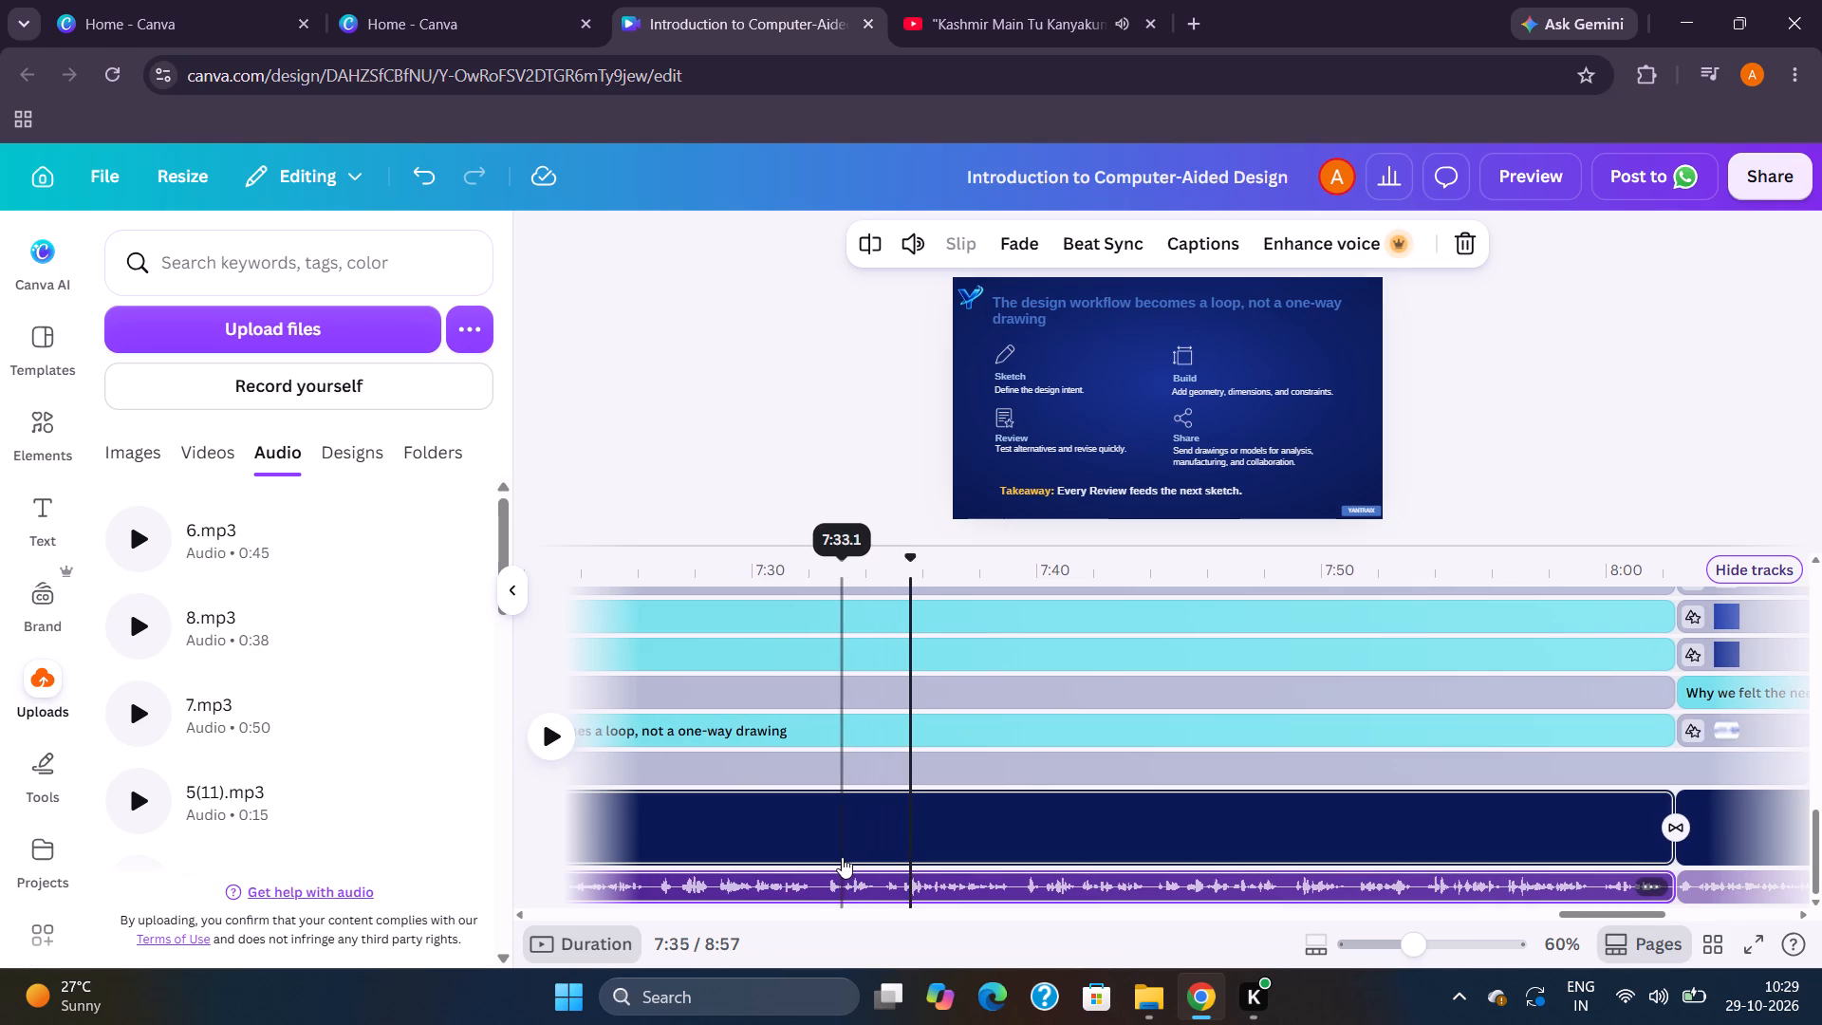
{"action": "scroll", "coordinate": [842, 857], "scroll_direction": "right", "scroll_amount": 1}
{"action": "scroll", "coordinate": [826, 854], "scroll_direction": "left", "scroll_amount": 1}
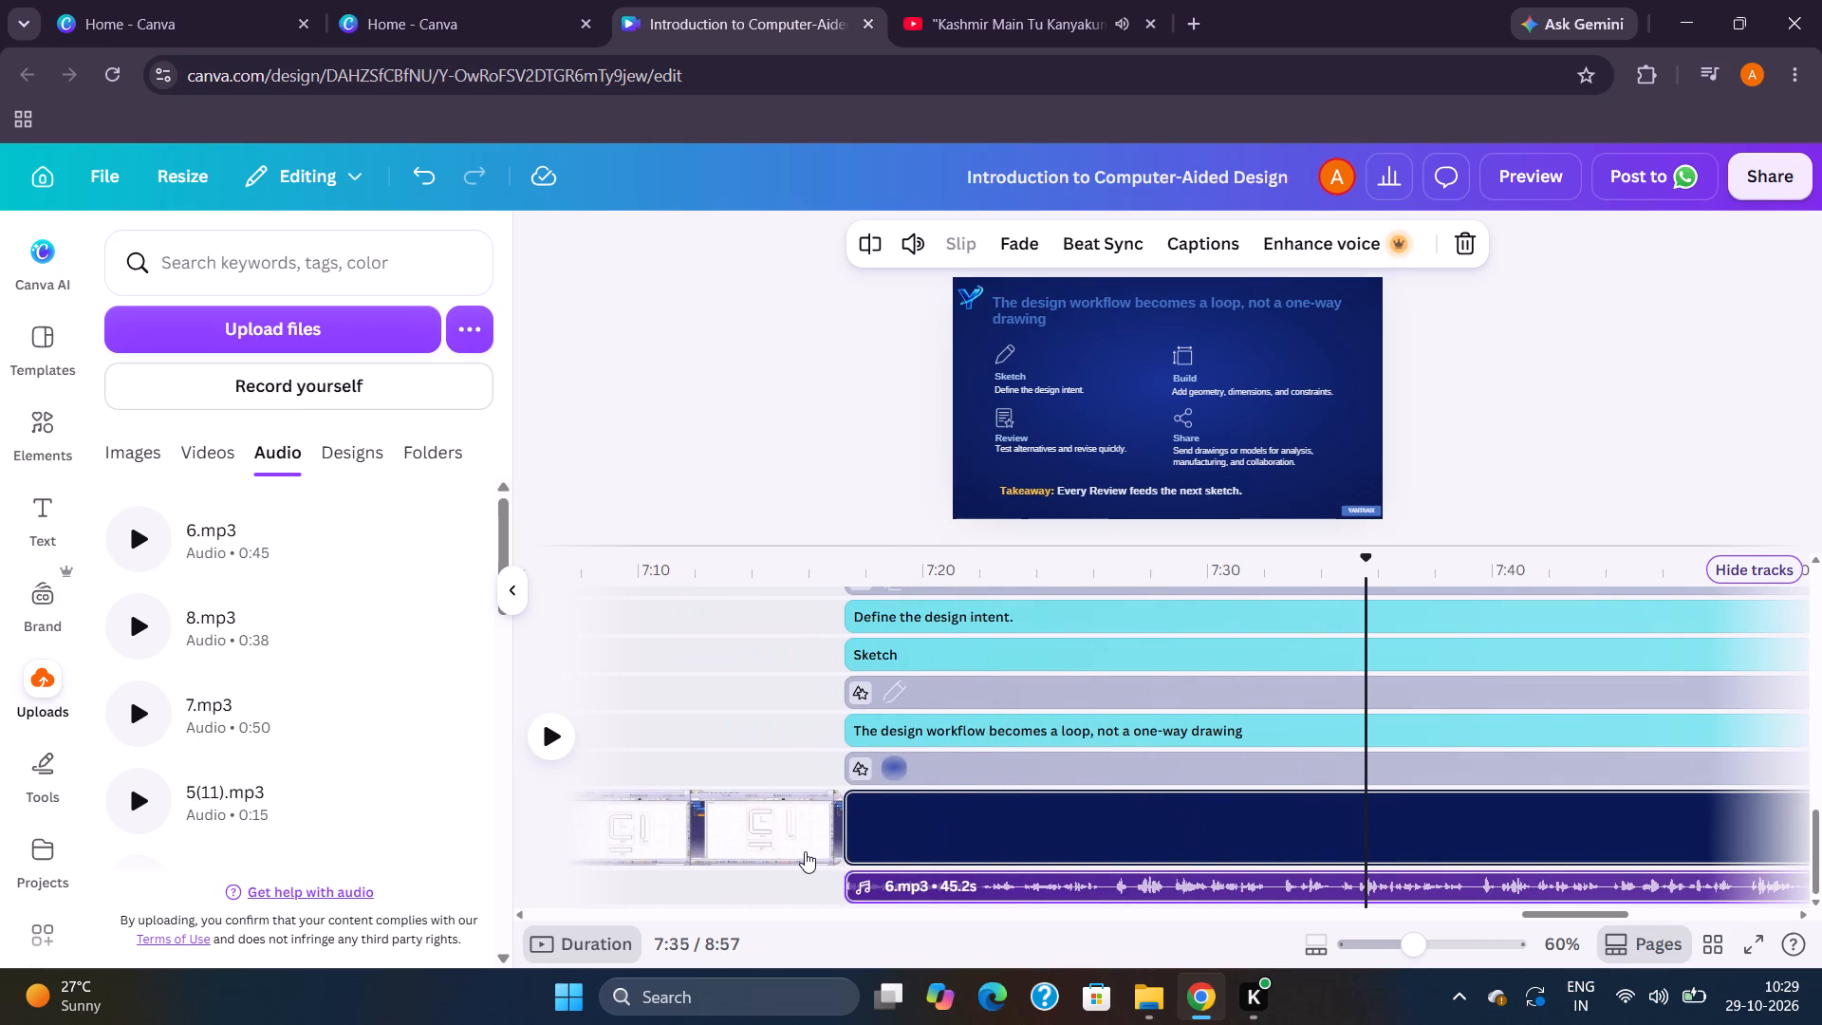
{"action": "scroll", "coordinate": [805, 851], "scroll_direction": "left", "scroll_amount": 4}
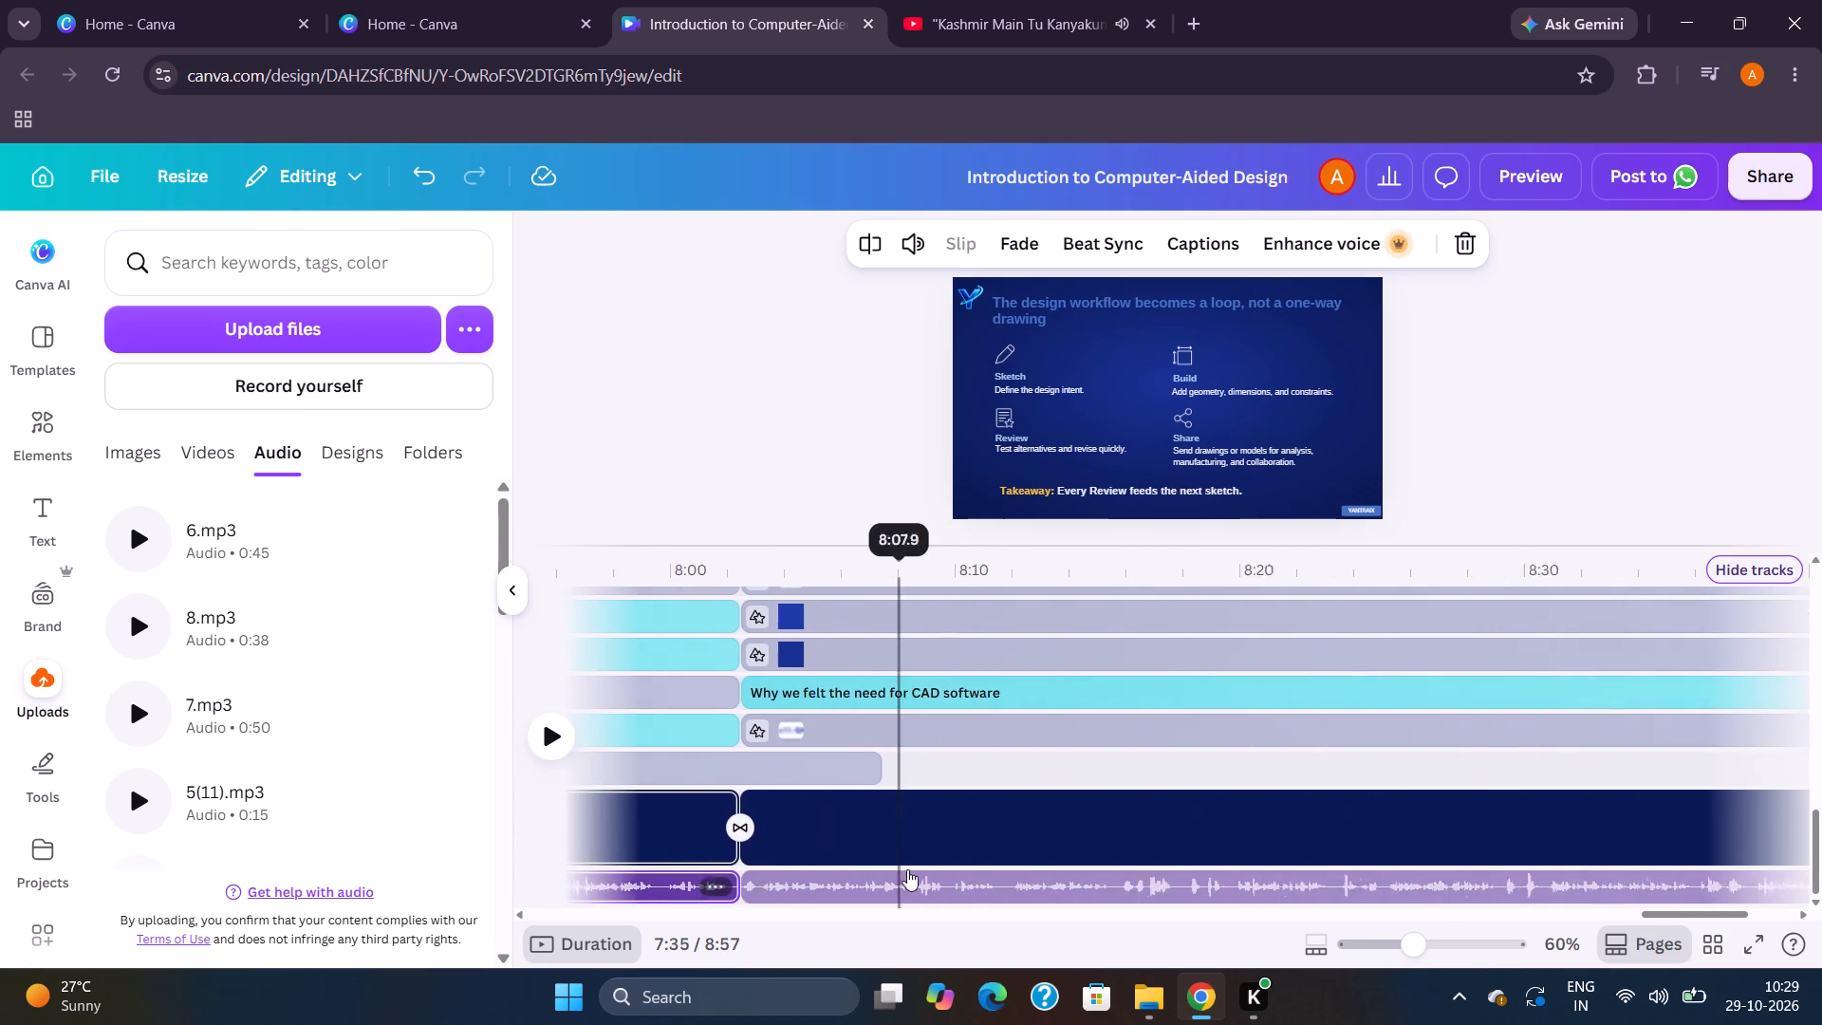
{"action": "left_click", "coordinate": [817, 875]}
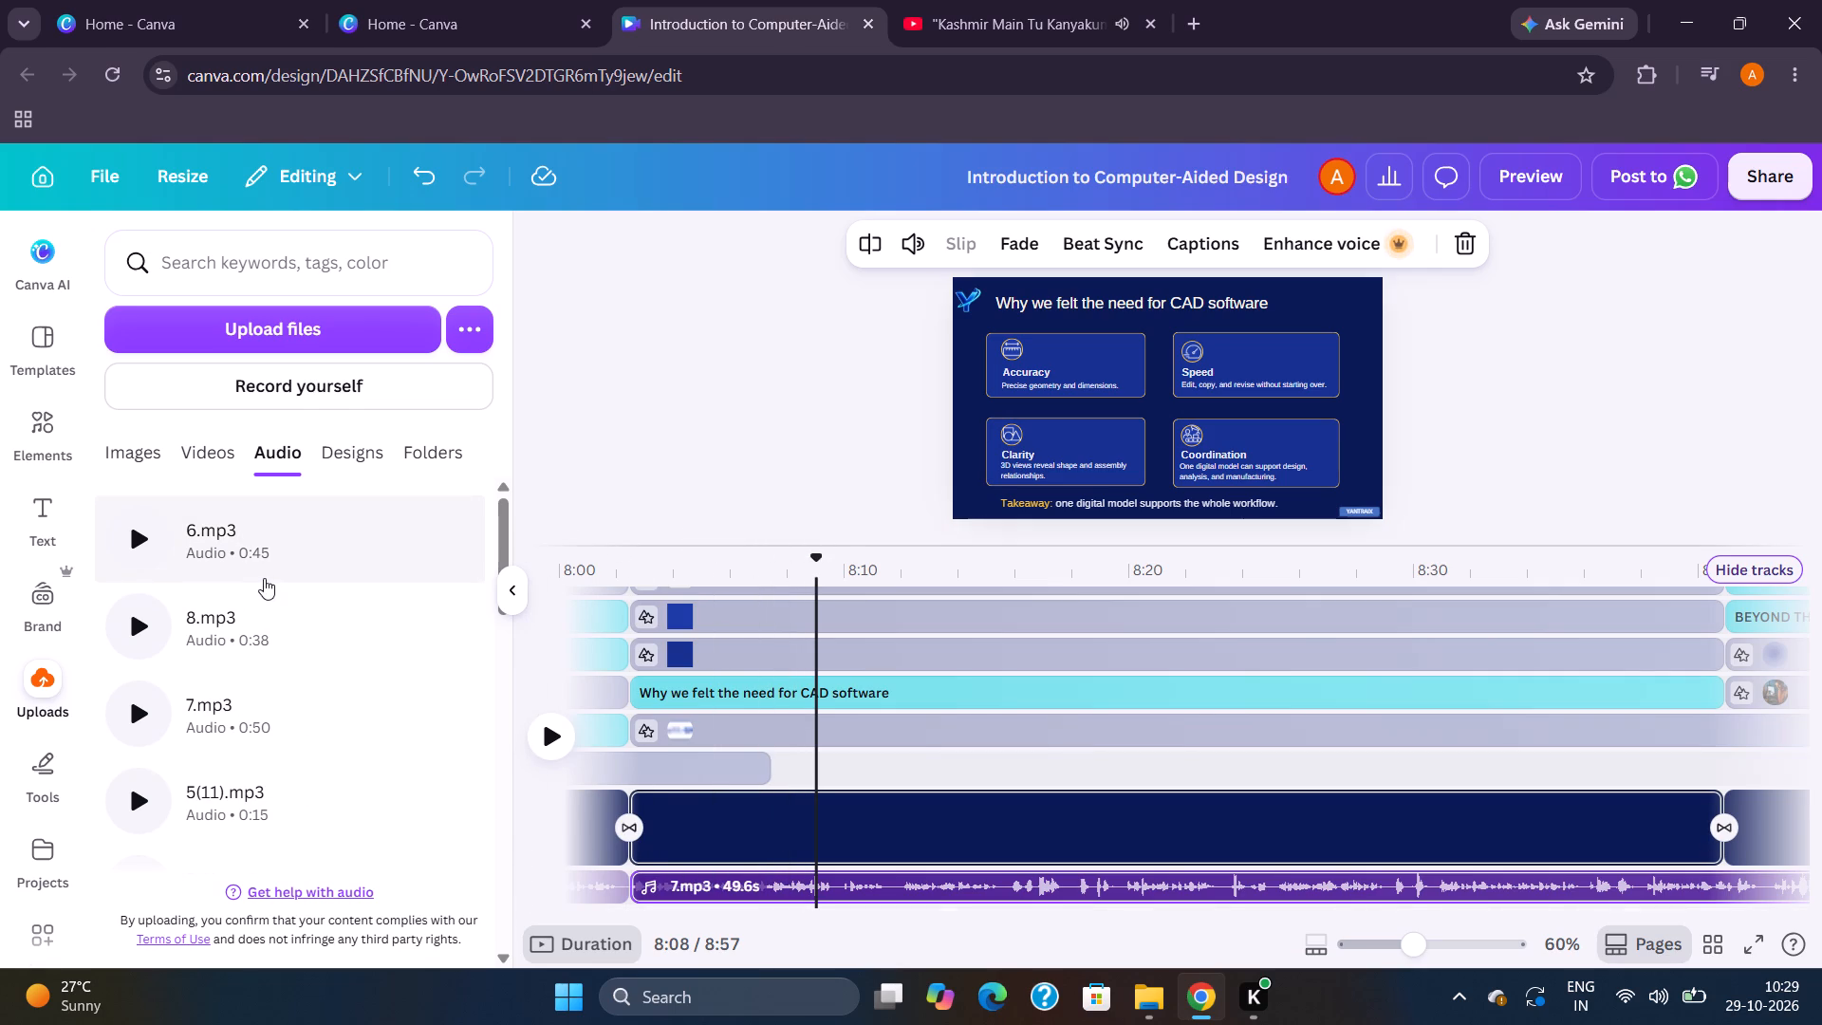
Extend the "Why we felt the need for CAD software" page to 49.6 s so it ends together with the 7.mp3 clip.
{"action": "scroll", "coordinate": [846, 833], "scroll_direction": "left", "scroll_amount": 3}
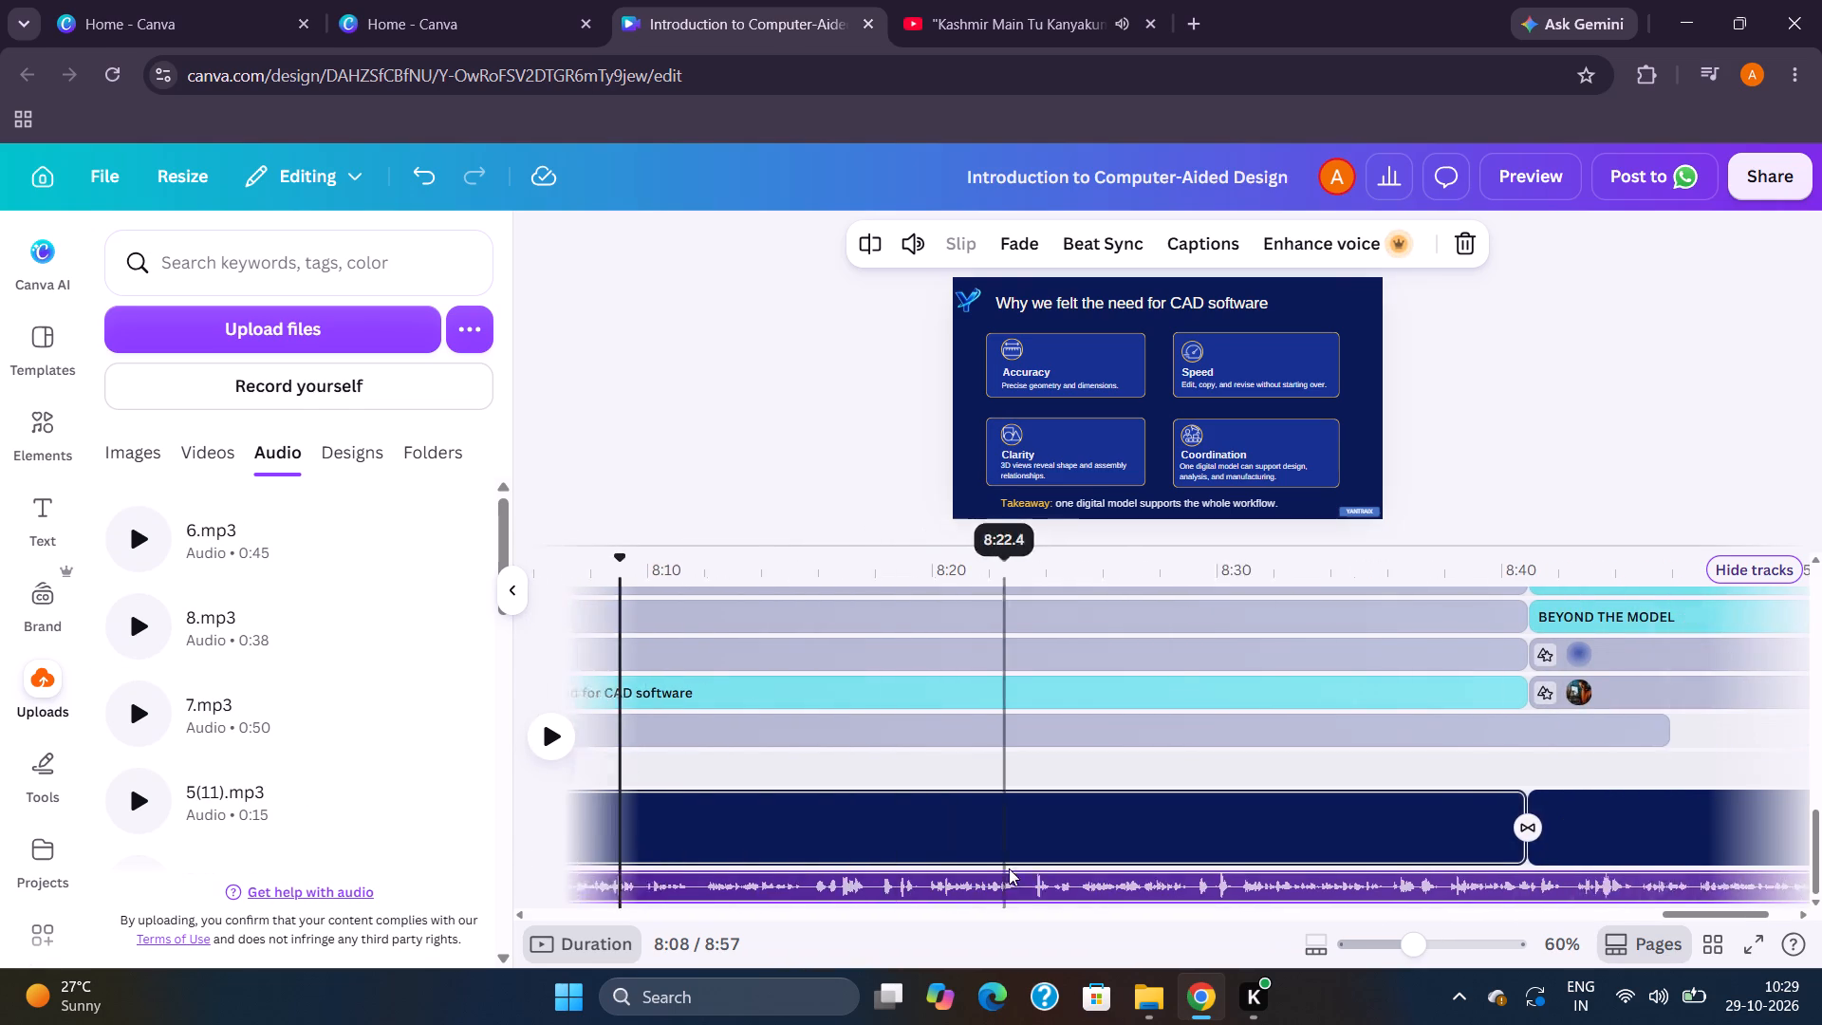
{"action": "scroll", "coordinate": [1153, 870], "scroll_direction": "left", "scroll_amount": 1}
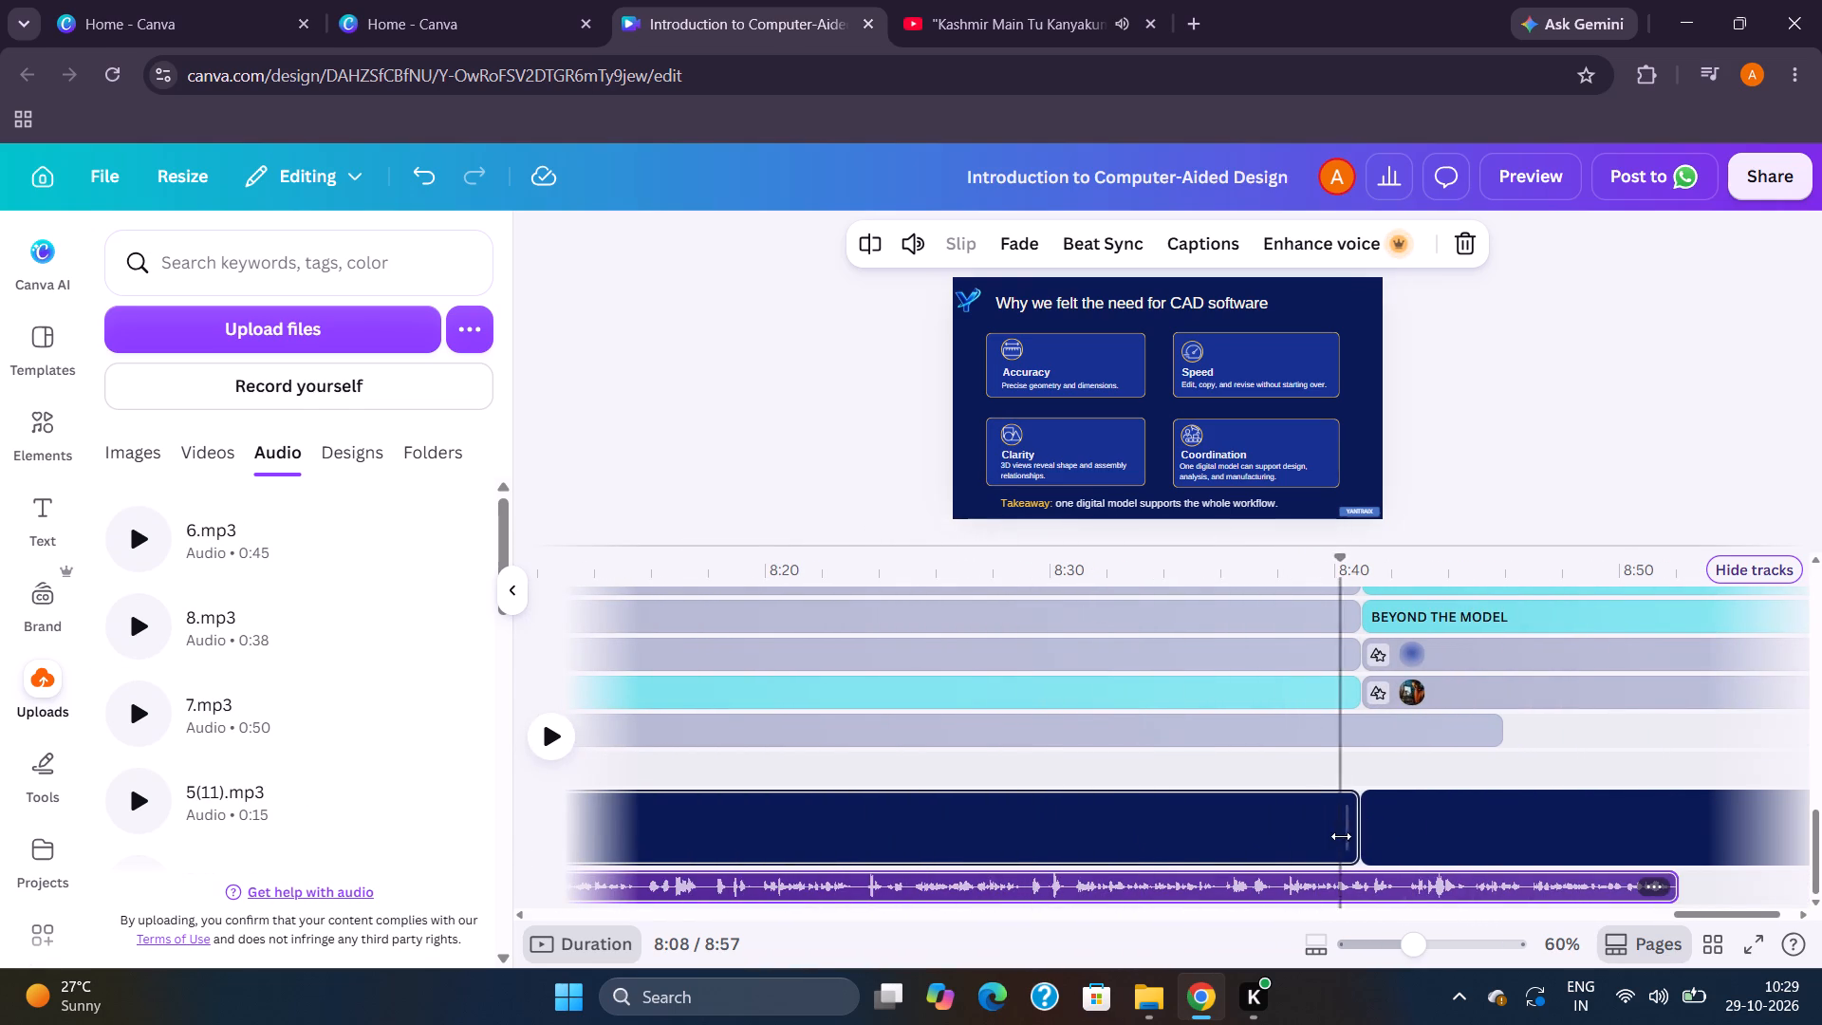
{"action": "left_click_drag", "start_coordinate": [1348, 824], "coordinate": [1603, 828]}
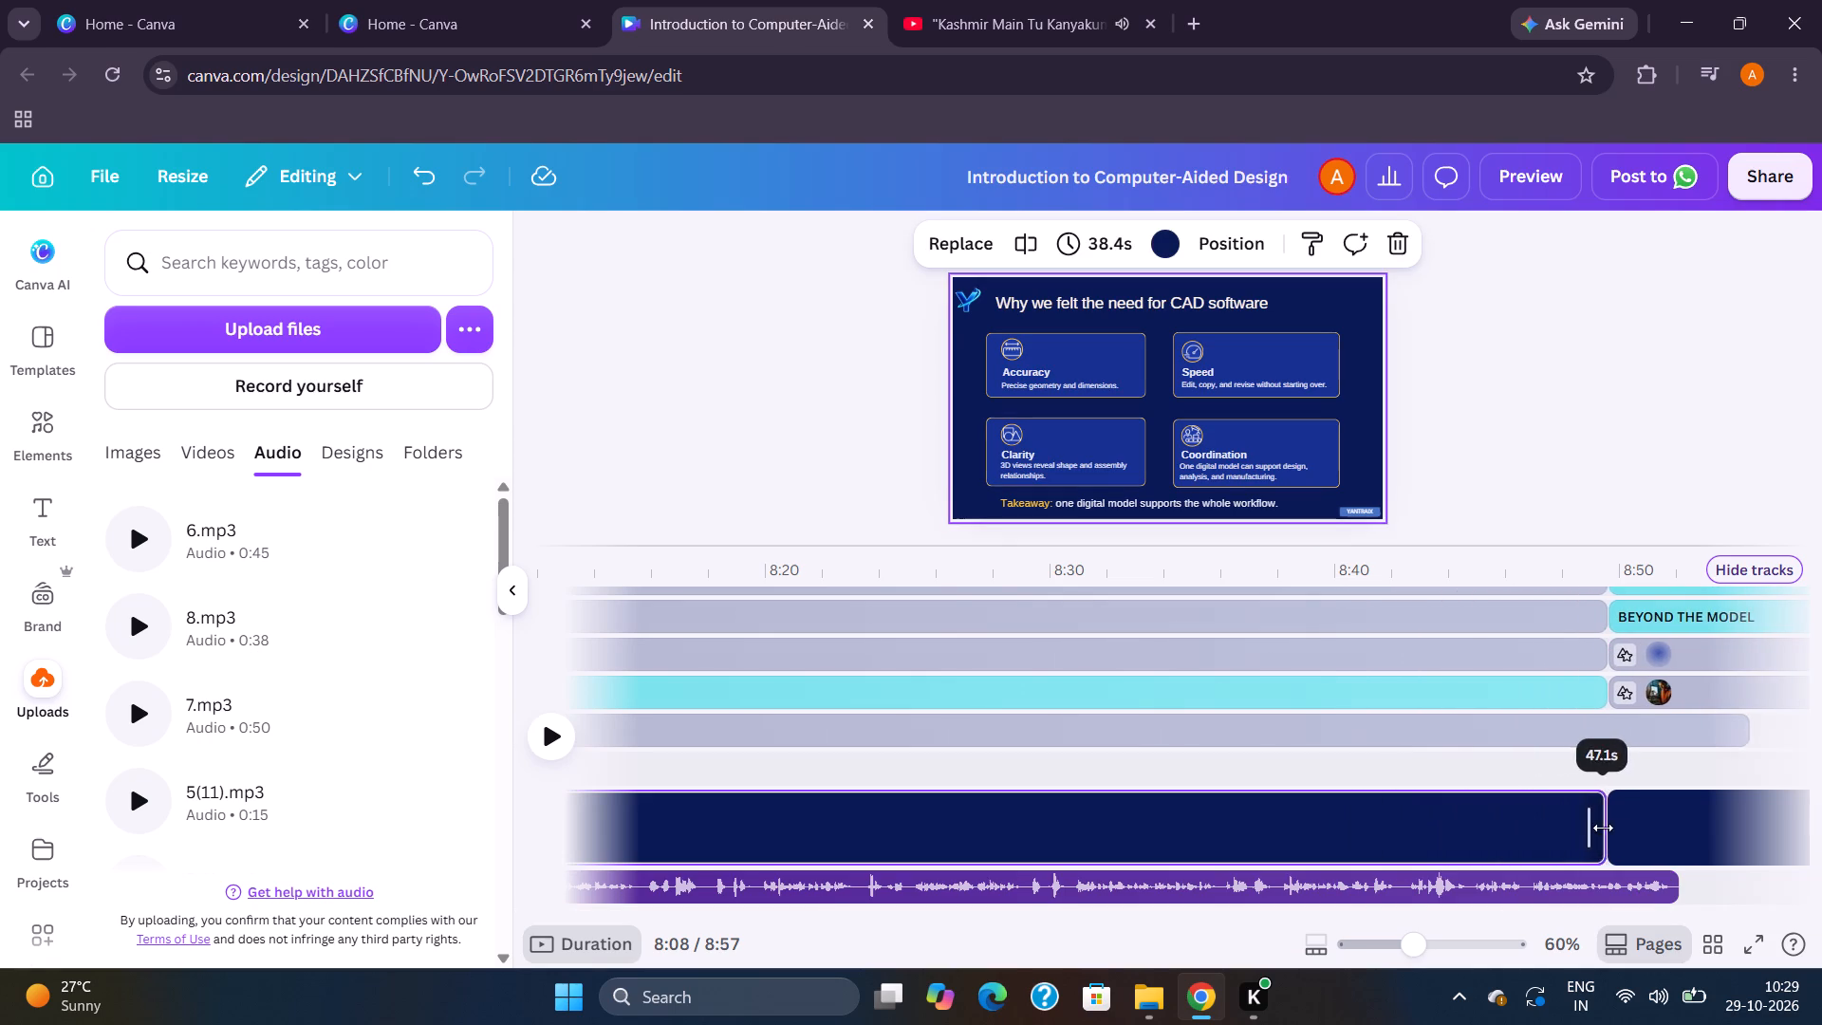
{"action": "left_click_drag", "start_coordinate": [1603, 828], "coordinate": [1573, 839]}
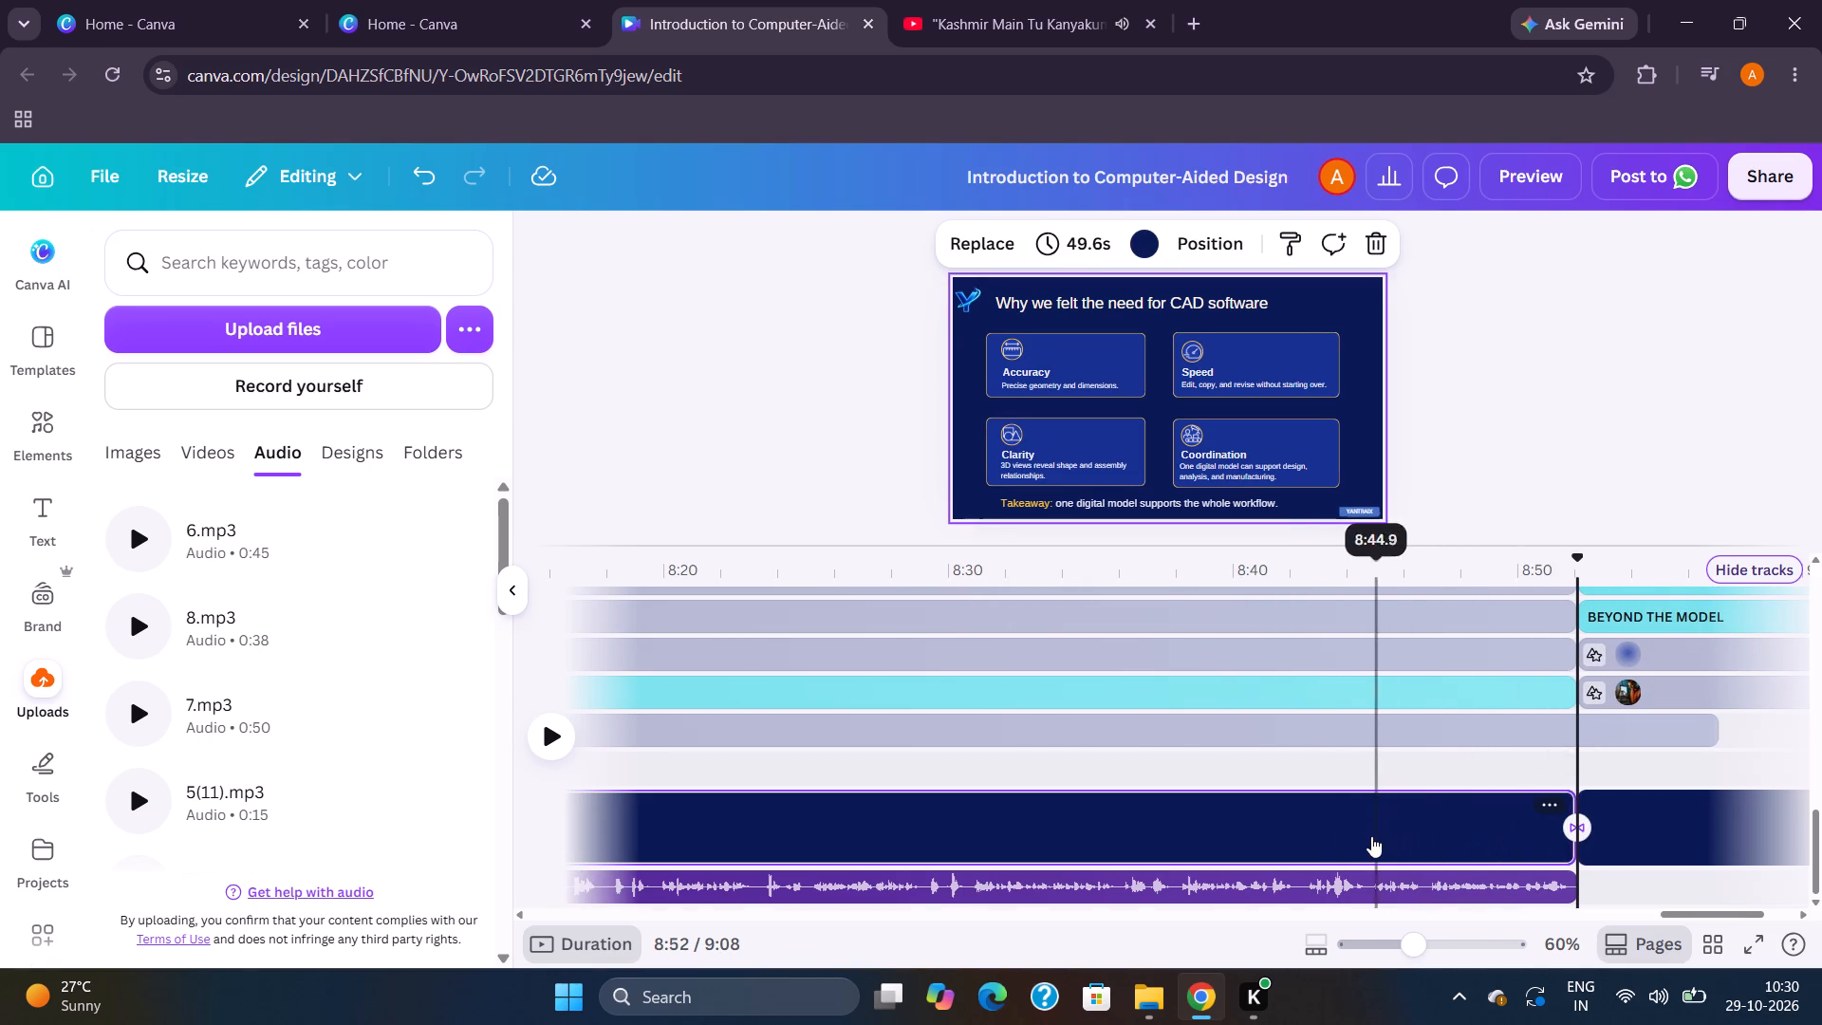
Add the uploaded 8.mp3 under the "CAD is now part of a larger design ecosystem" page, directly after the end of the 7.mp3 clip.
{"action": "scroll", "coordinate": [1339, 834], "scroll_direction": "left", "scroll_amount": 6}
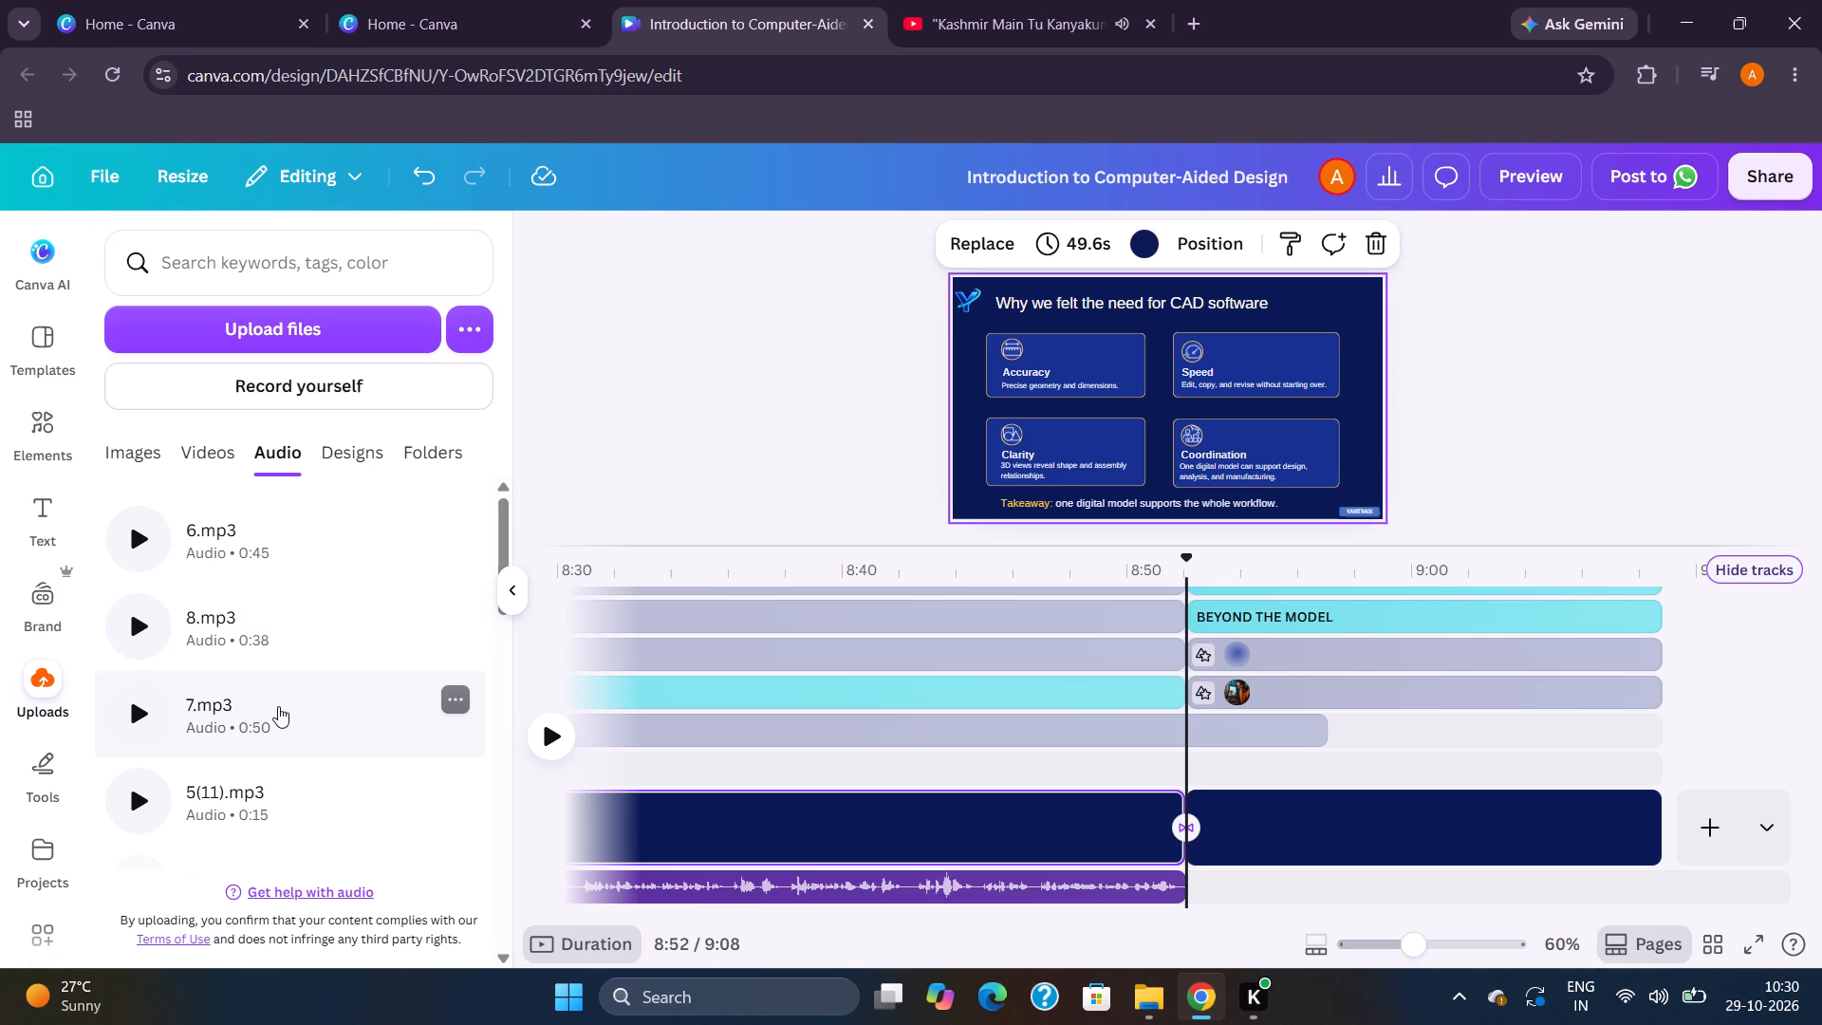
{"action": "scroll", "coordinate": [273, 704], "scroll_direction": "down", "scroll_amount": 3}
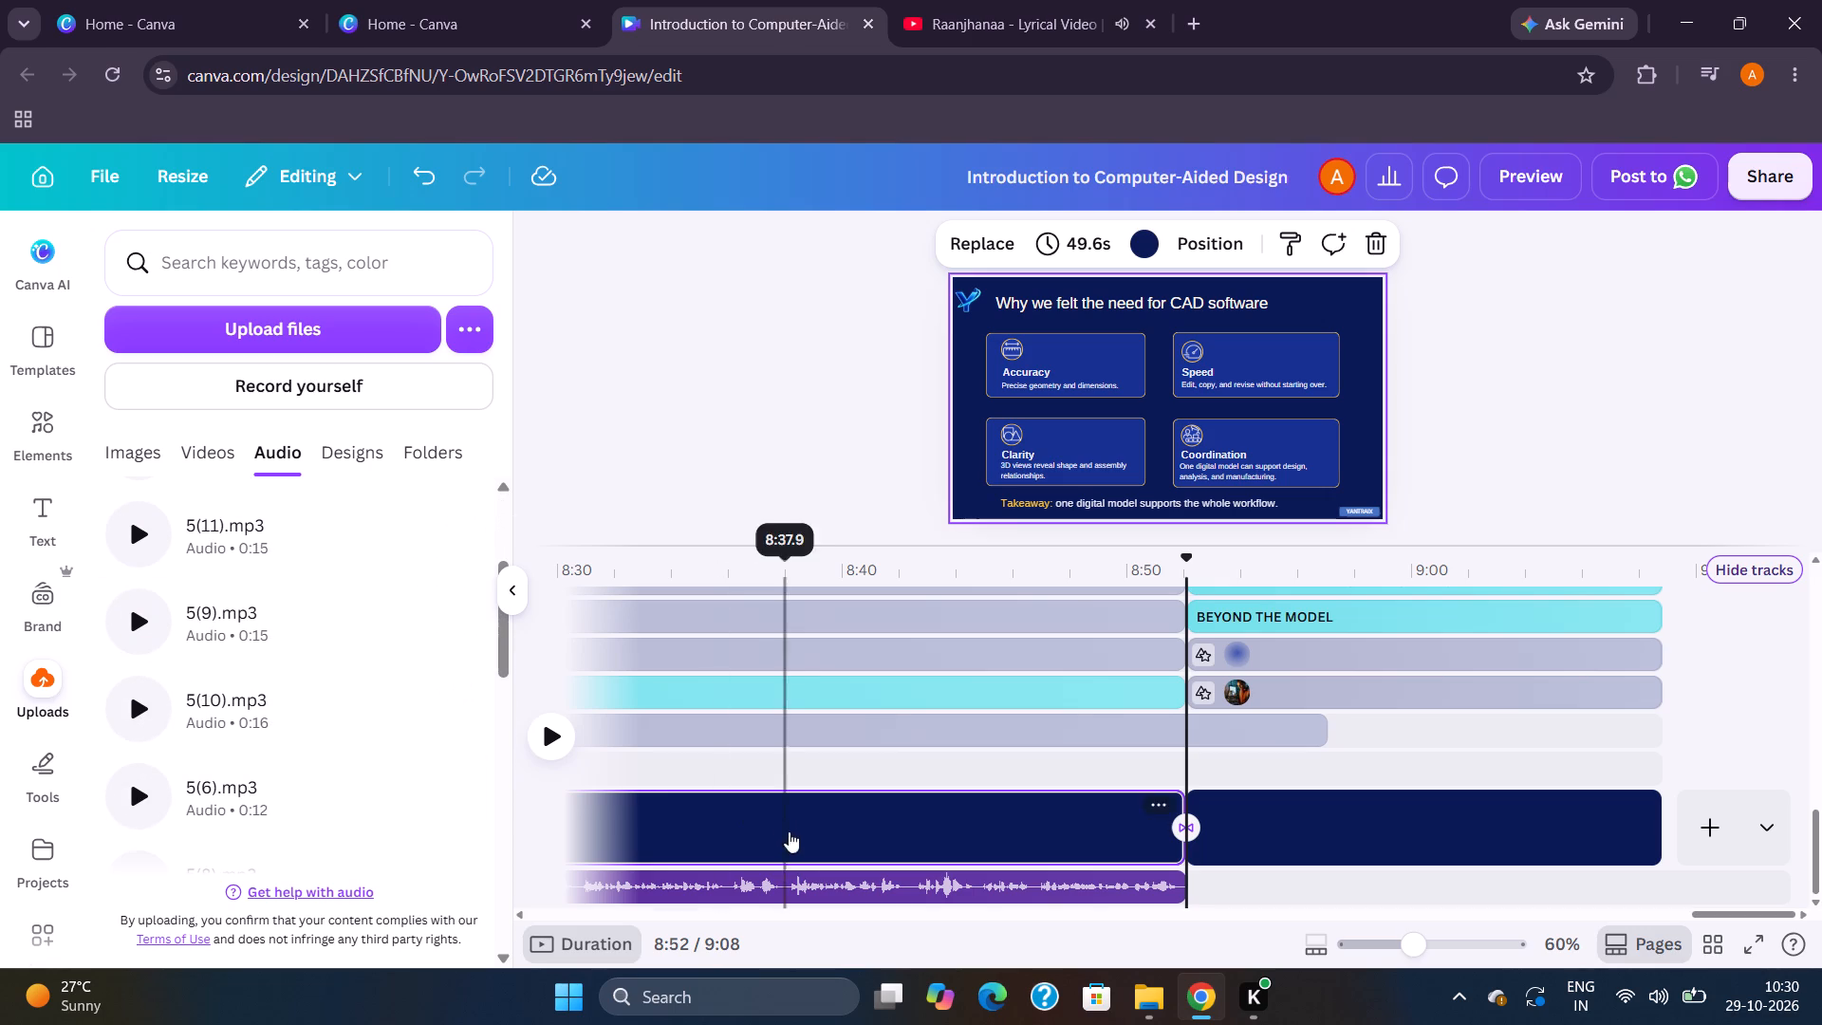
{"action": "scroll", "coordinate": [803, 872], "scroll_direction": "right", "scroll_amount": 6}
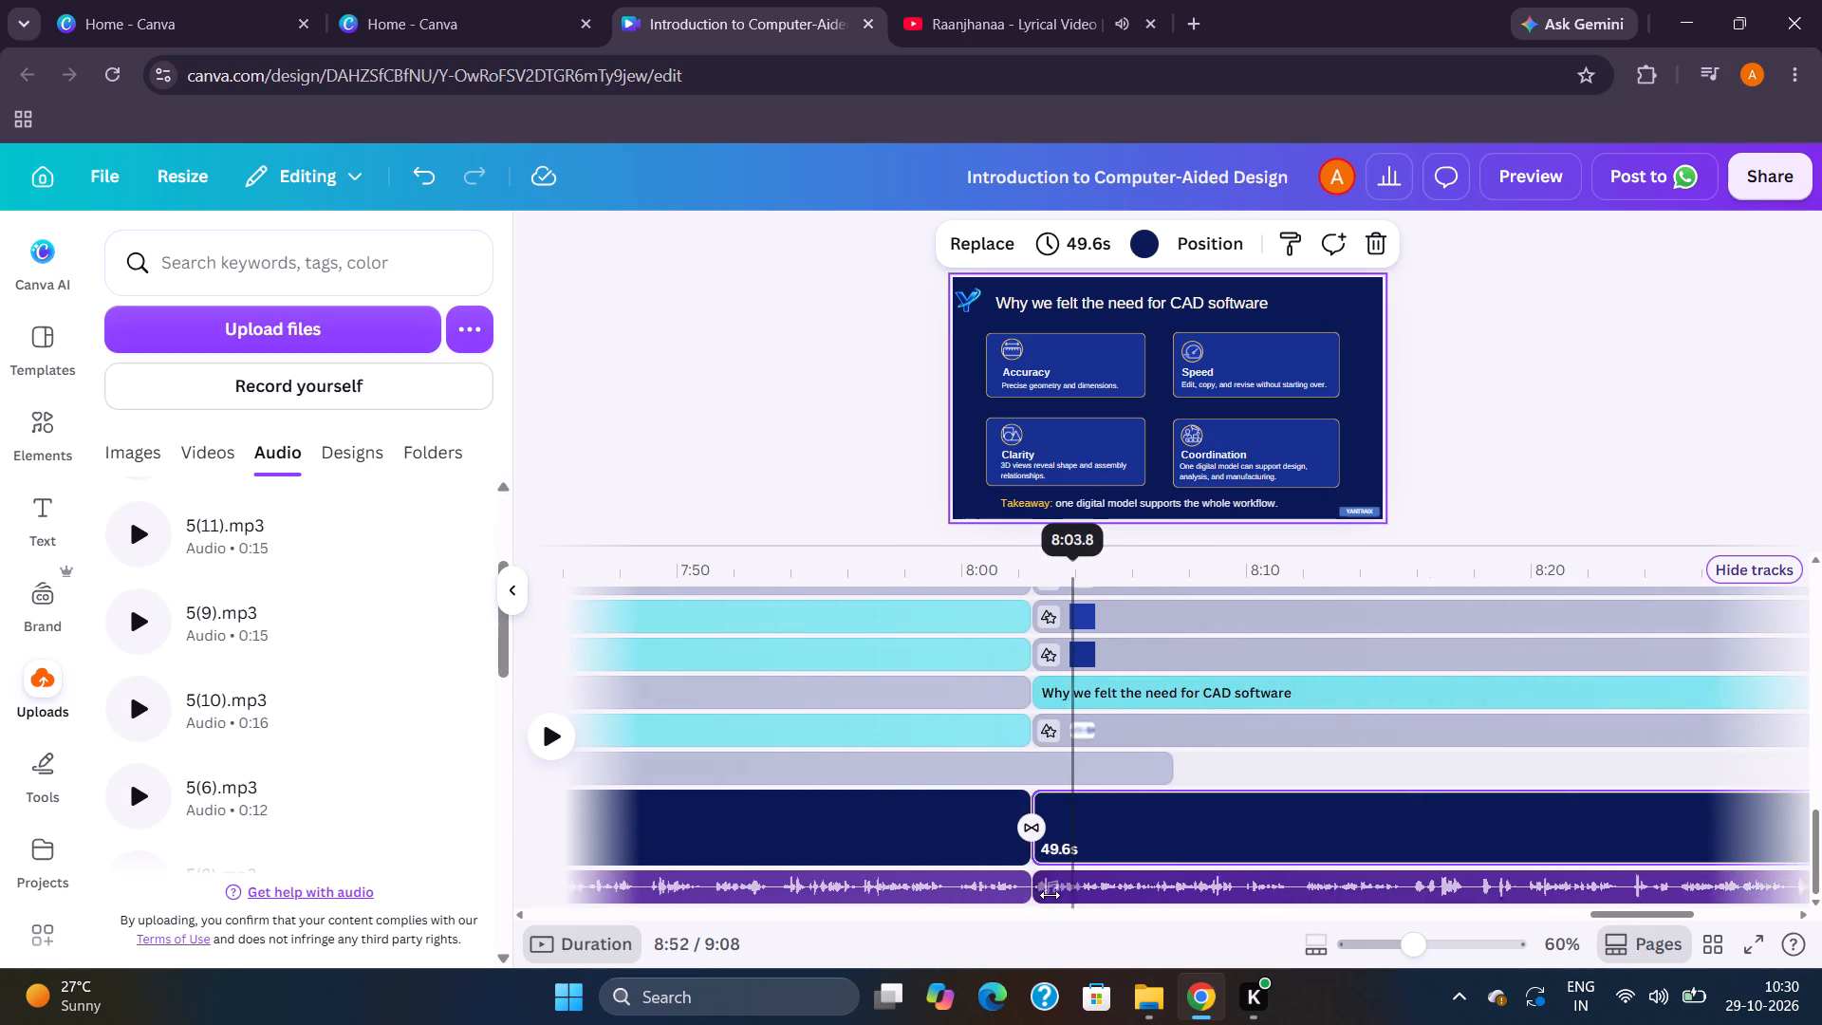
{"action": "scroll", "coordinate": [1157, 890], "scroll_direction": "left", "scroll_amount": 6}
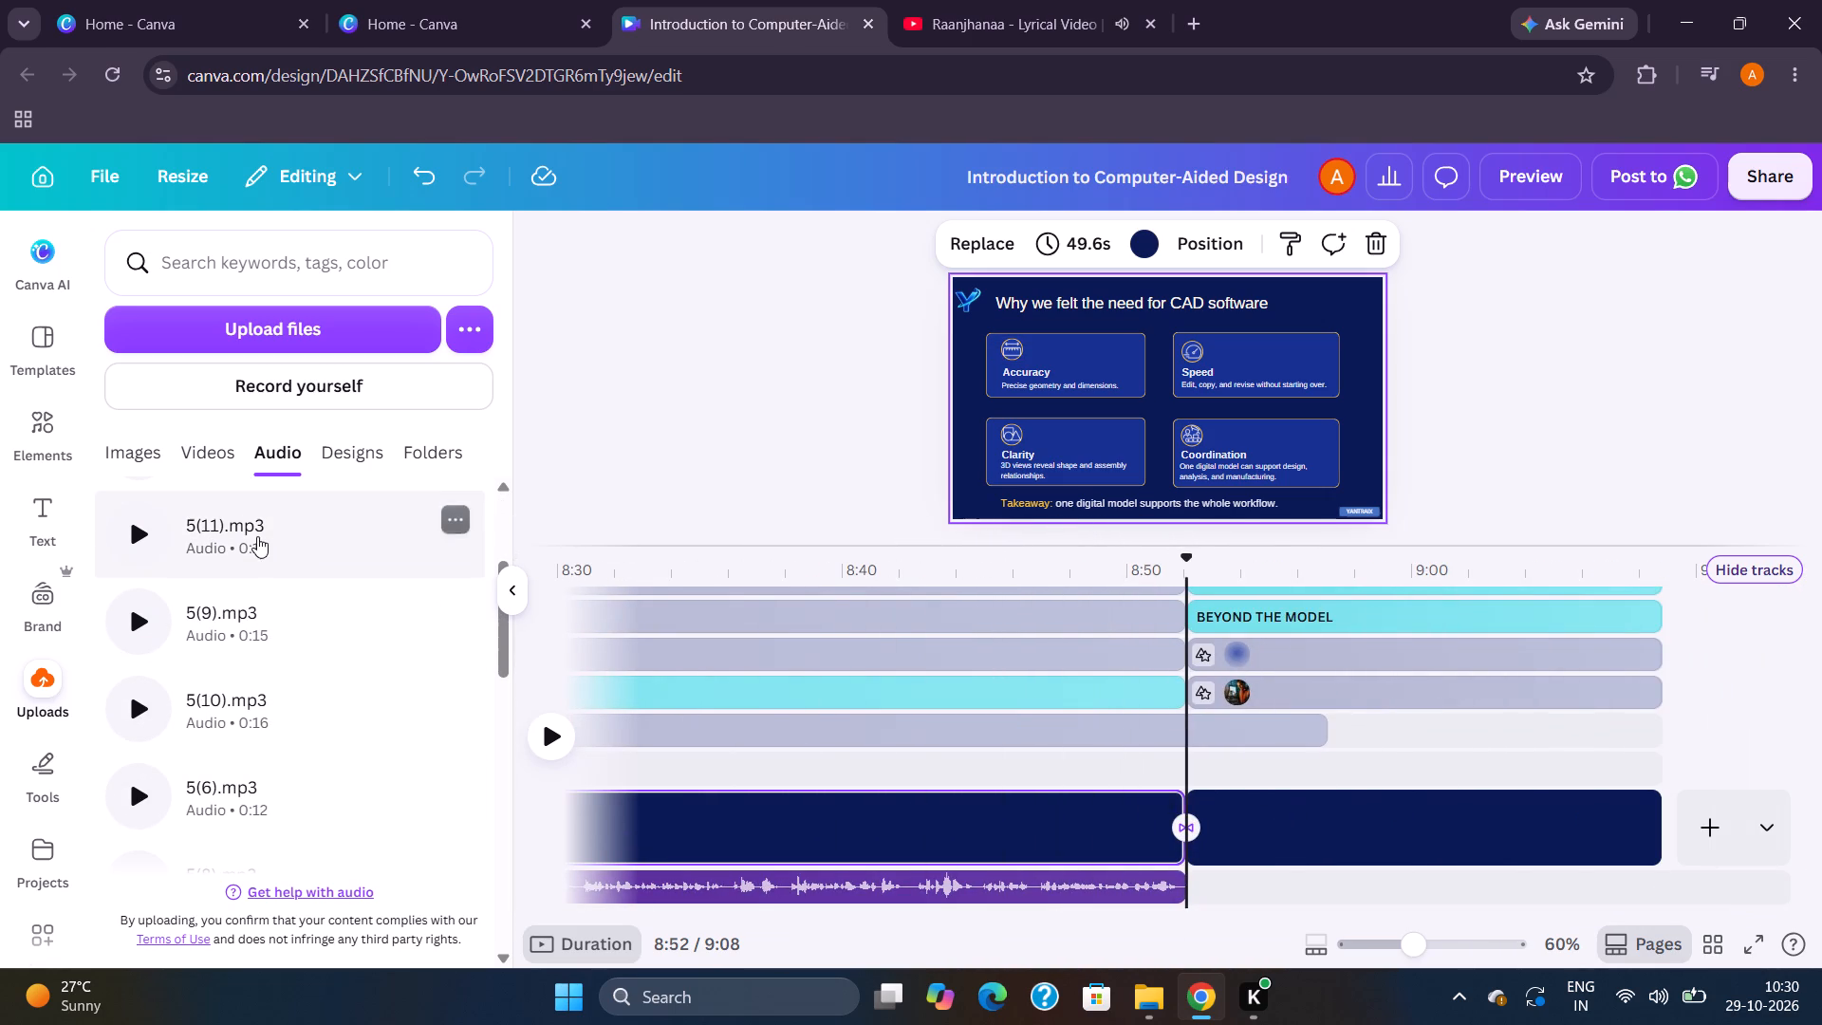
{"action": "scroll", "coordinate": [237, 670], "scroll_direction": "down", "scroll_amount": 2}
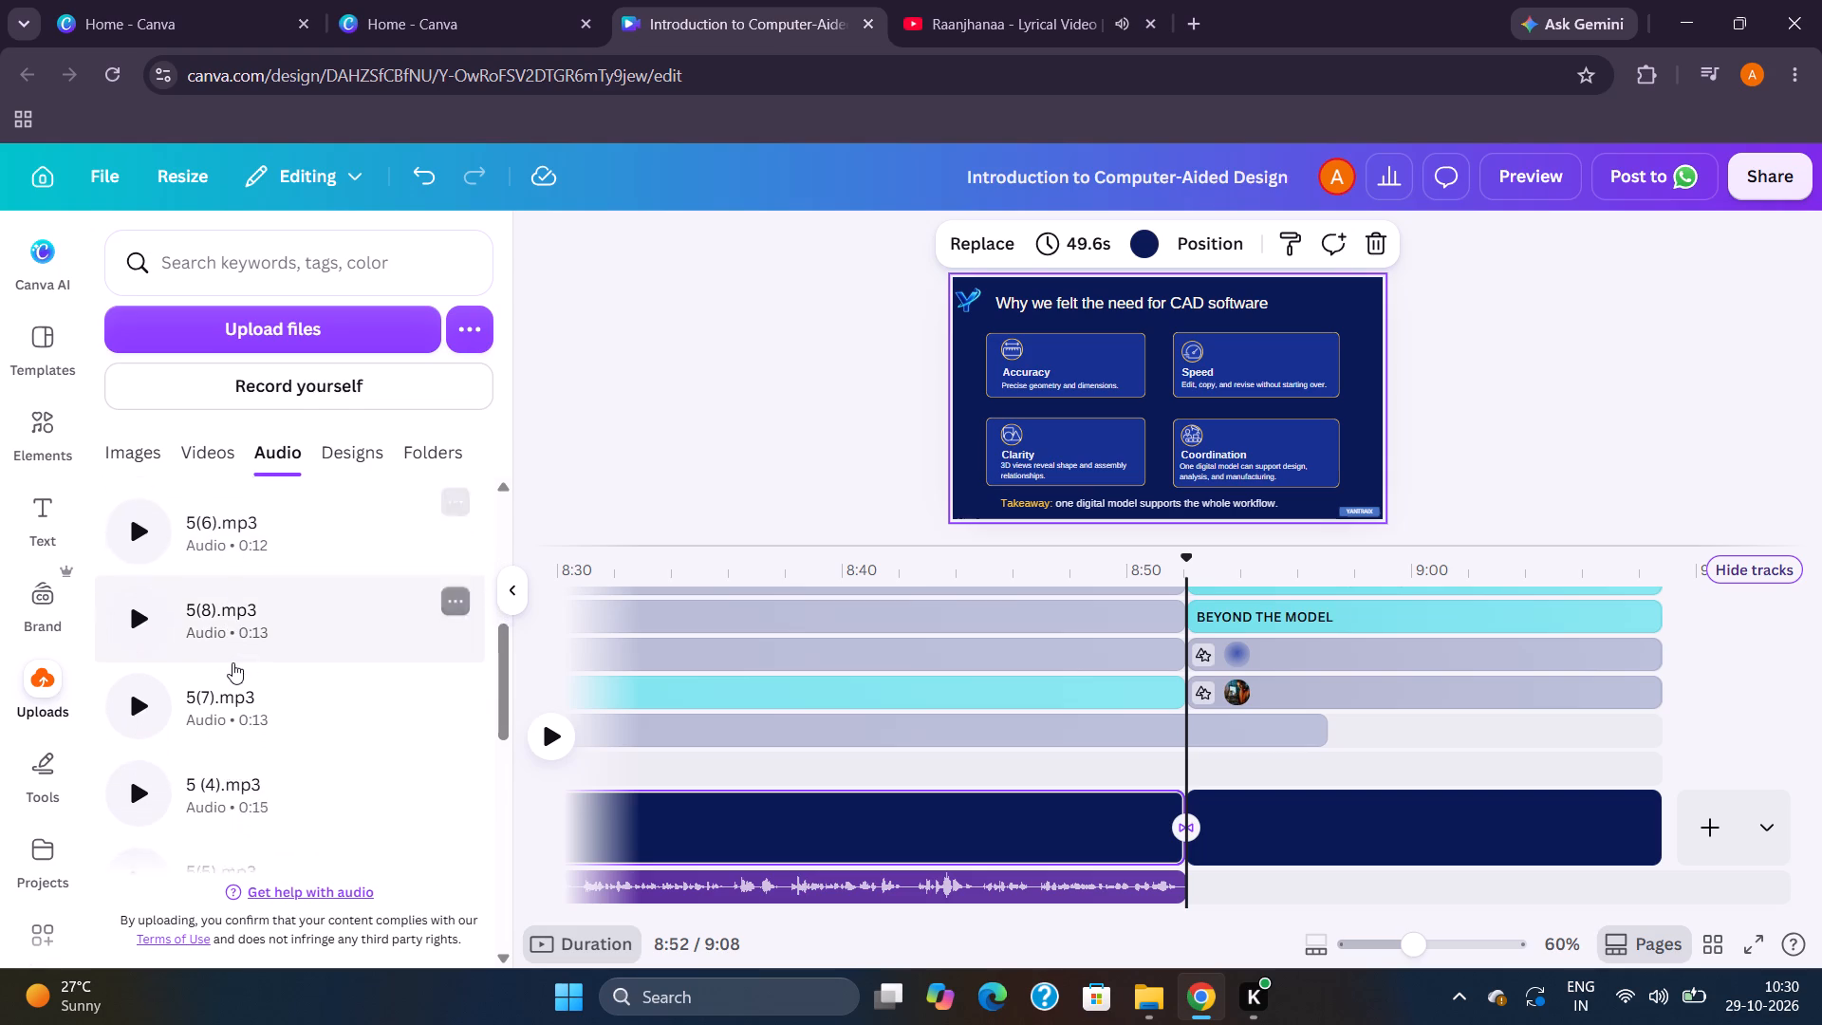
{"action": "scroll", "coordinate": [232, 662], "scroll_direction": "down", "scroll_amount": 1}
{"action": "scroll", "coordinate": [232, 659], "scroll_direction": "up", "scroll_amount": 3}
{"action": "left_click", "coordinate": [232, 651]}
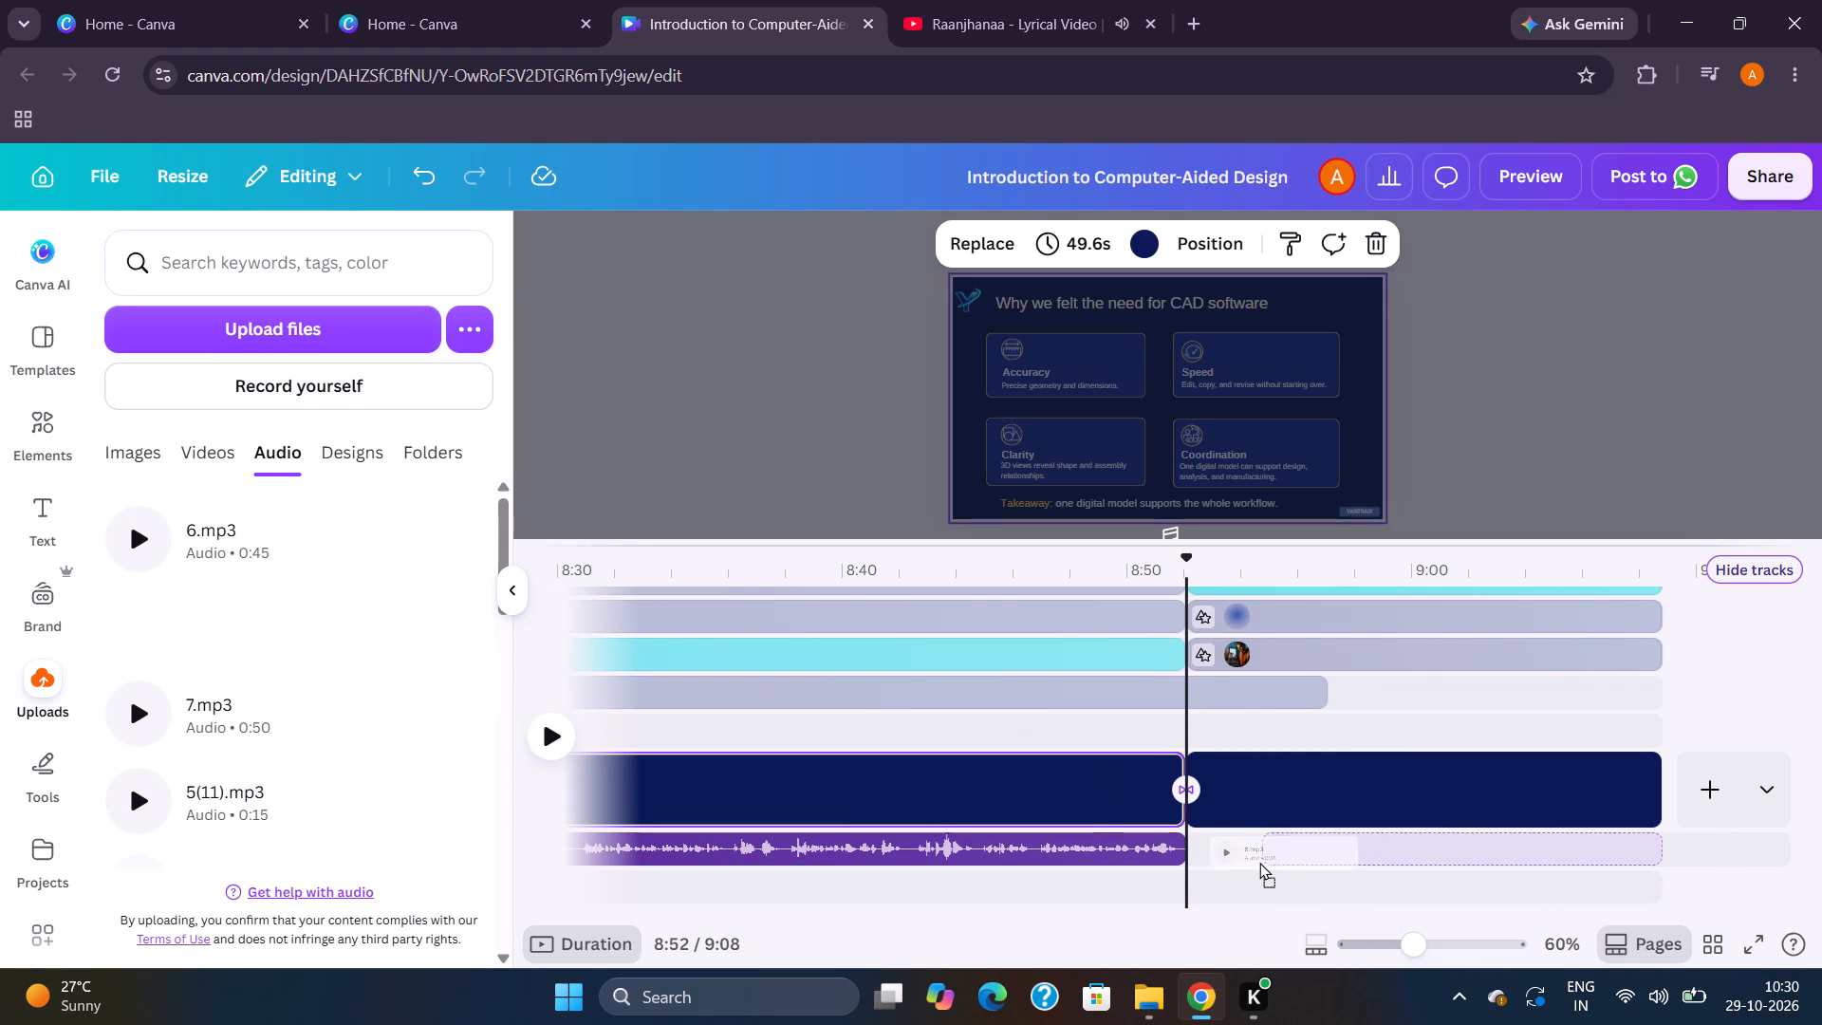
{"action": "left_click_drag", "start_coordinate": [1237, 856], "coordinate": [1222, 855]}
{"action": "left_click_drag", "start_coordinate": [1275, 880], "coordinate": [1255, 882]}
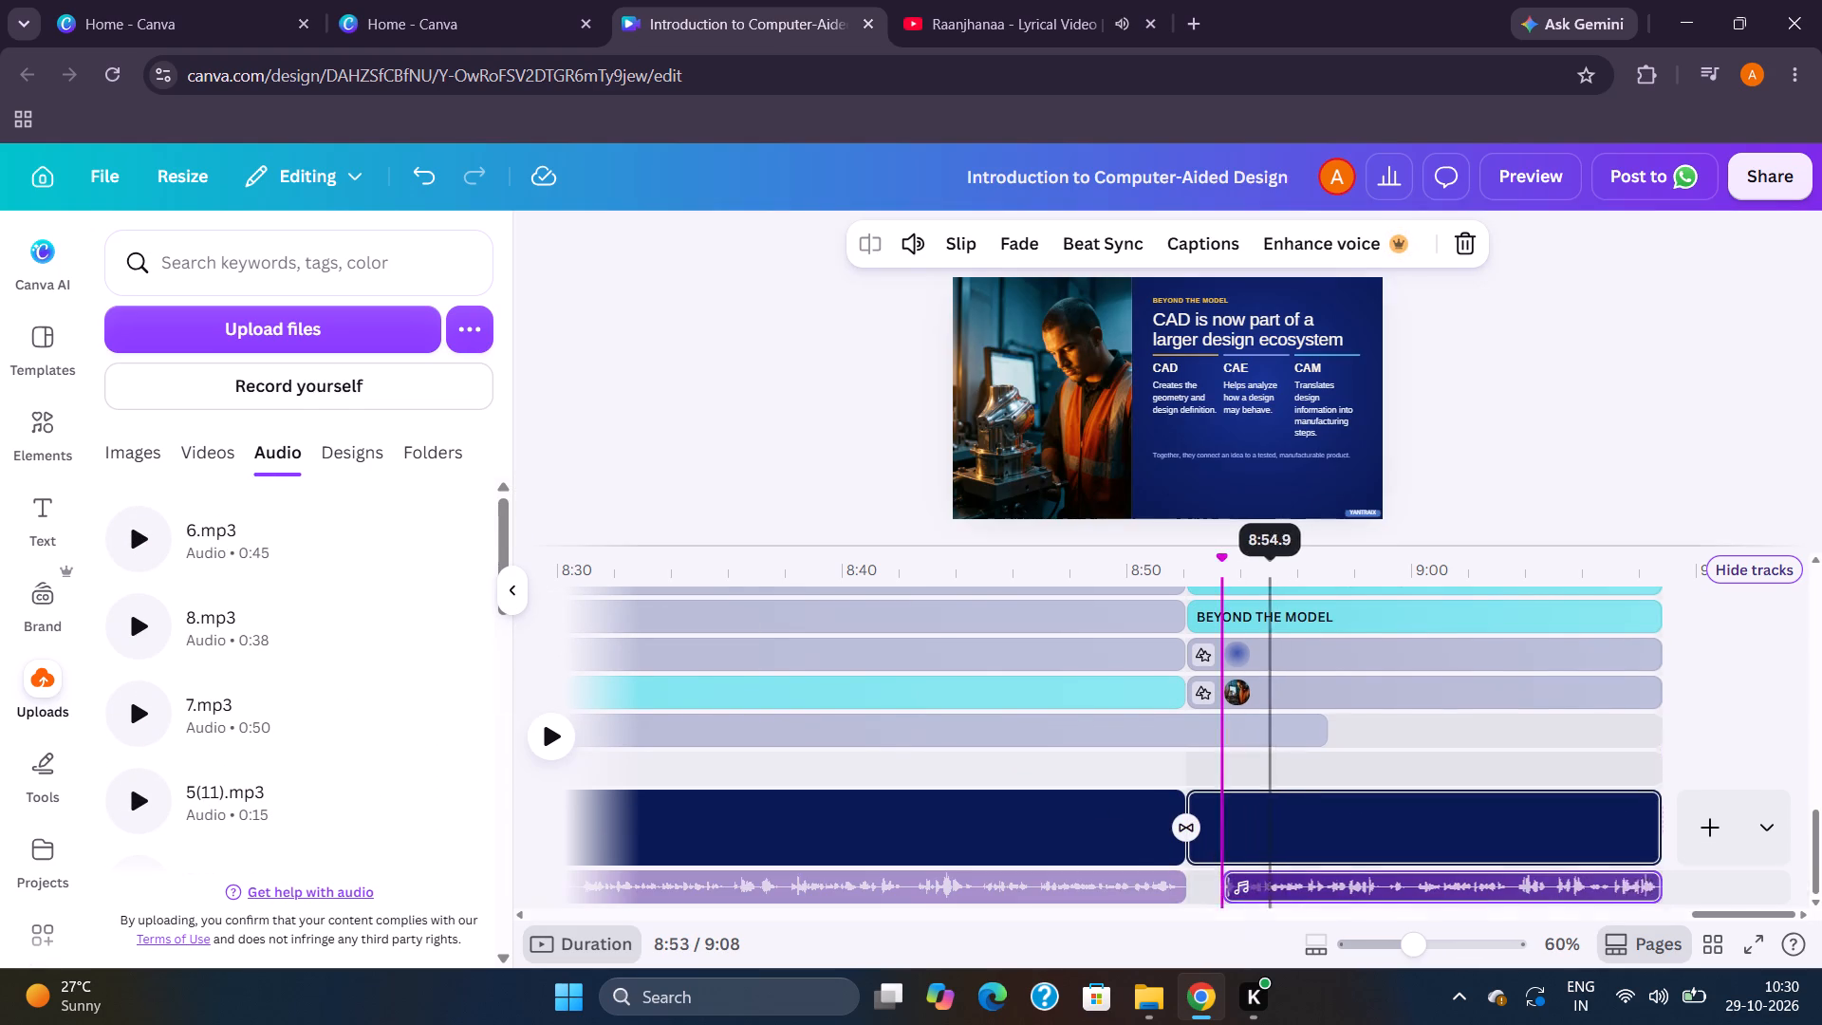
{"action": "left_click_drag", "start_coordinate": [1255, 882], "coordinate": [1236, 879]}
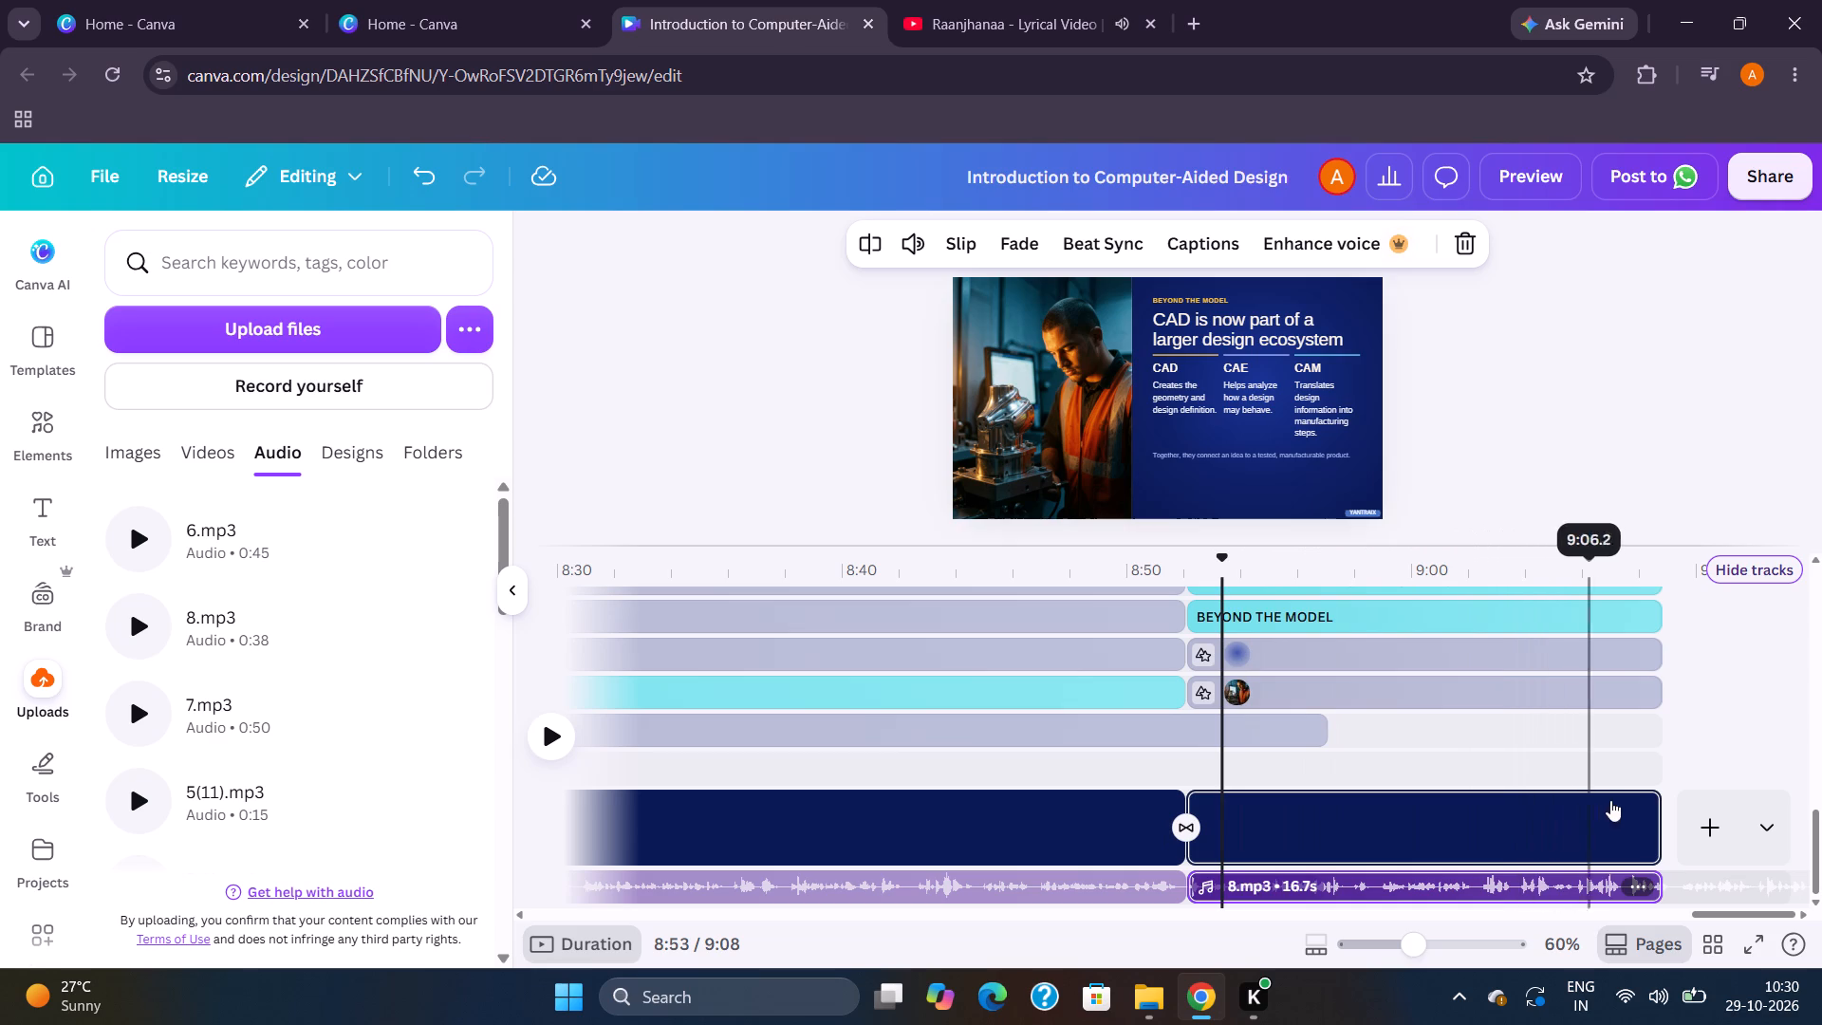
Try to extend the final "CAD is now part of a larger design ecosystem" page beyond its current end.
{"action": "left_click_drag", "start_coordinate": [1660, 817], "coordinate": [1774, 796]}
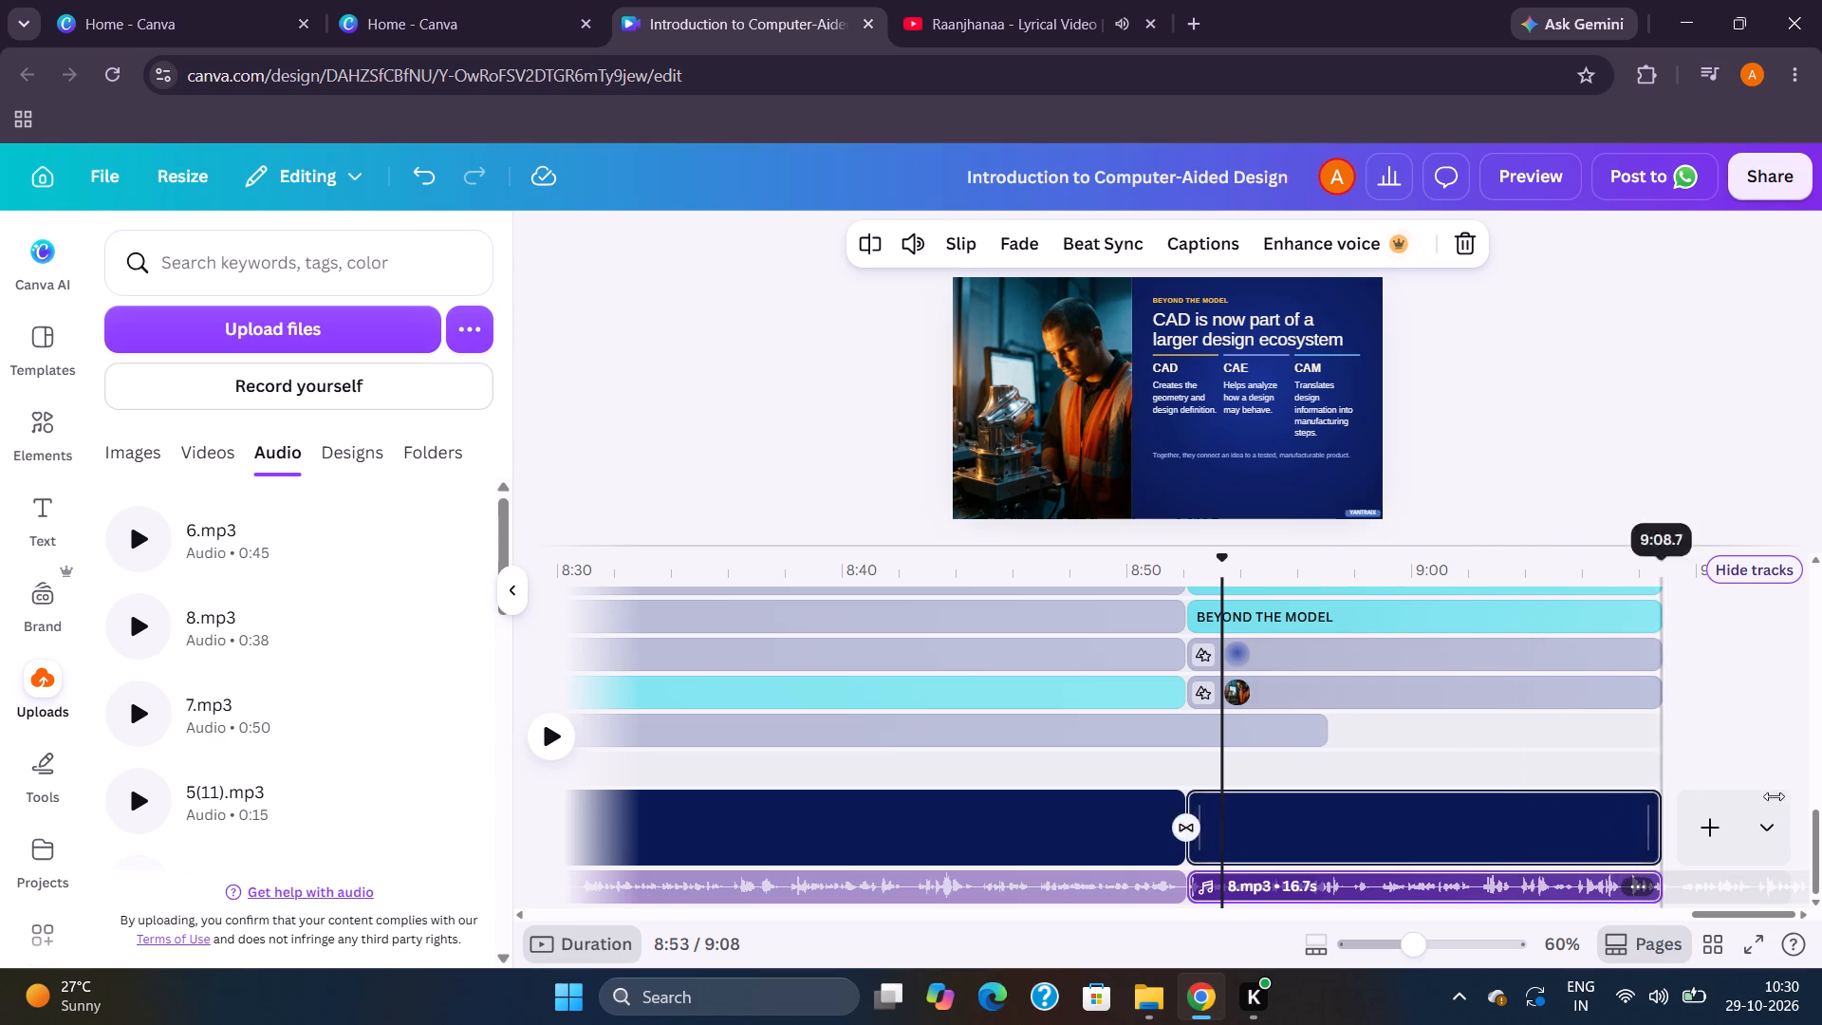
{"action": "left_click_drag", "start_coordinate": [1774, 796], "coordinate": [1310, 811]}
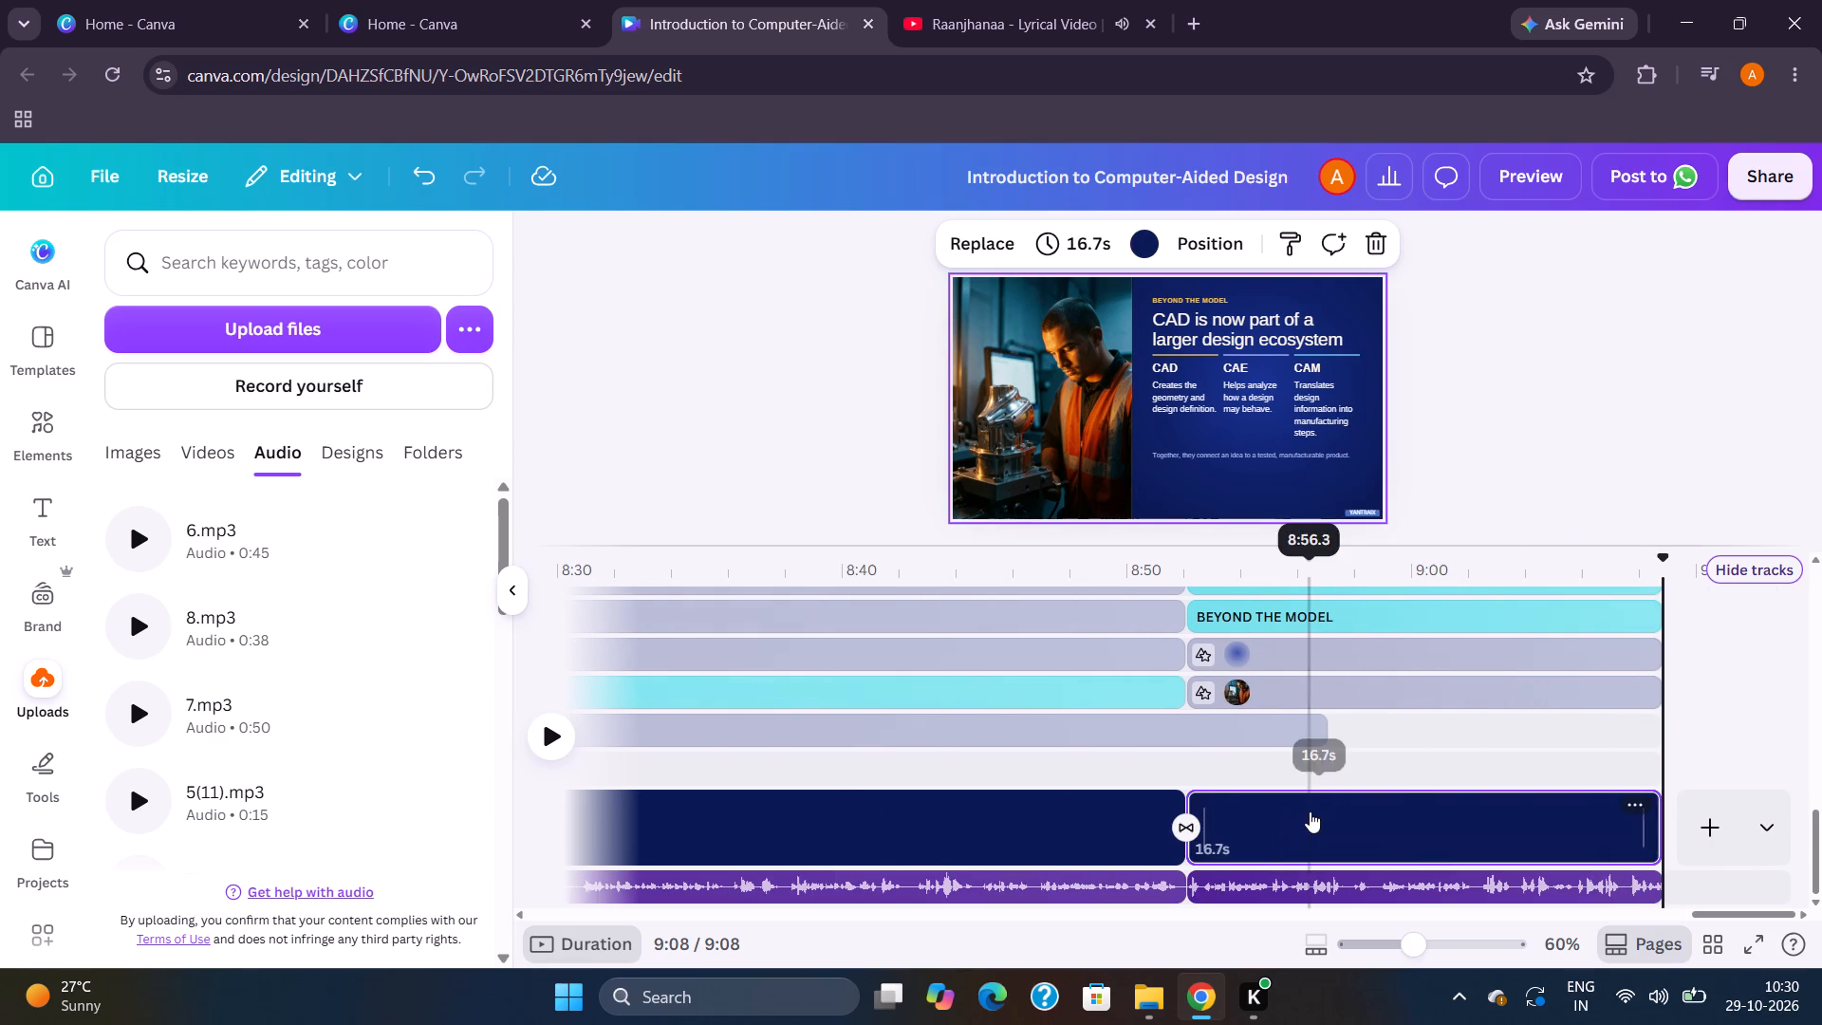
Examine the timeline from the end of the 7.mp3 clip back to the start of the video.
{"action": "left_click", "coordinate": [1050, 884]}
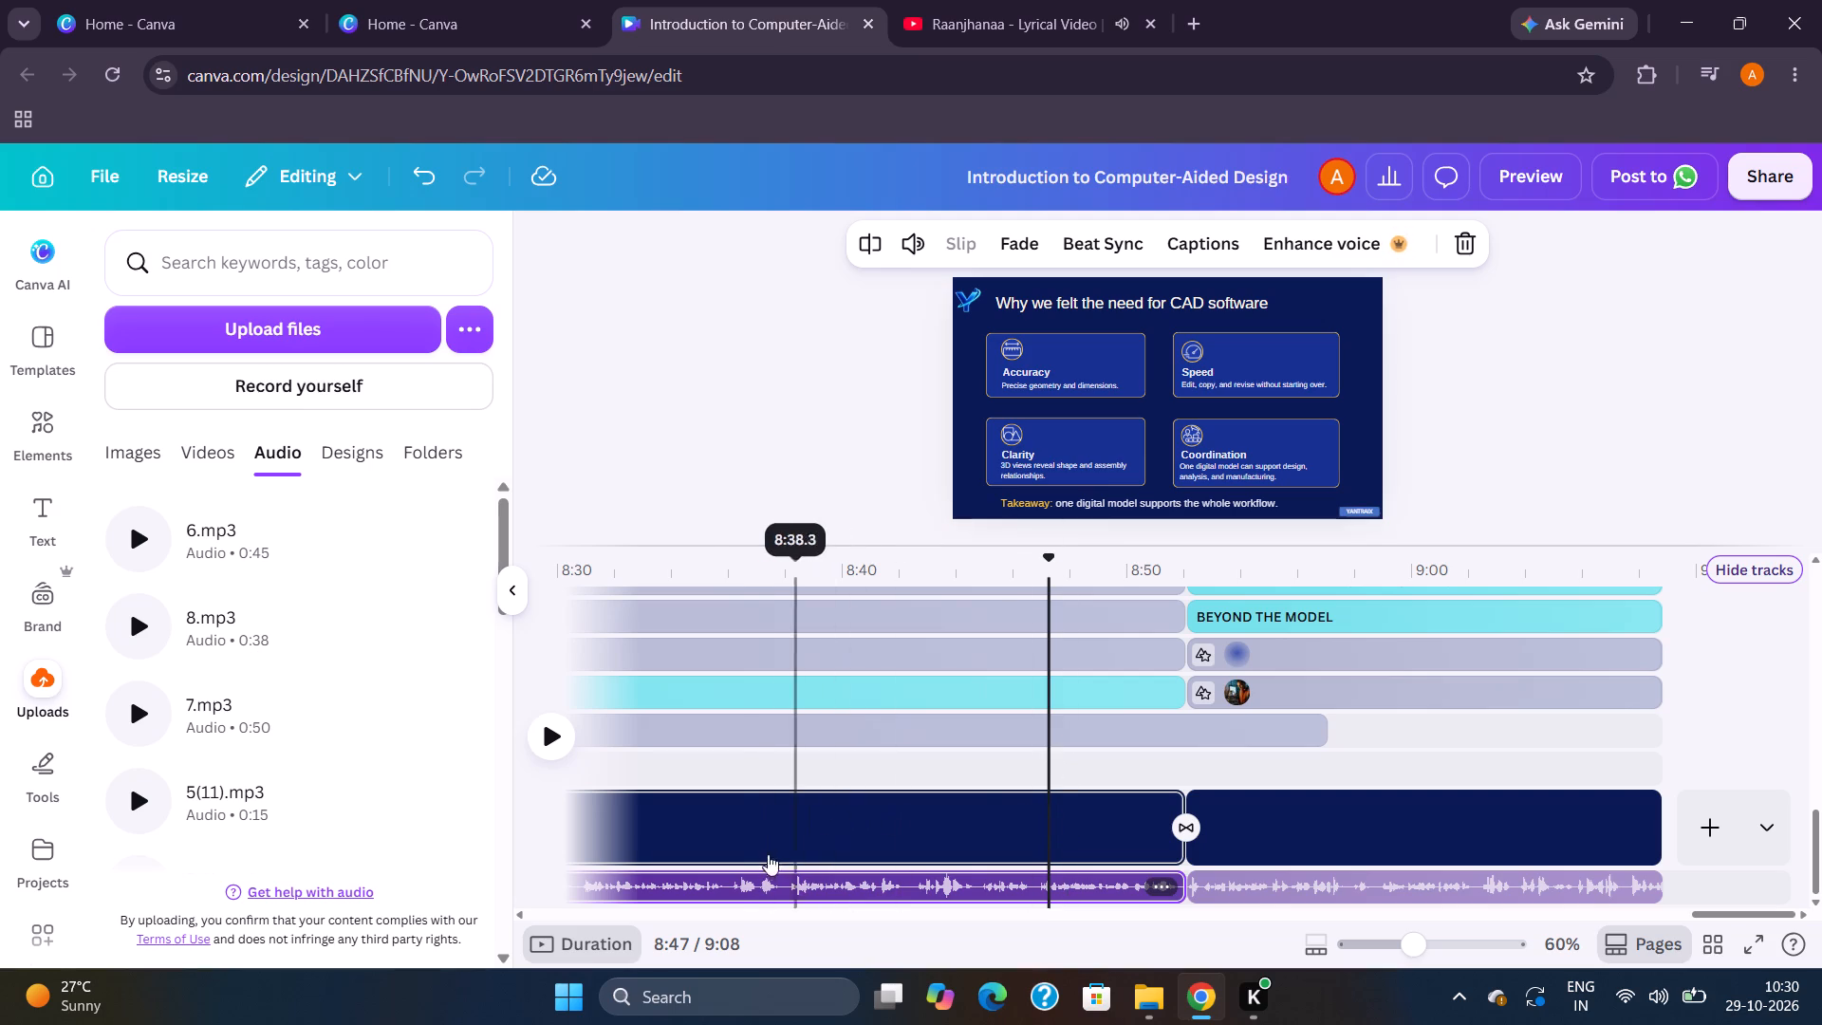
{"action": "scroll", "coordinate": [759, 851], "scroll_direction": "right", "scroll_amount": 19}
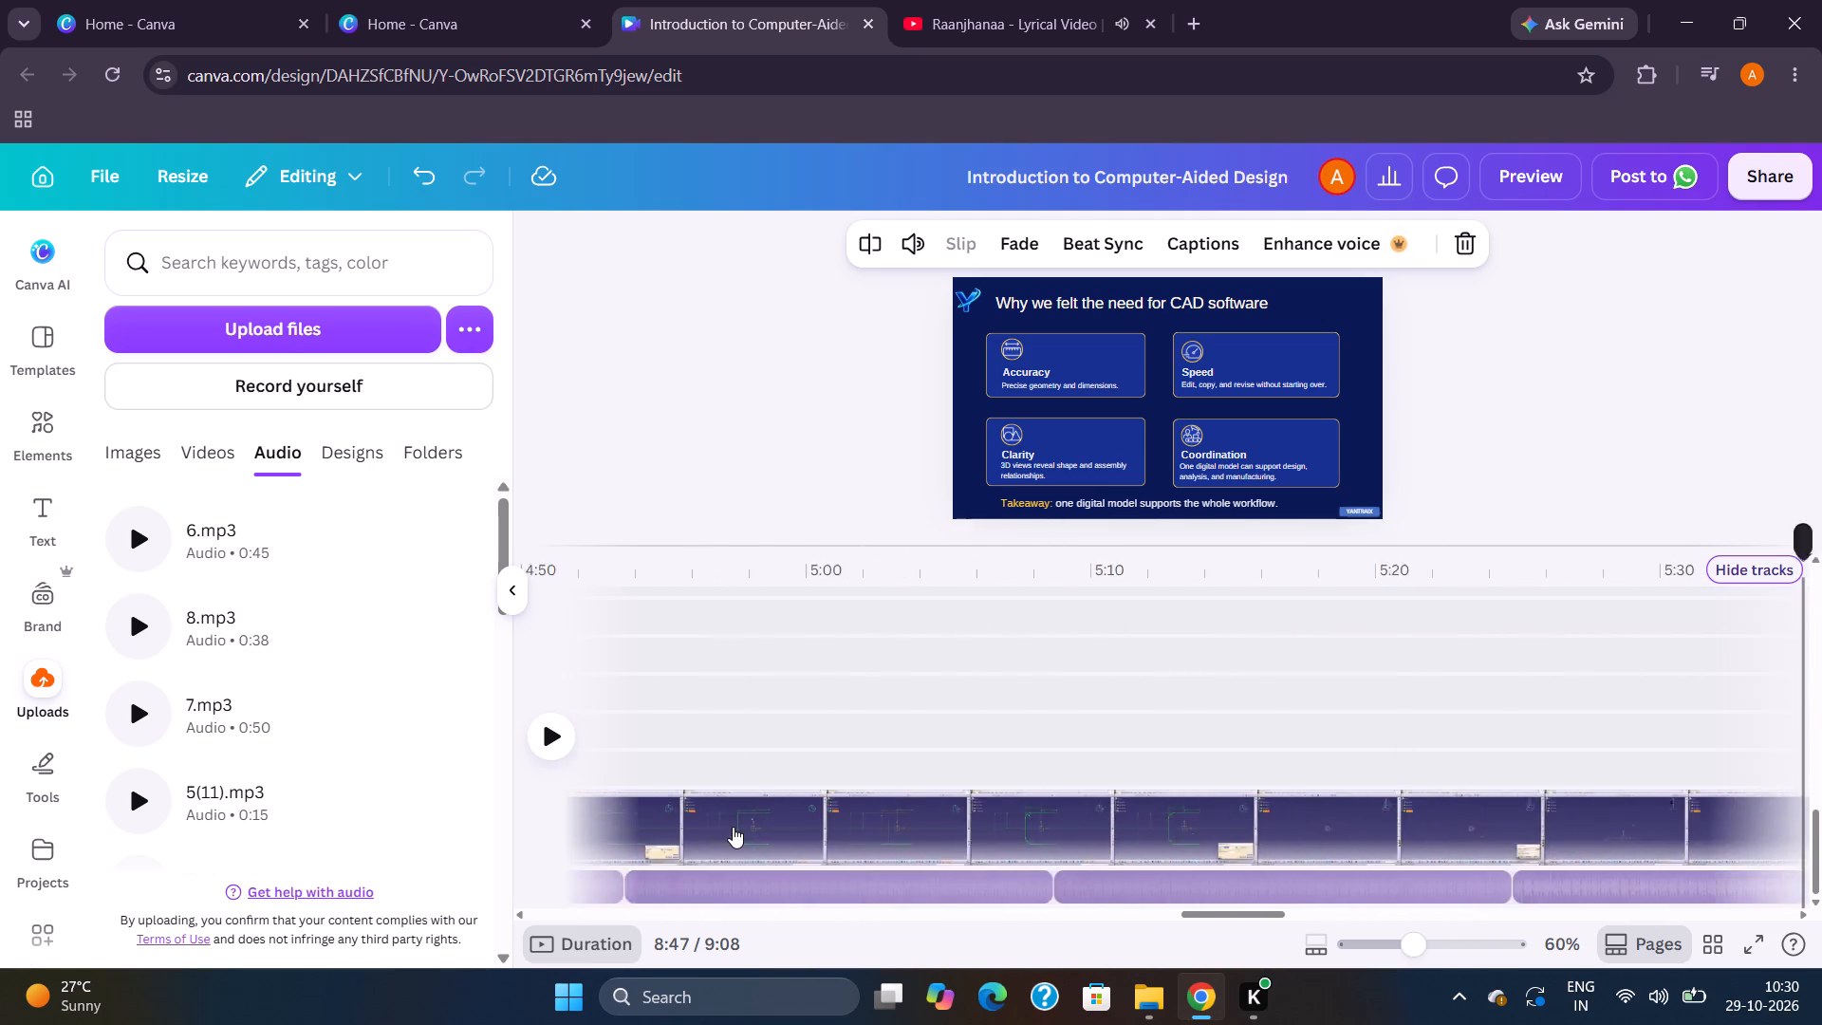
{"action": "scroll", "coordinate": [733, 827], "scroll_direction": "right", "scroll_amount": 16}
{"action": "scroll", "coordinate": [711, 816], "scroll_direction": "right", "scroll_amount": 14}
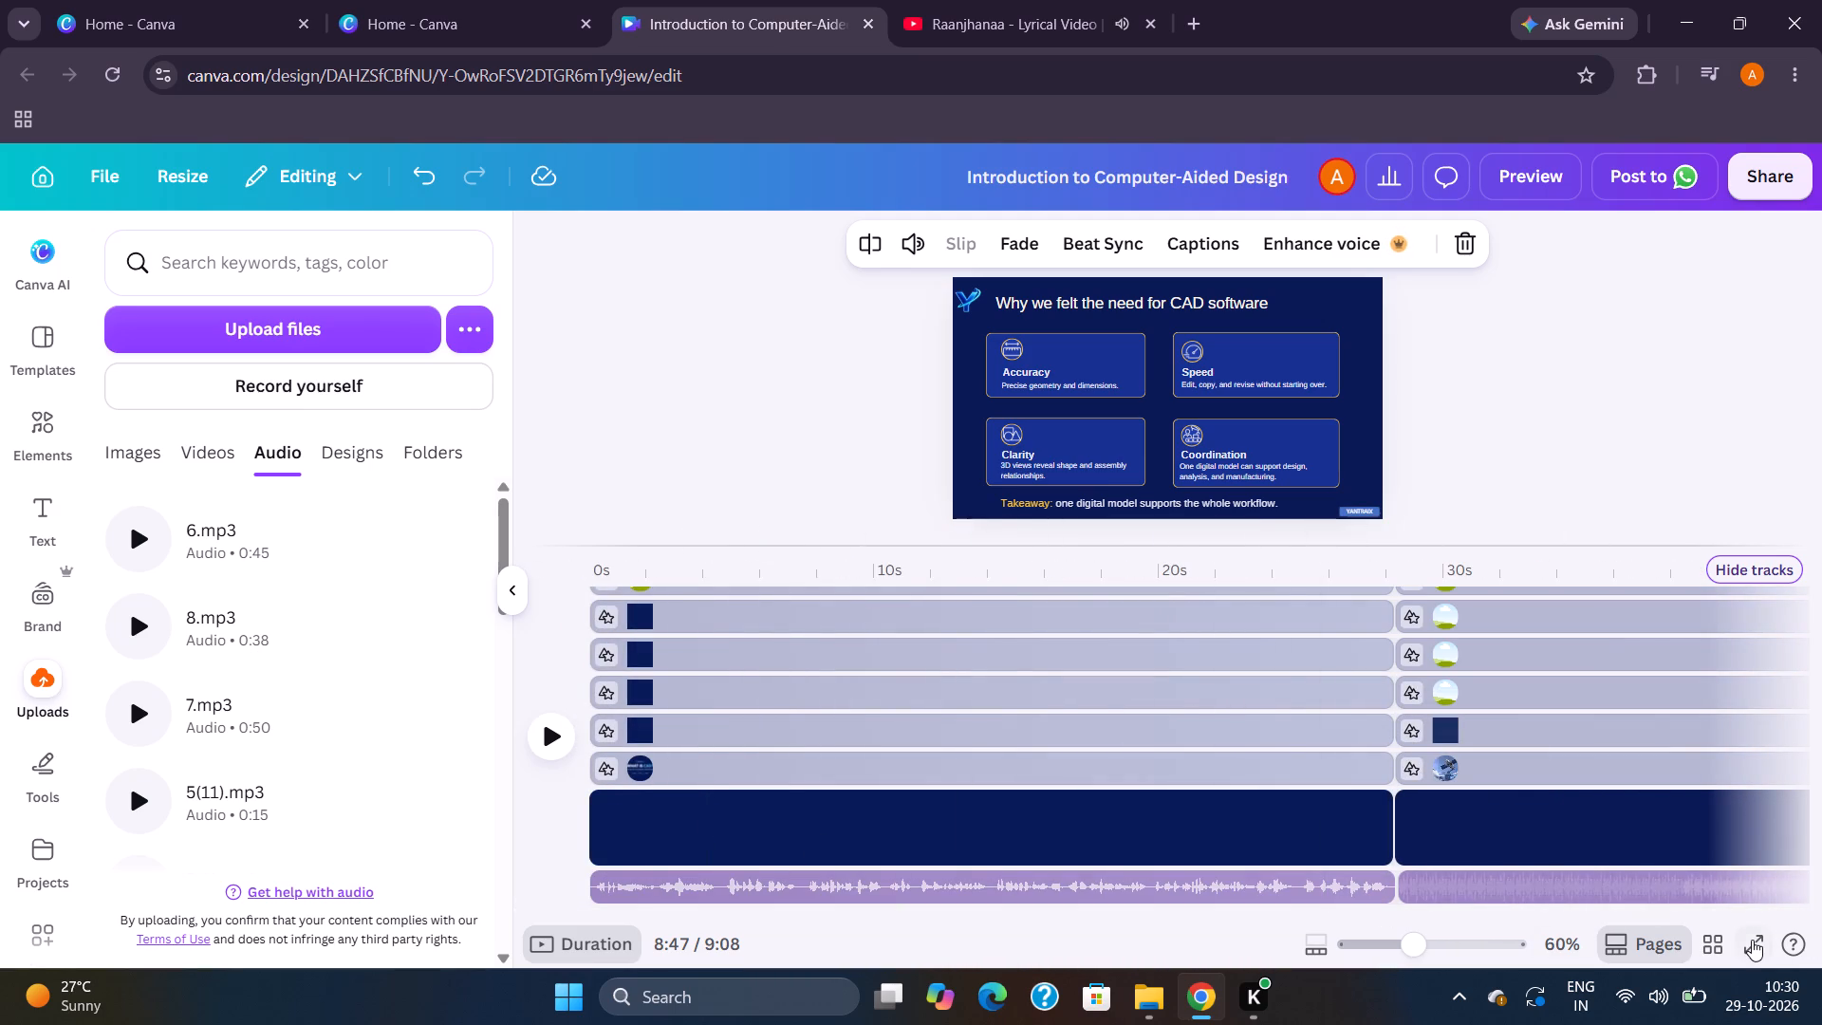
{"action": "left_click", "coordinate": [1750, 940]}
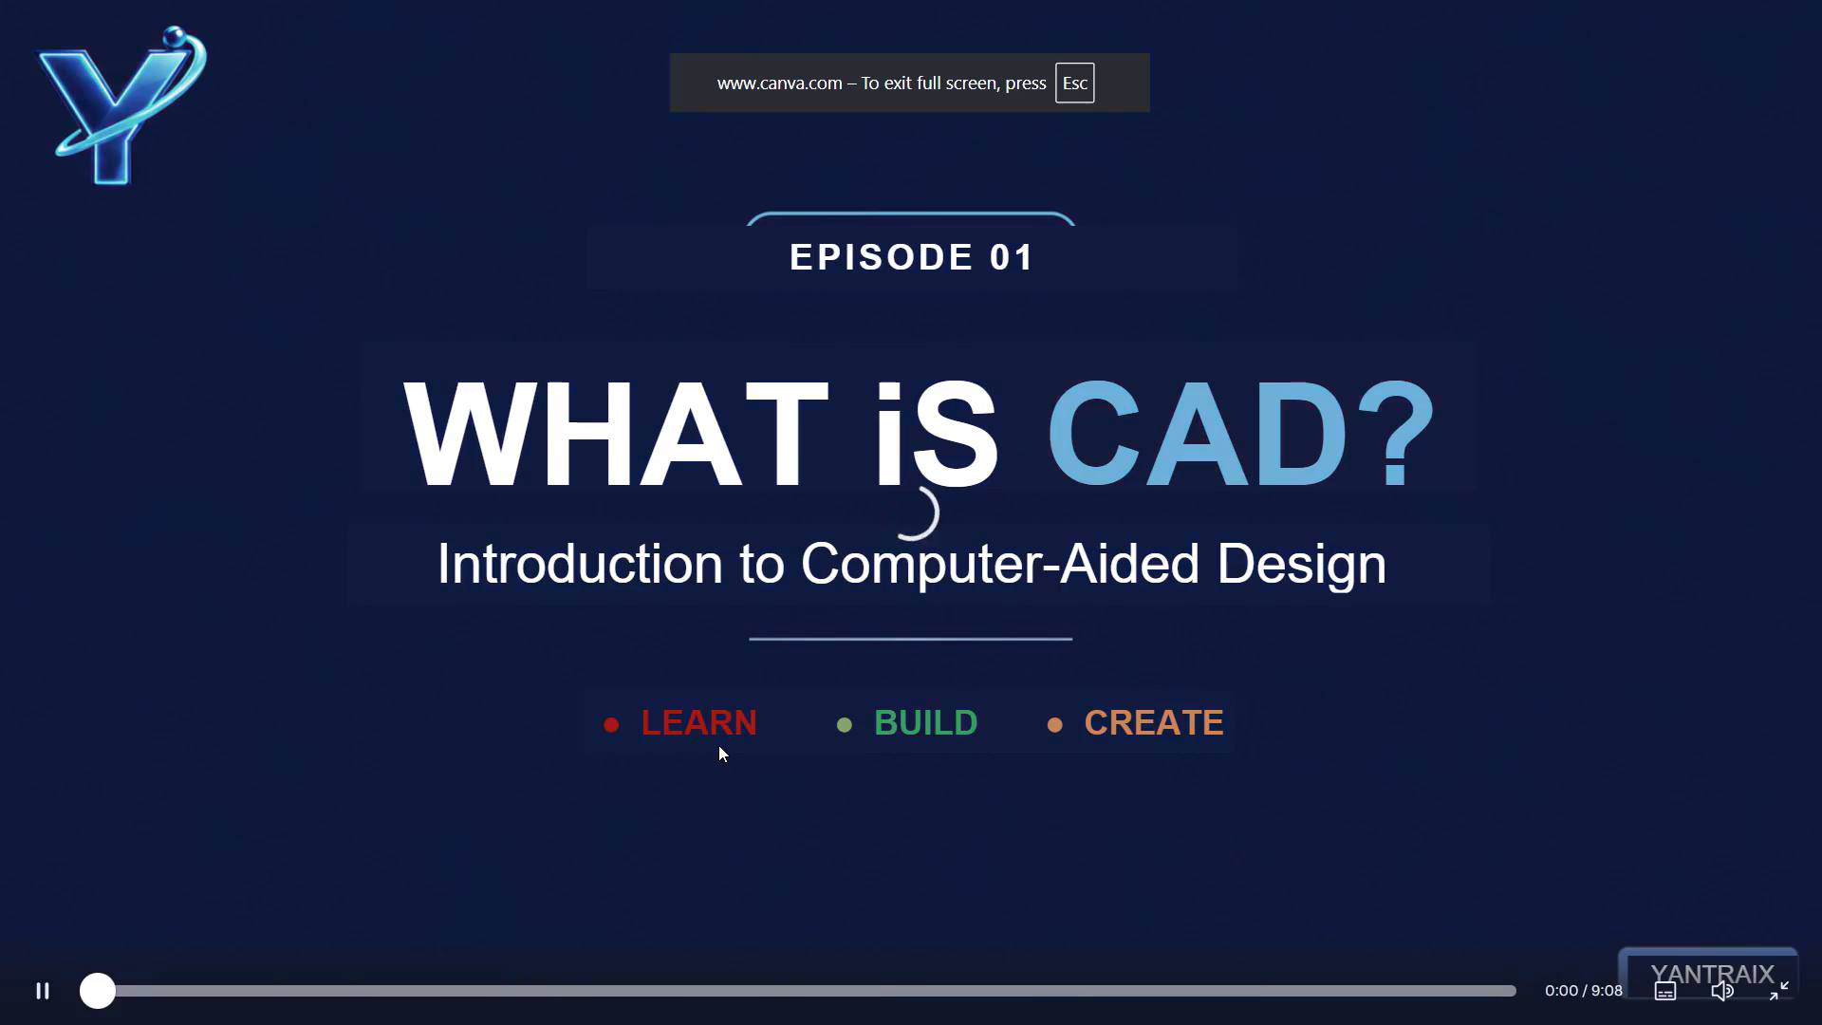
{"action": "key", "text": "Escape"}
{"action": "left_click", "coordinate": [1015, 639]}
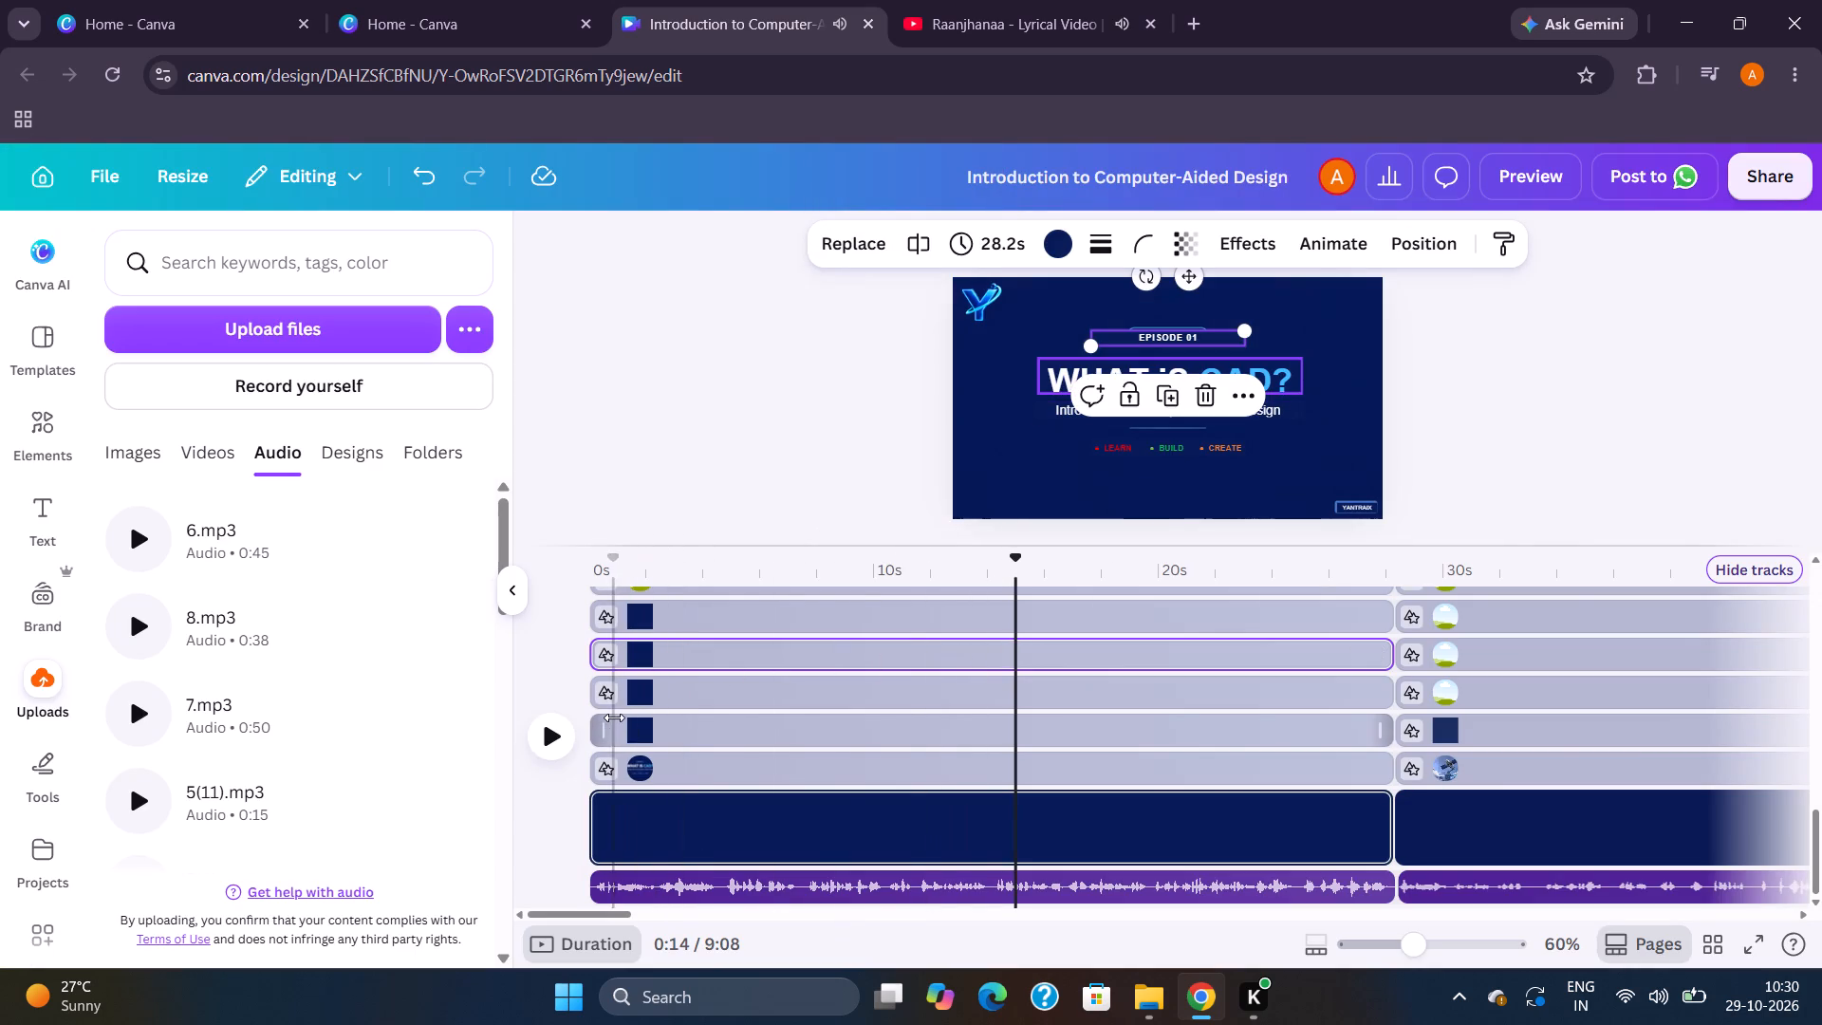
Pause the song playing in the YouTube tab and return to the Canva design.
{"action": "left_click", "coordinate": [982, 0]}
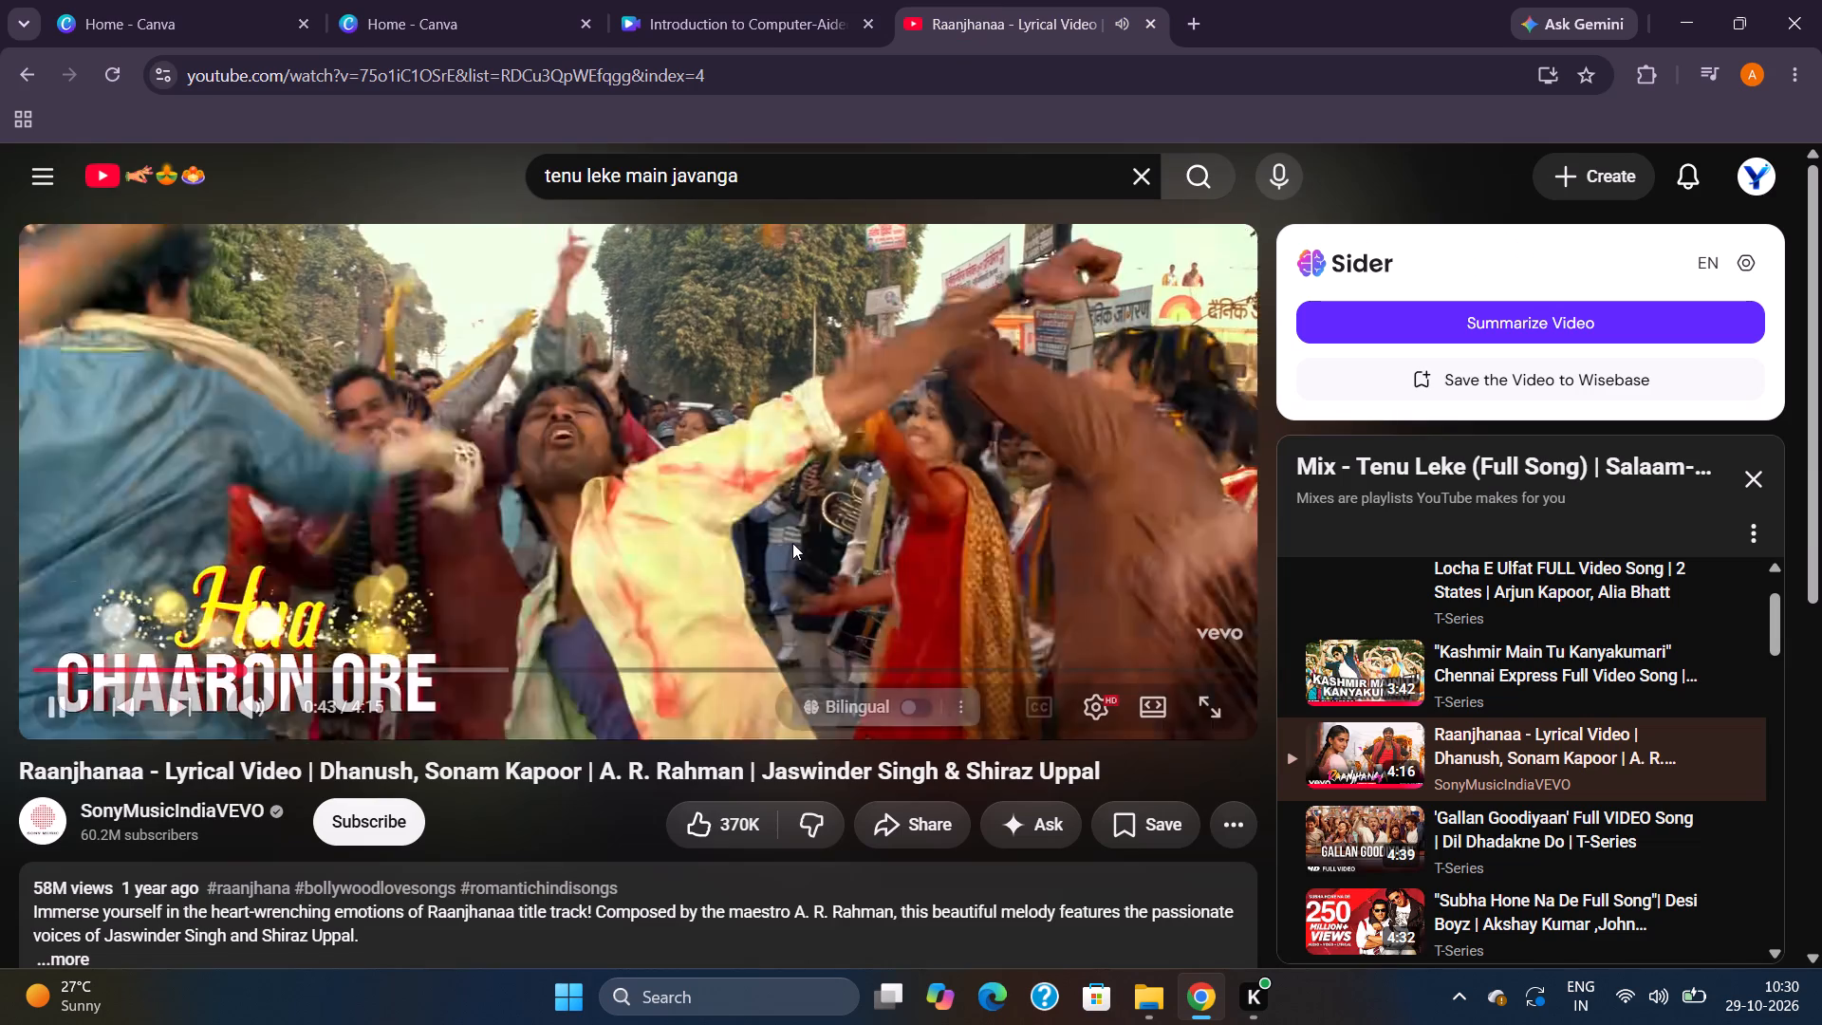
{"action": "left_click", "coordinate": [792, 543]}
{"action": "left_click", "coordinate": [756, 21]}
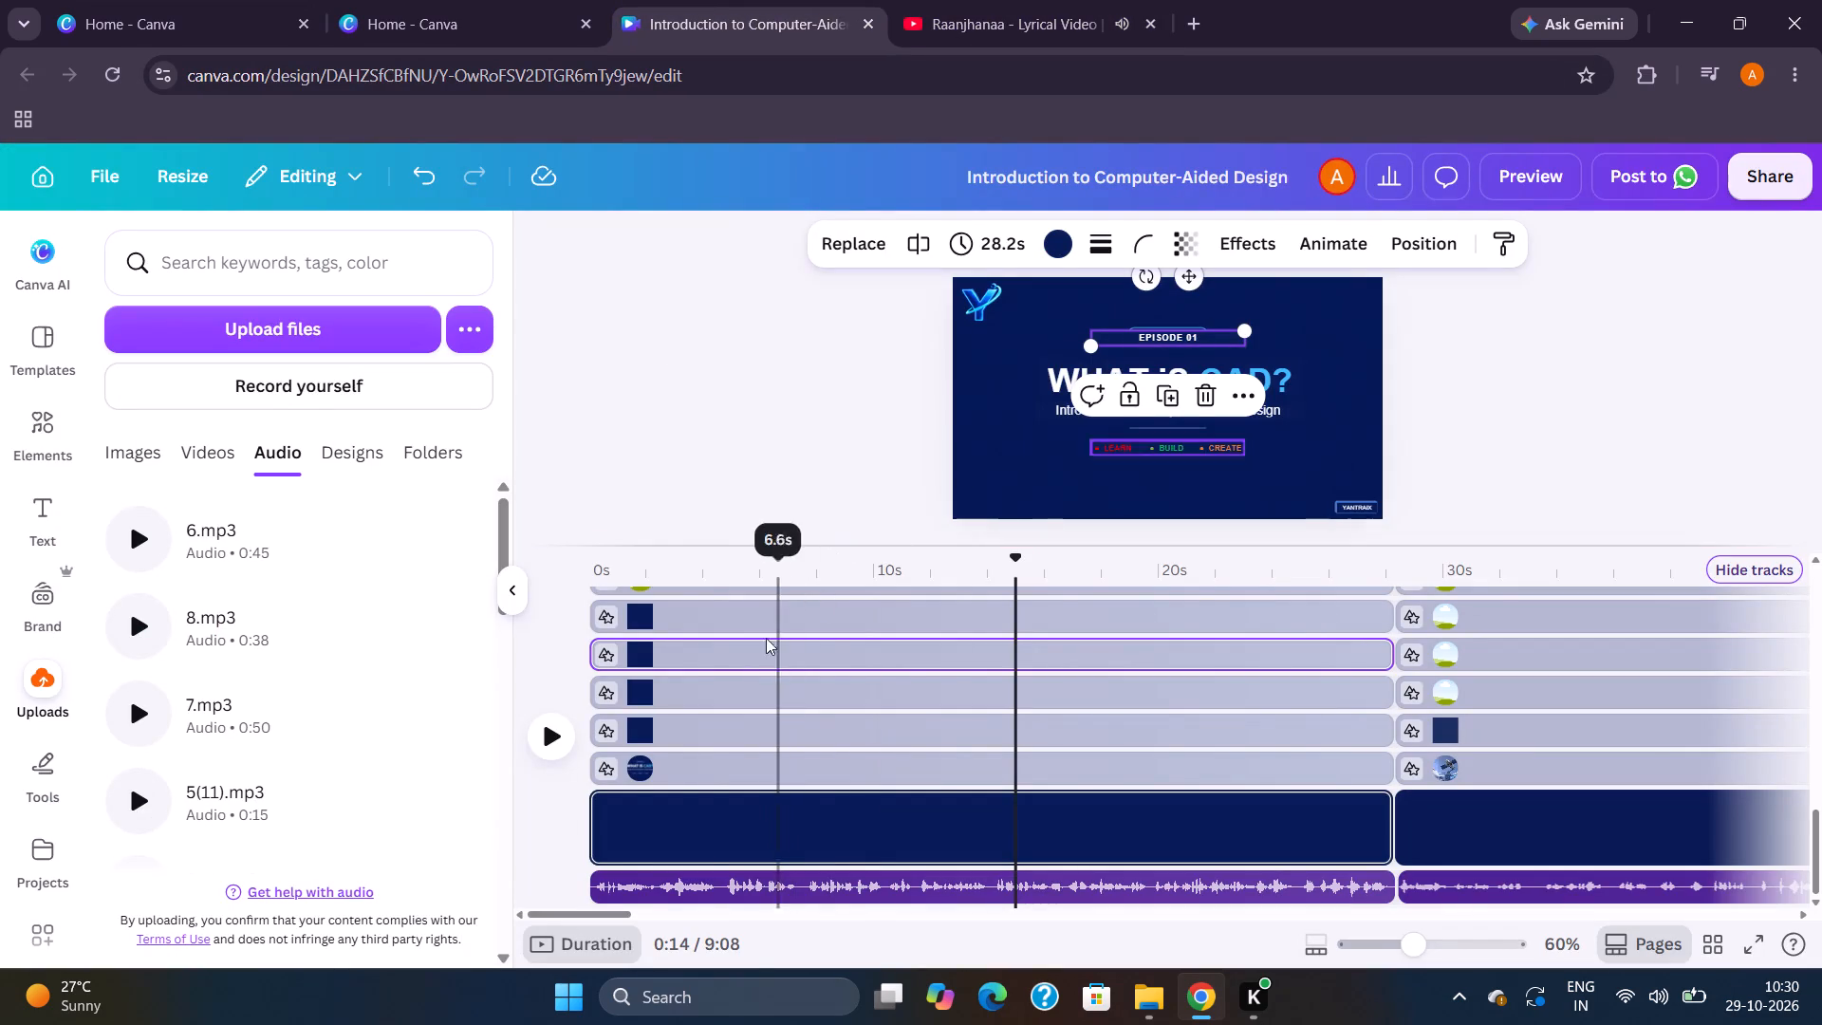
Play the whole video full screen from 0:00 to review it.
{"action": "left_click", "coordinate": [579, 856]}
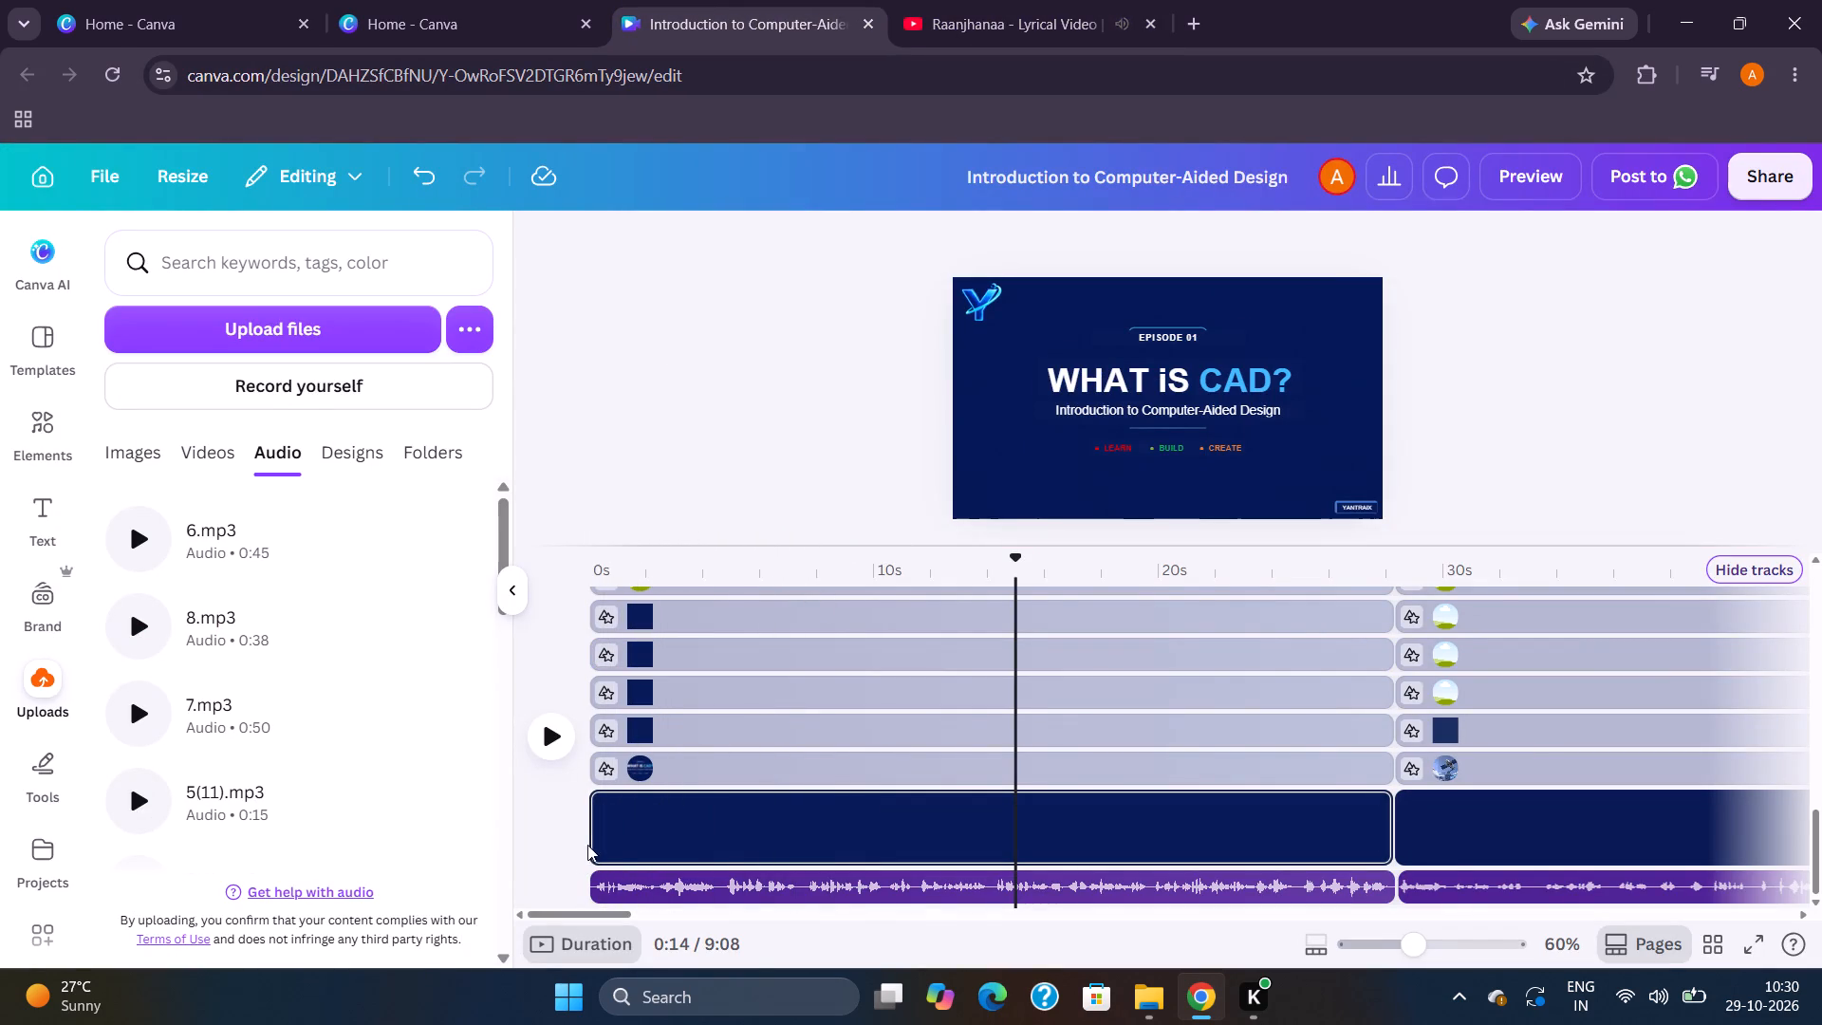
{"action": "left_click", "coordinate": [602, 557]}
{"action": "left_click", "coordinate": [1748, 932]}
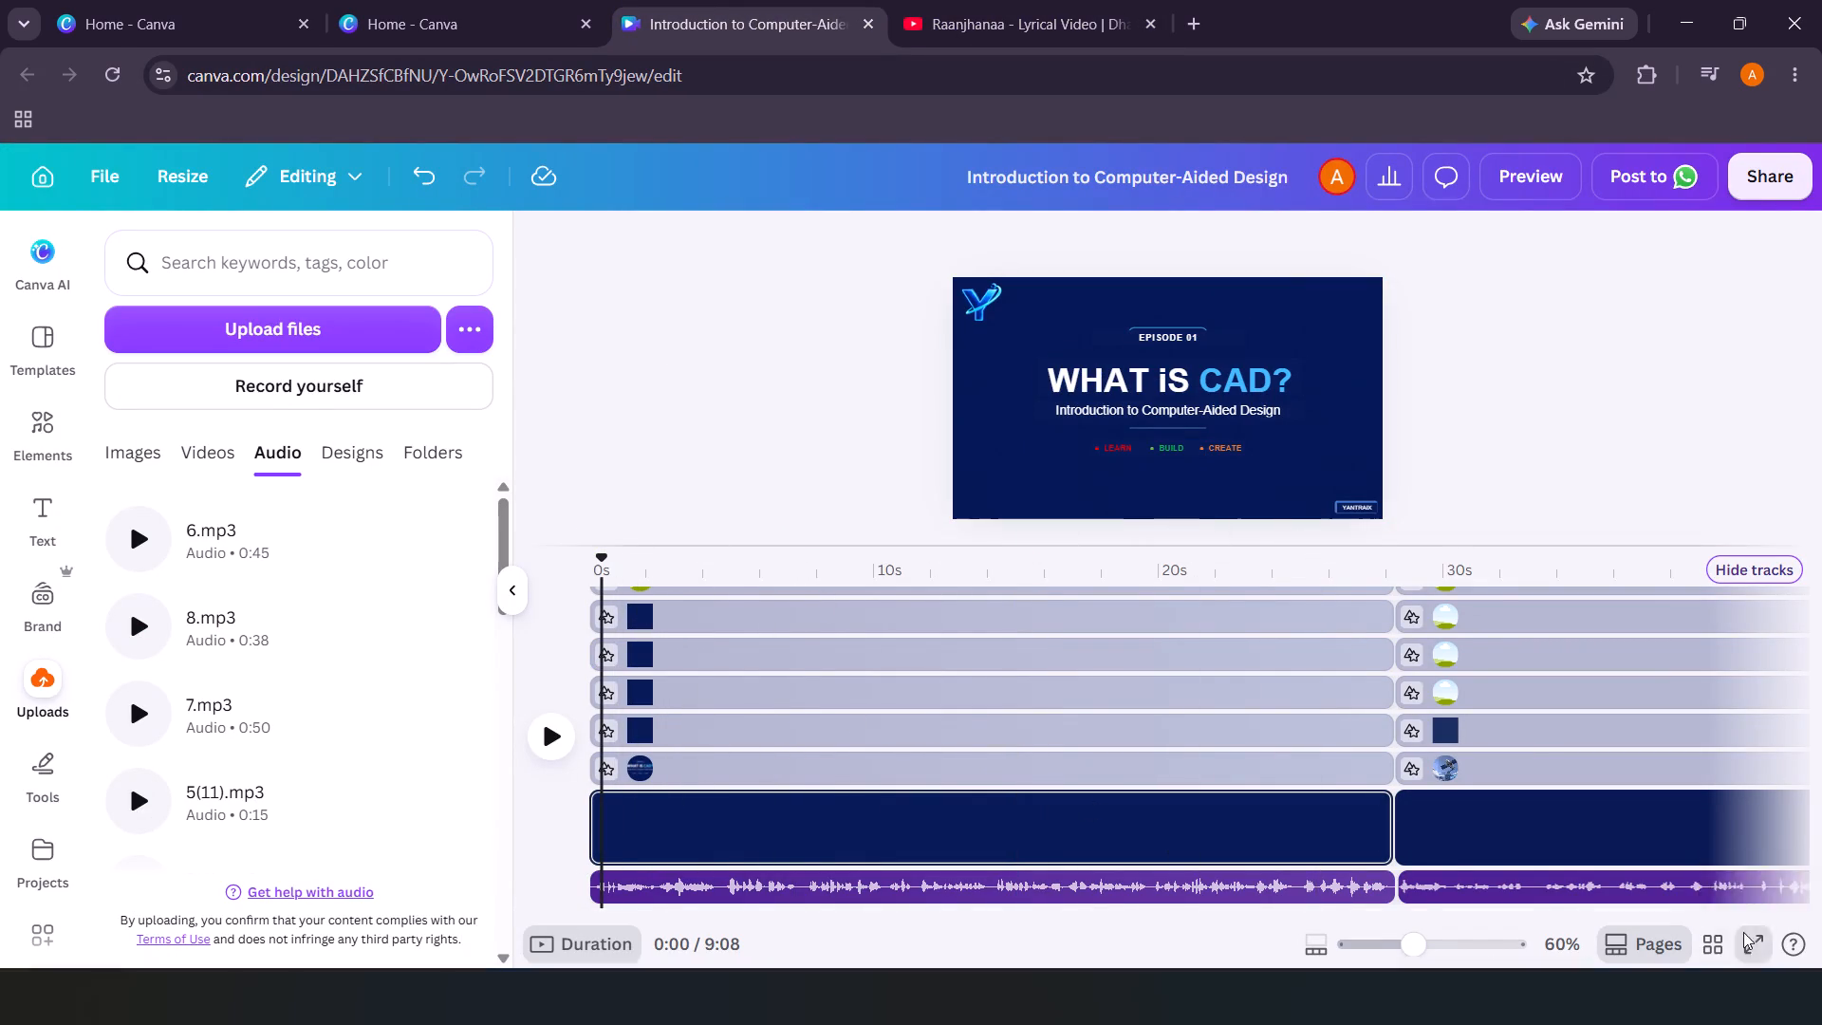
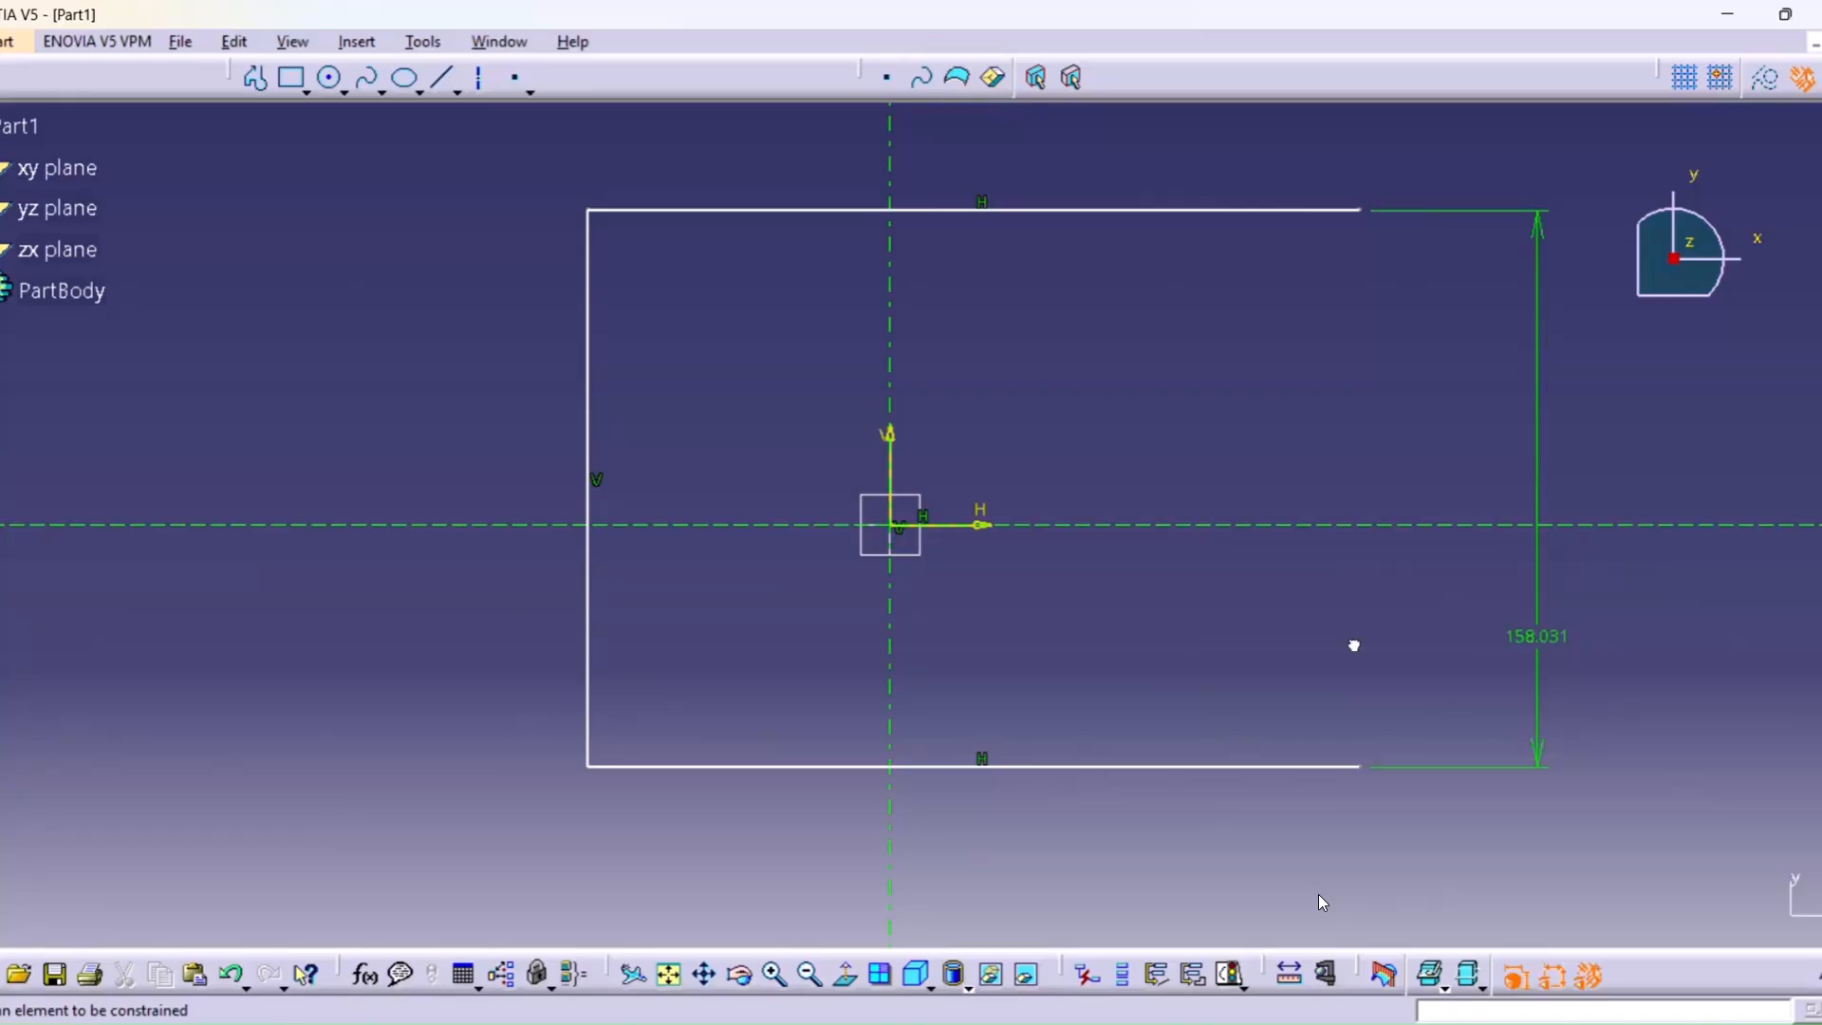
Exit full-screen playback, detach the CATIA screen recording from its page background at 3:11, and resize it to span the page width.
{"action": "key", "text": "Escape"}
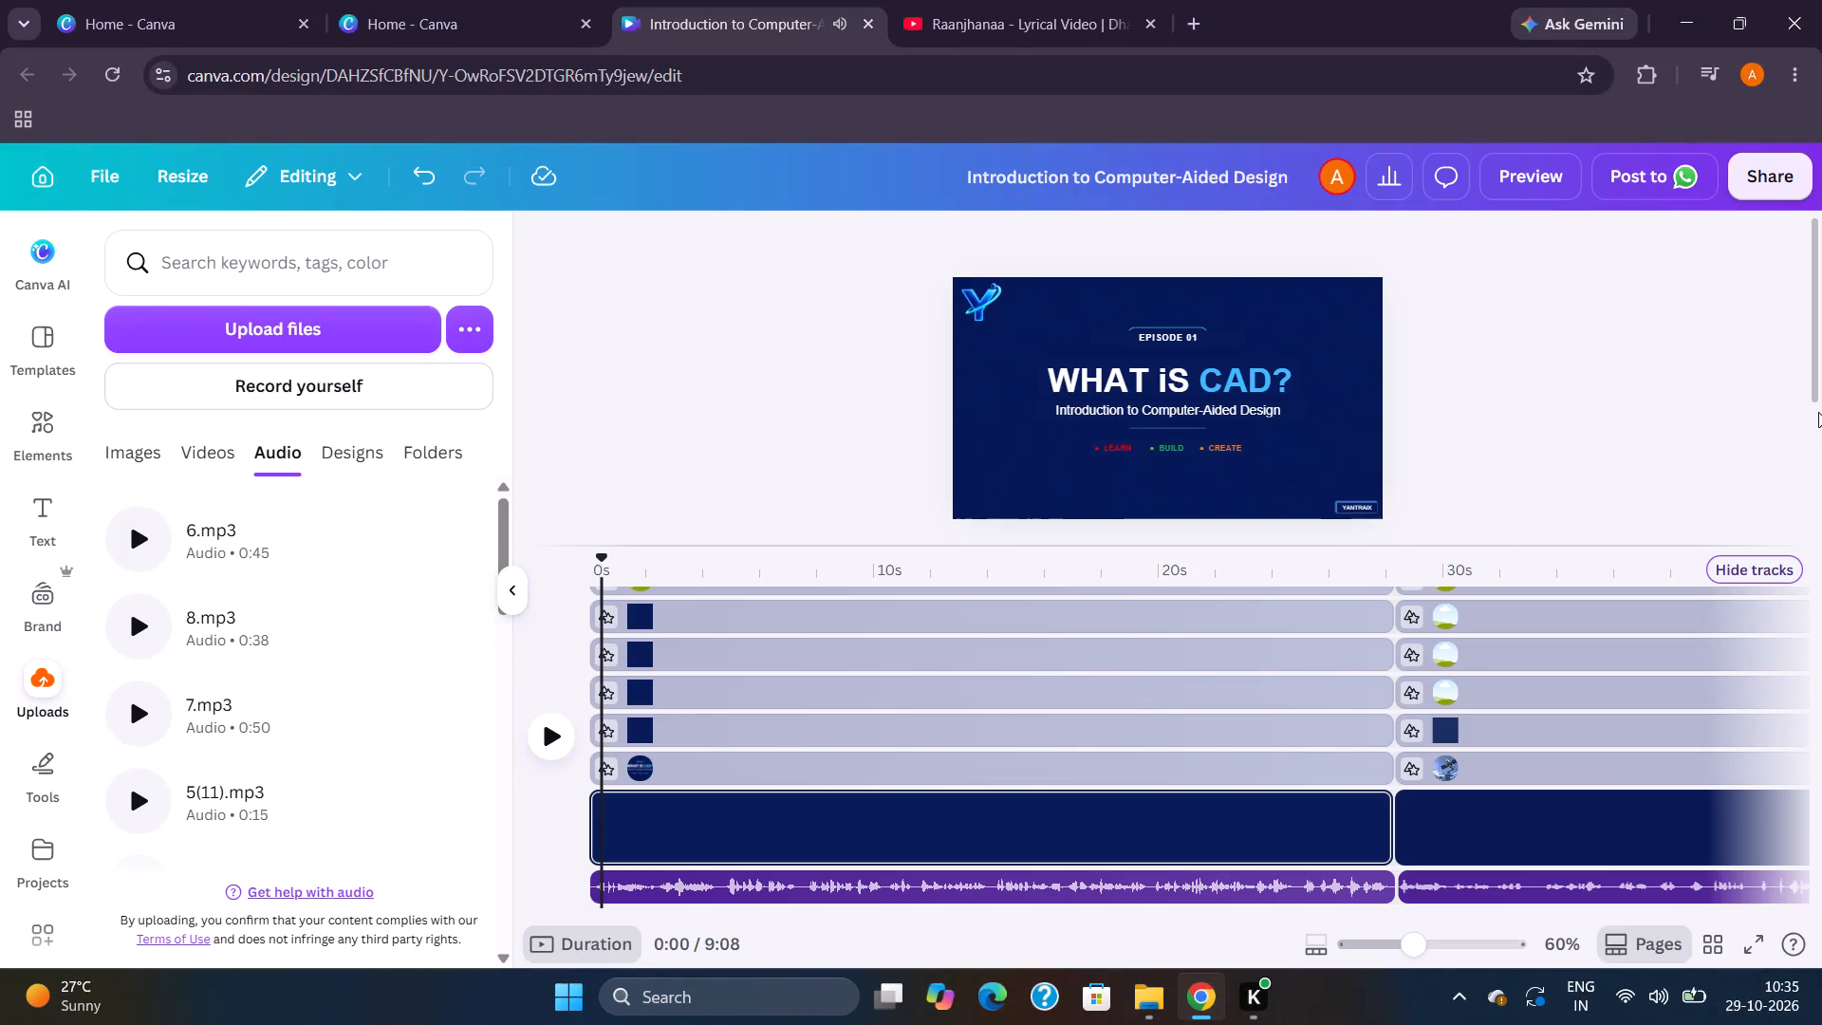
{"action": "scroll", "coordinate": [1821, 619], "scroll_direction": "left", "scroll_amount": 5}
{"action": "scroll", "coordinate": [1631, 521], "scroll_direction": "left", "scroll_amount": 2}
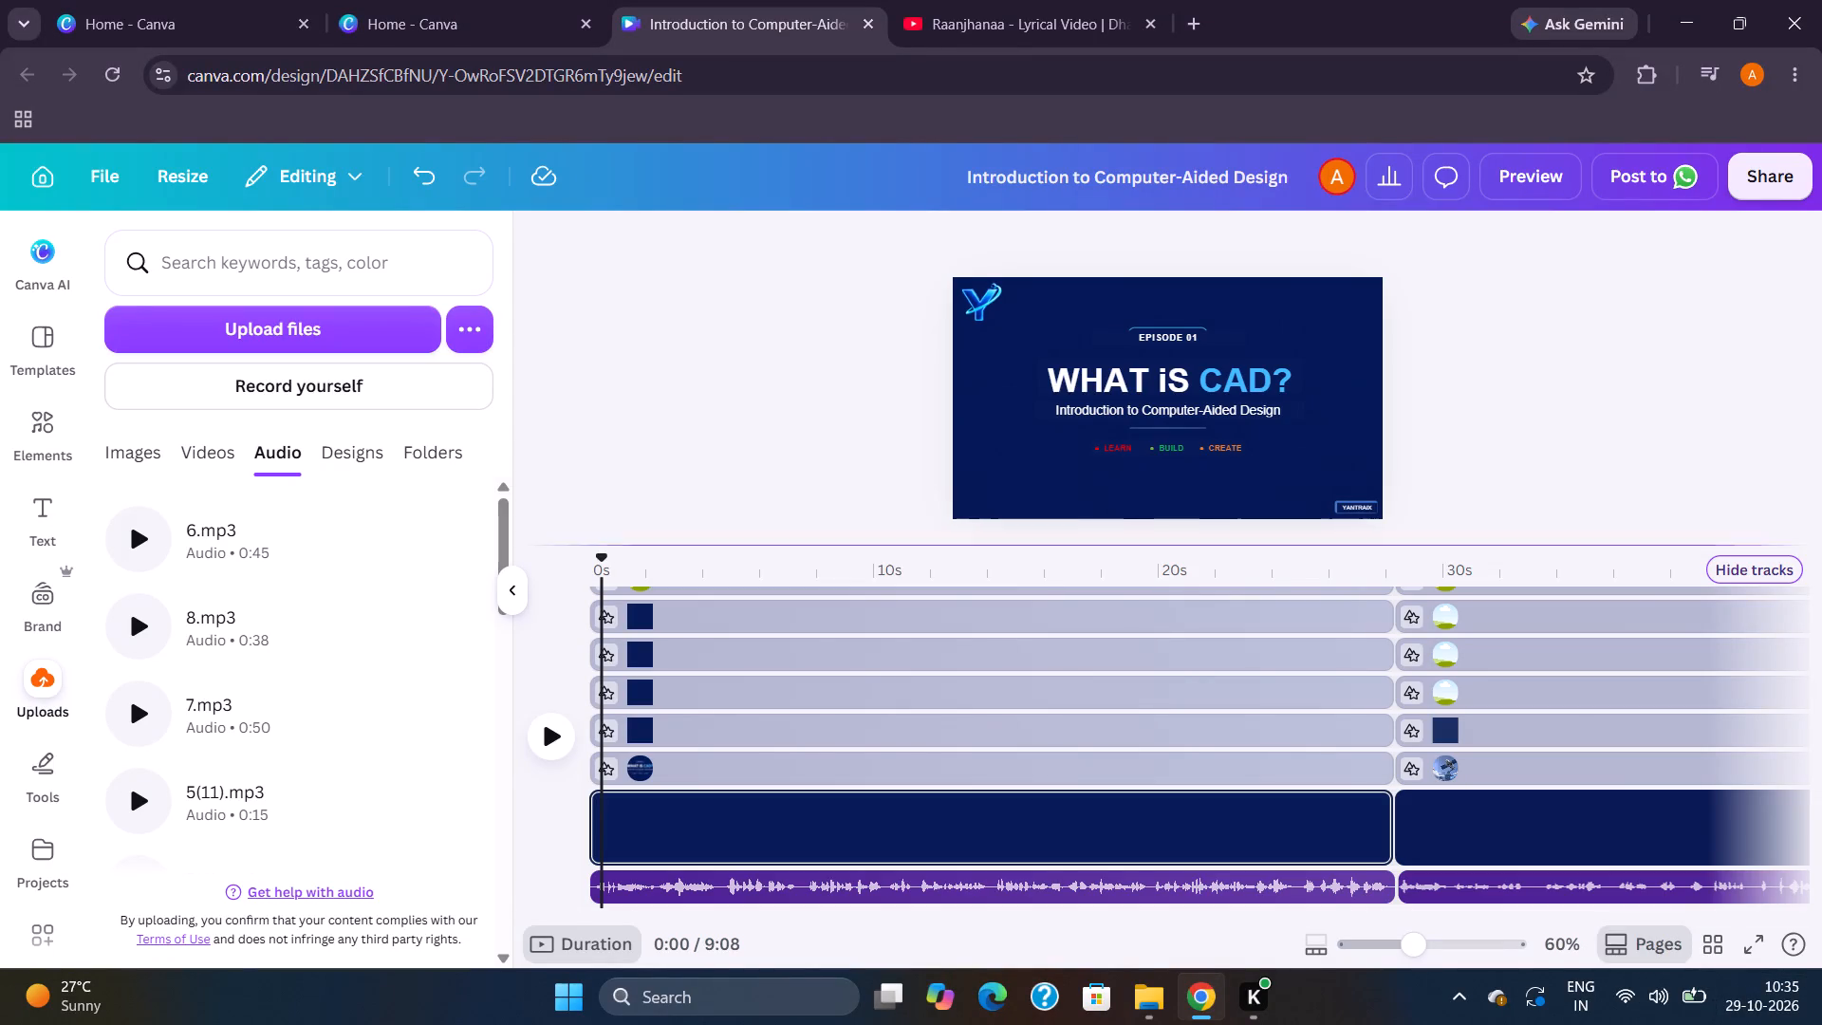
{"action": "scroll", "coordinate": [1508, 566], "scroll_direction": "left", "scroll_amount": 1}
{"action": "scroll", "coordinate": [1298, 839], "scroll_direction": "left", "scroll_amount": 4}
{"action": "scroll", "coordinate": [1214, 841], "scroll_direction": "left", "scroll_amount": 3}
{"action": "scroll", "coordinate": [1549, 789], "scroll_direction": "left", "scroll_amount": 1}
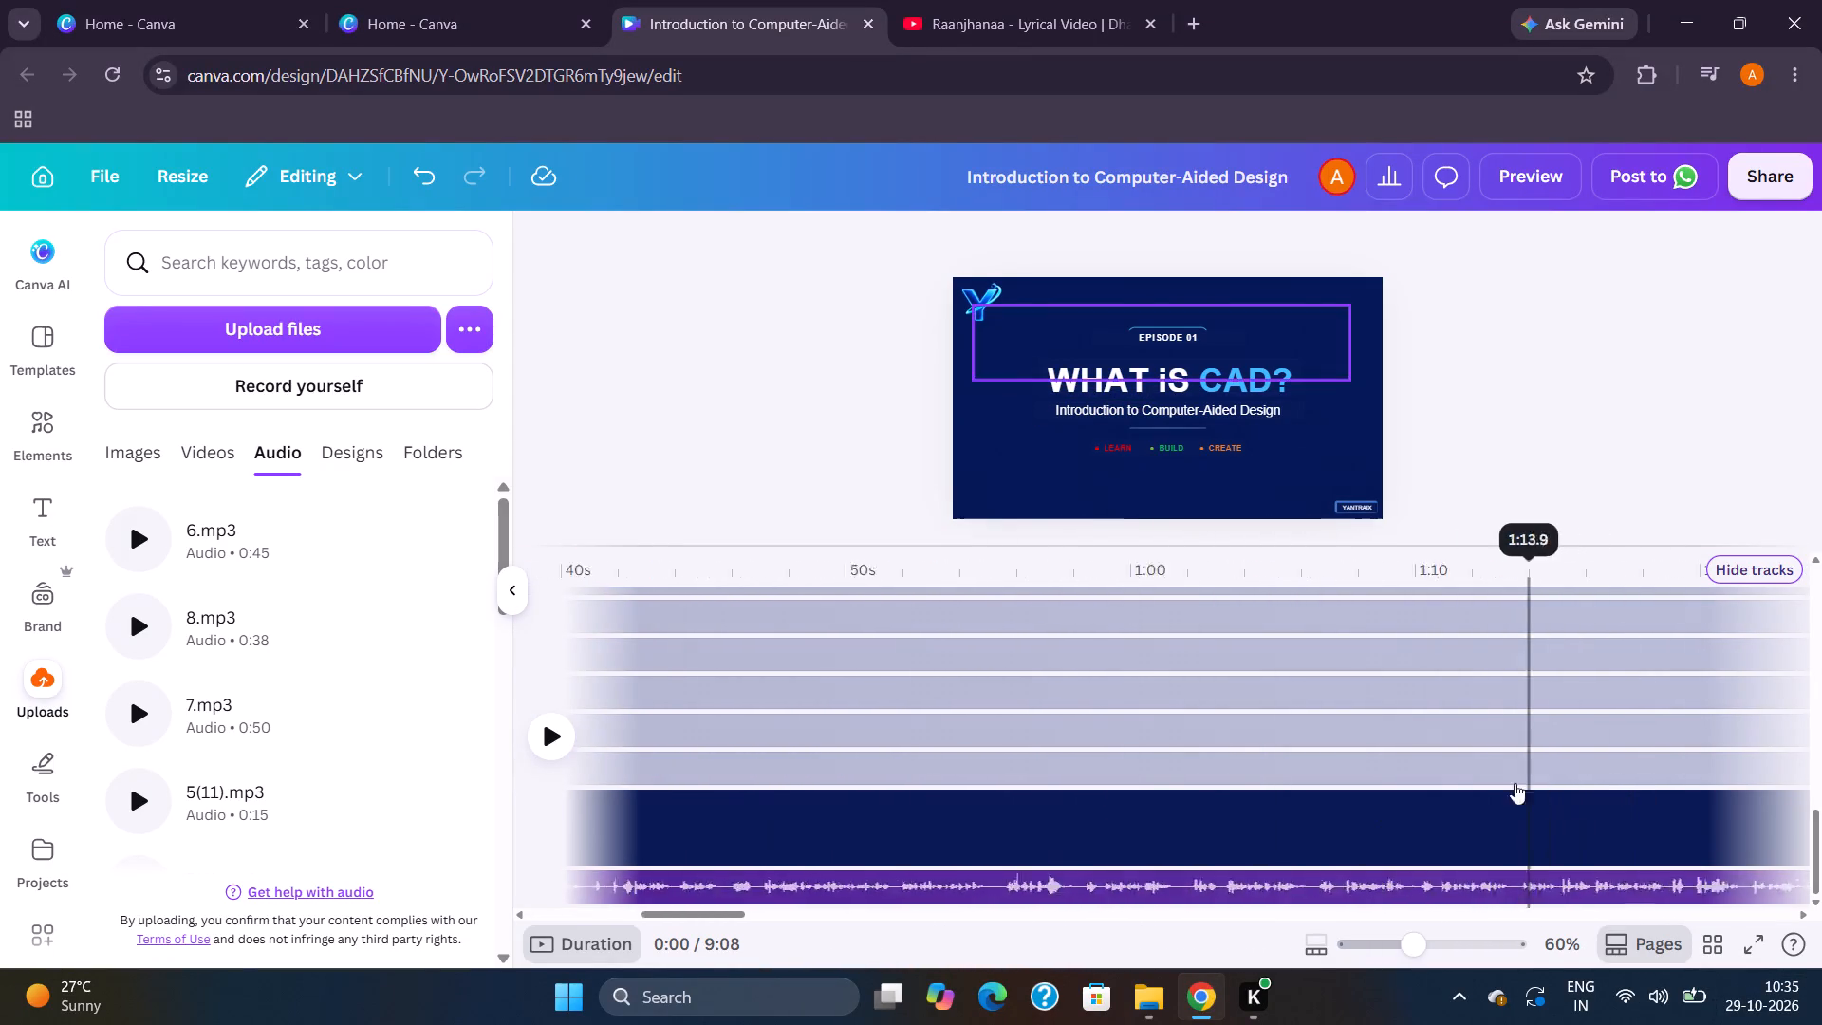
{"action": "scroll", "coordinate": [1515, 783], "scroll_direction": "left", "scroll_amount": 2}
{"action": "scroll", "coordinate": [1311, 767], "scroll_direction": "left", "scroll_amount": 1}
{"action": "scroll", "coordinate": [1218, 814], "scroll_direction": "left", "scroll_amount": 1}
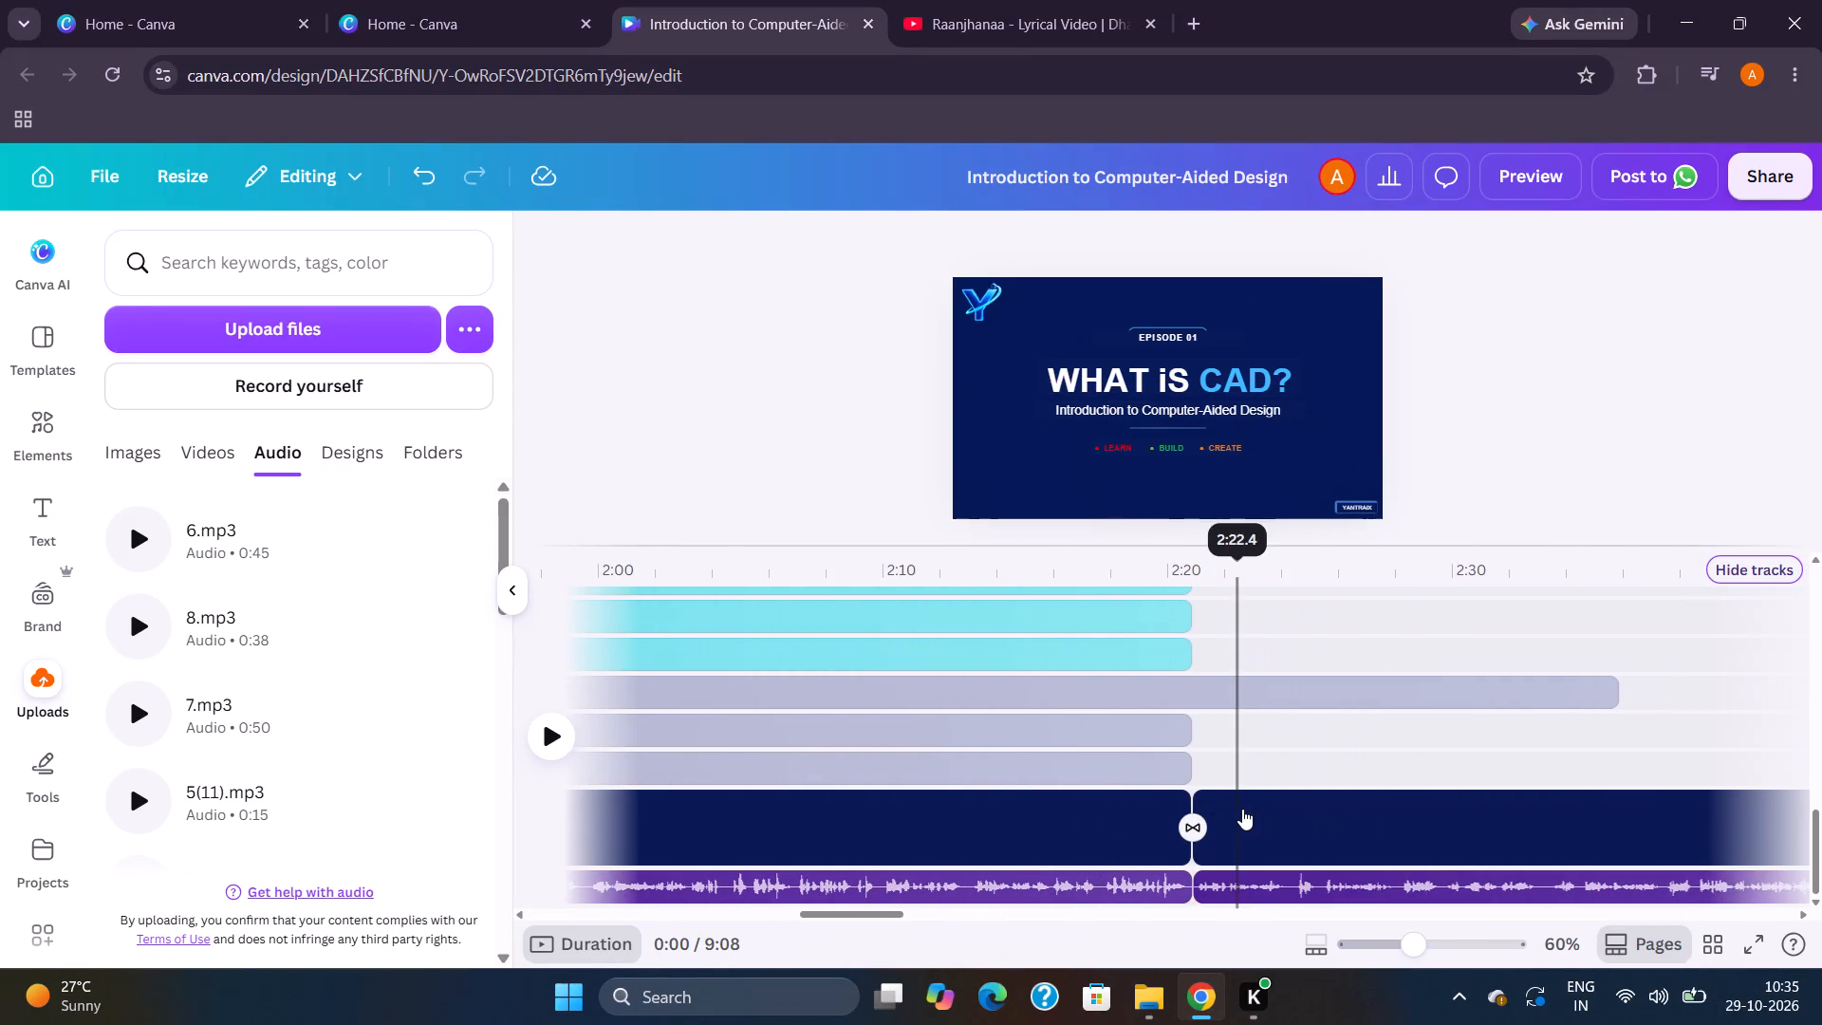
{"action": "scroll", "coordinate": [1242, 809], "scroll_direction": "left", "scroll_amount": 5}
{"action": "left_click", "coordinate": [1206, 835]}
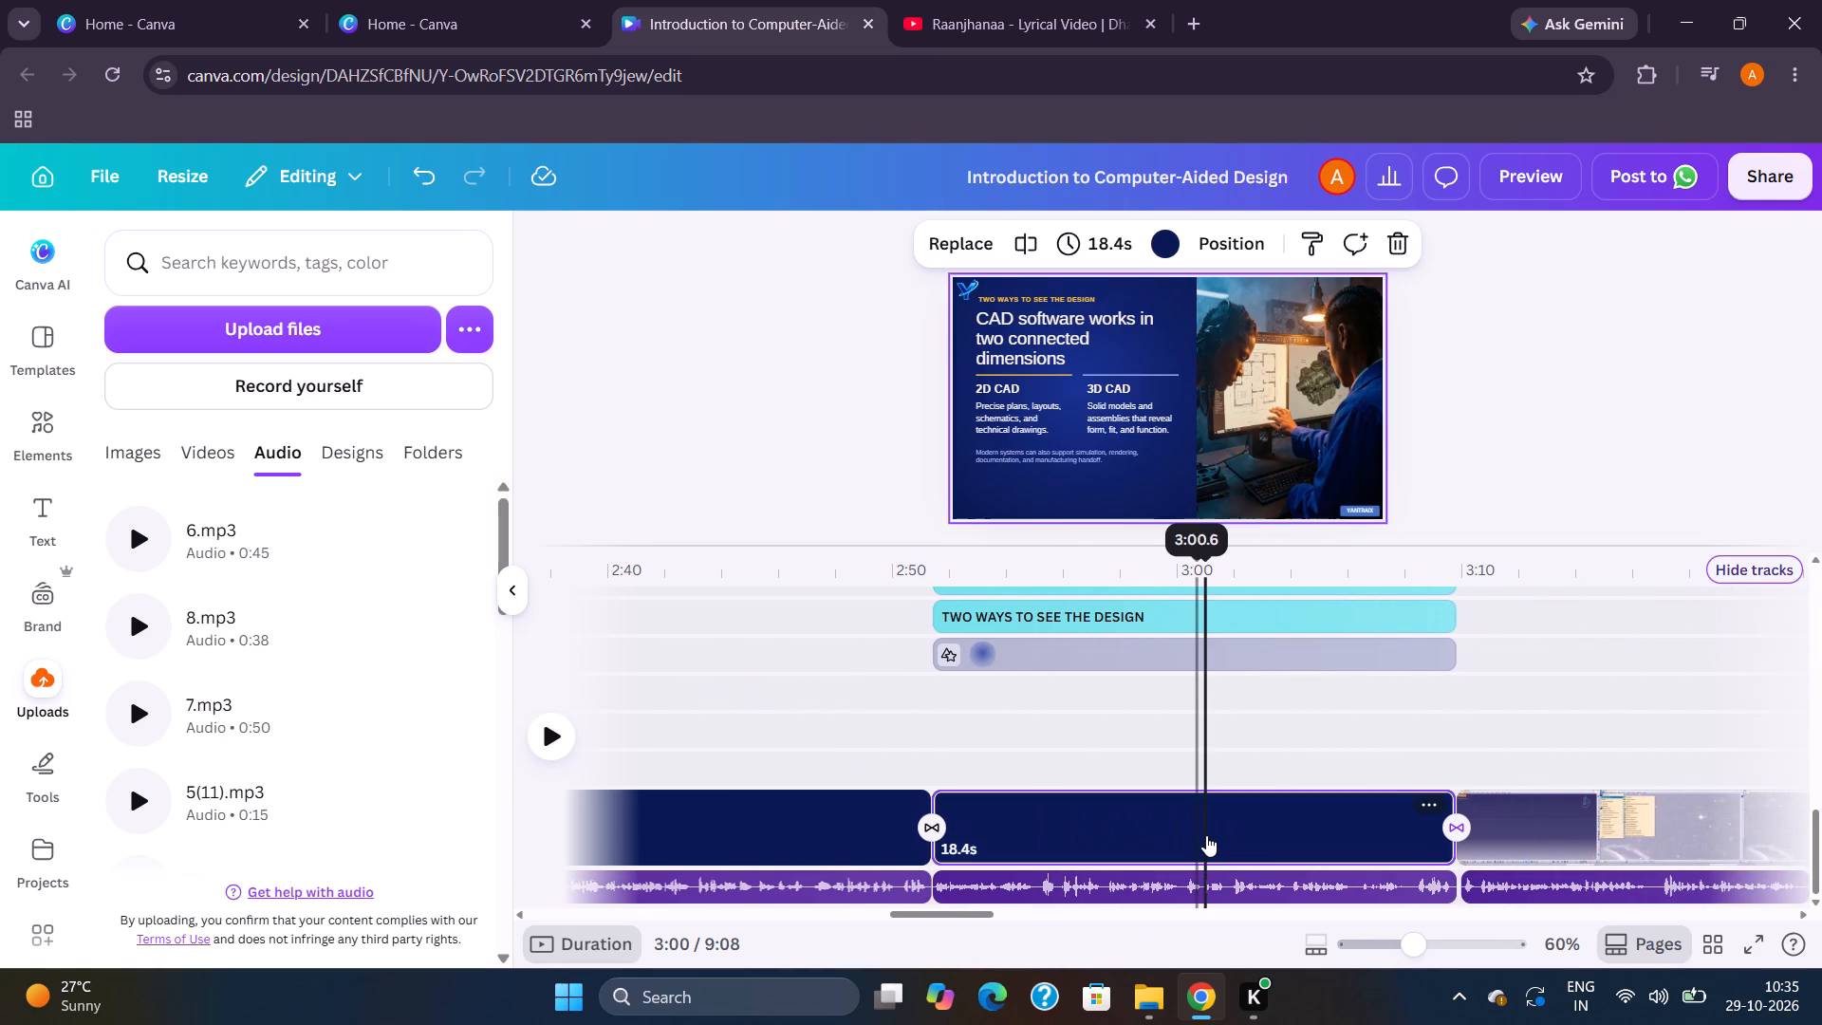
{"action": "scroll", "coordinate": [1270, 838], "scroll_direction": "left", "scroll_amount": 2}
{"action": "left_click", "coordinate": [1290, 841]}
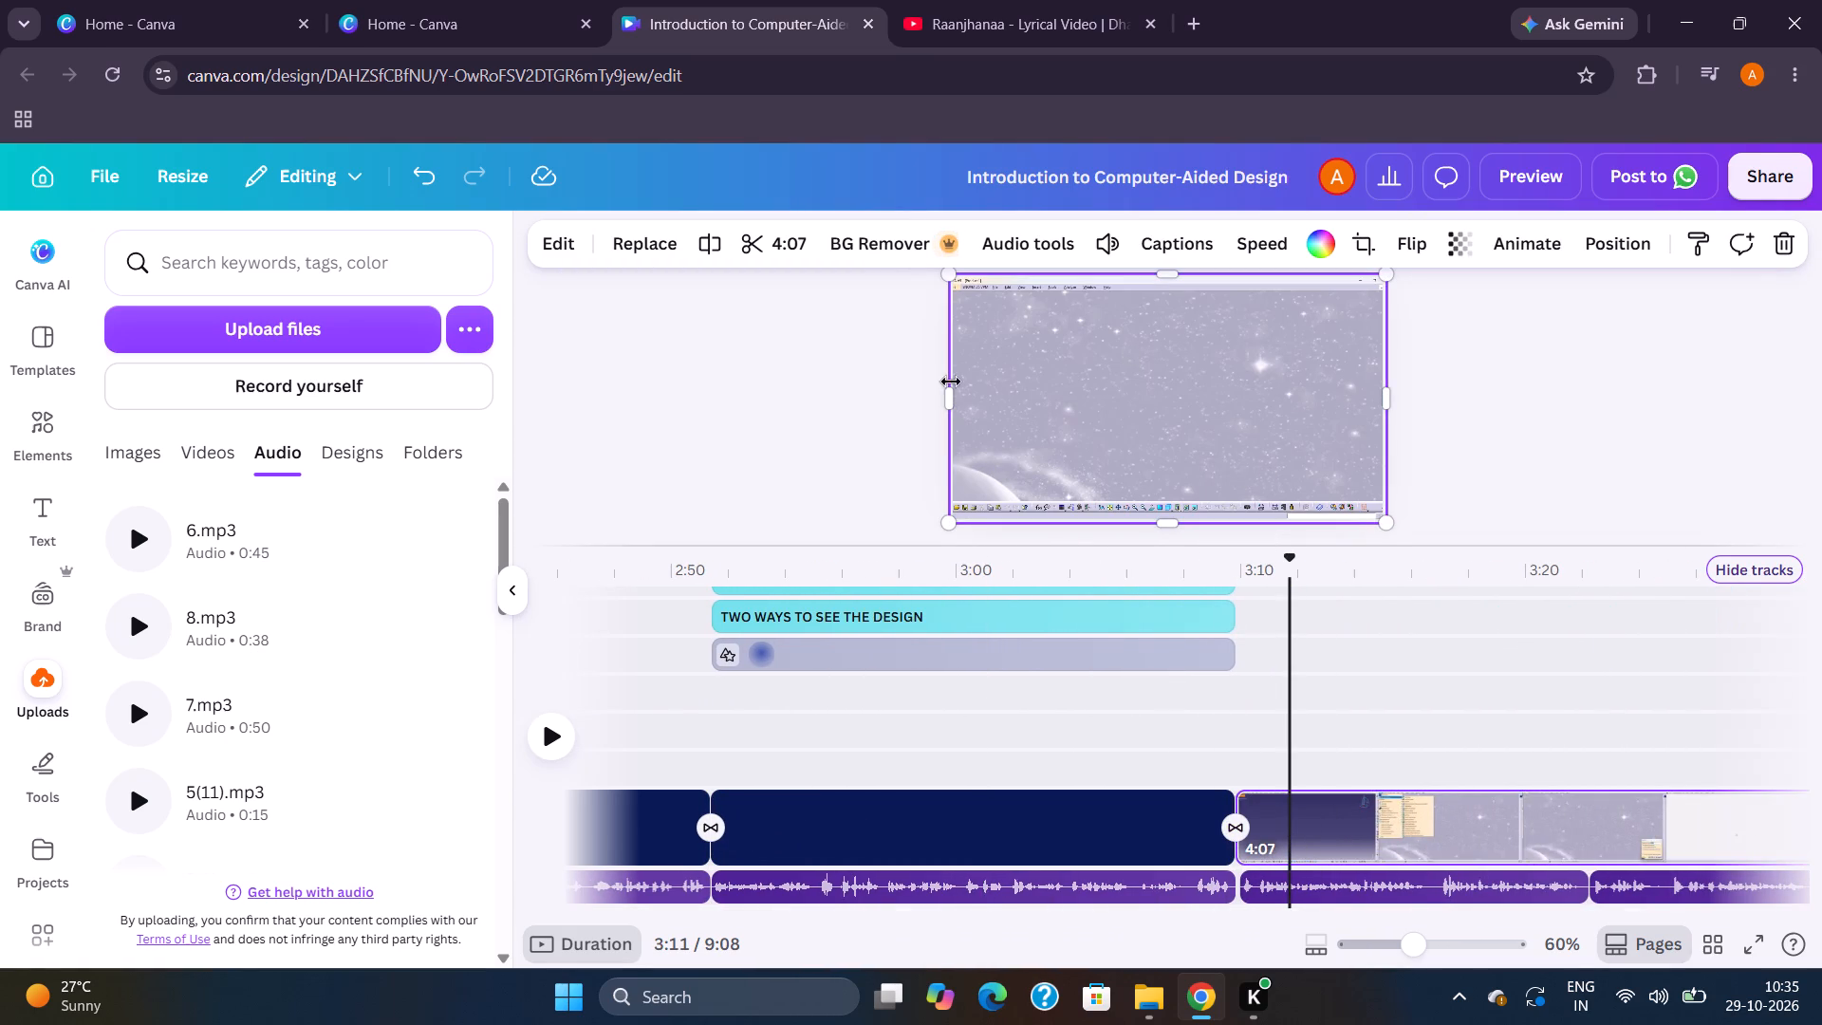
{"action": "left_click_drag", "start_coordinate": [1387, 523], "coordinate": [1380, 512]}
{"action": "left_click_drag", "start_coordinate": [1303, 431], "coordinate": [1316, 431]}
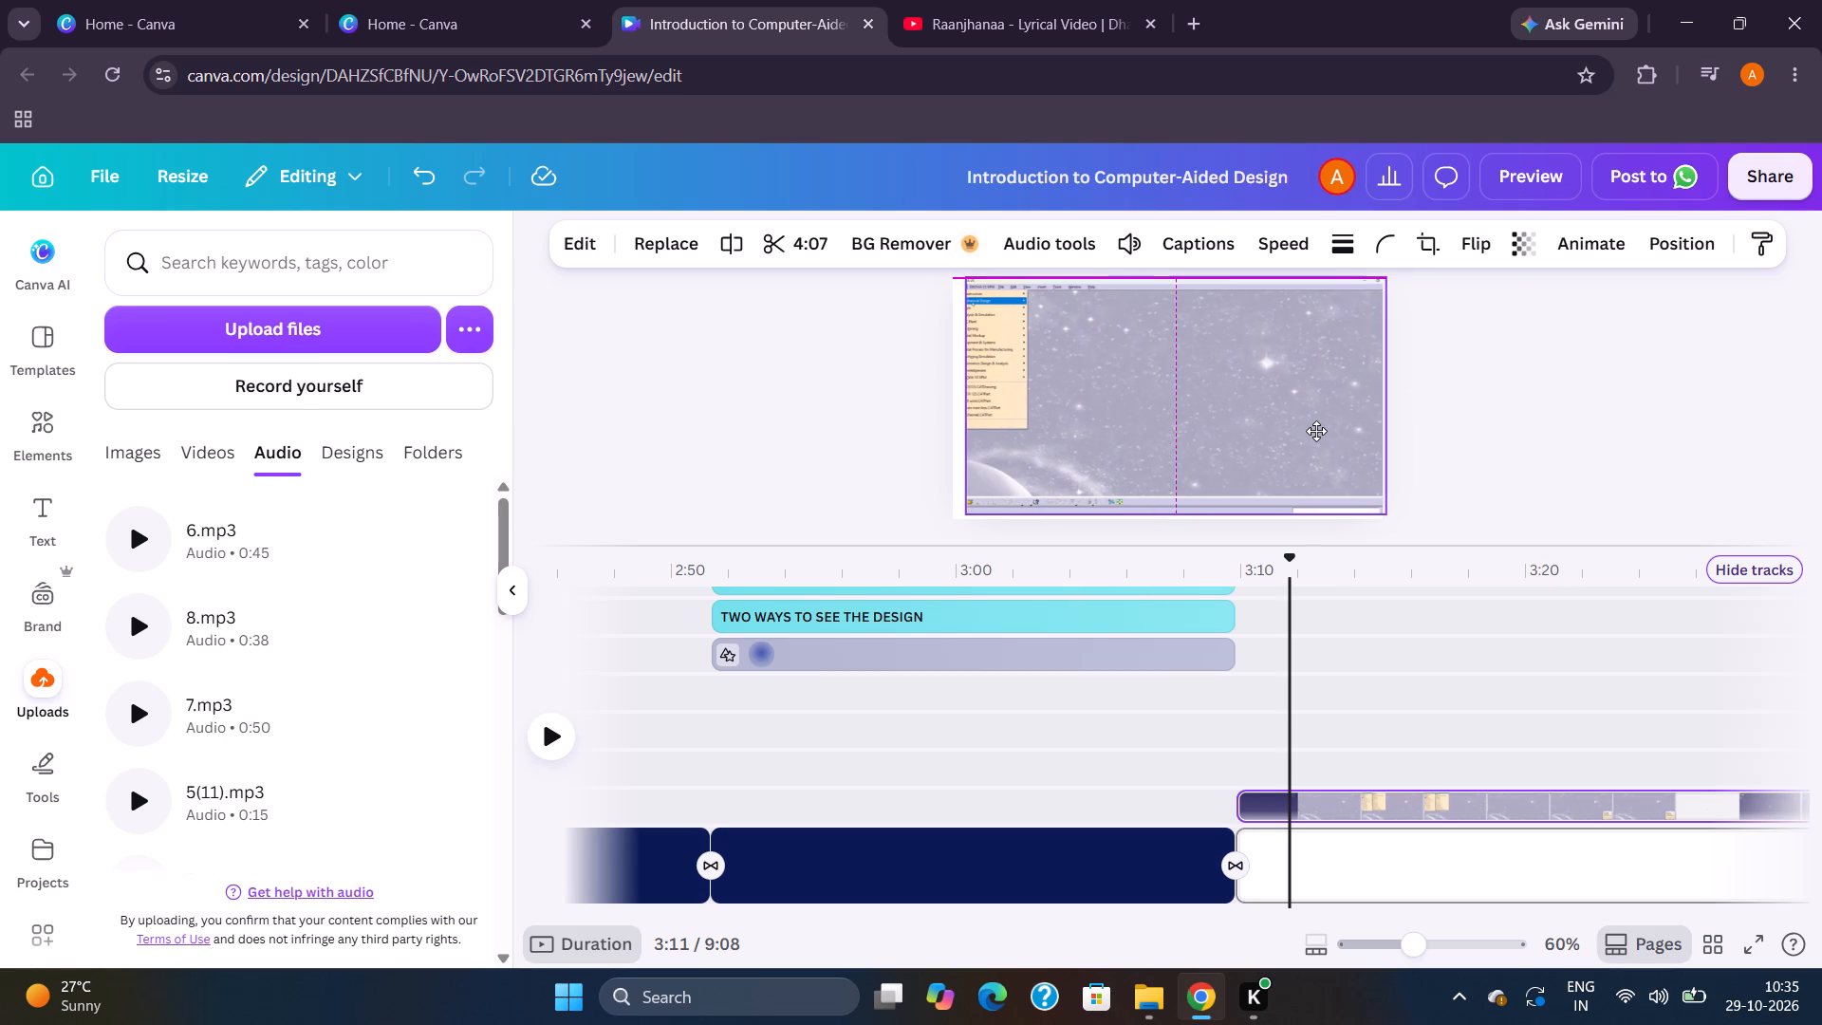
{"action": "left_click_drag", "start_coordinate": [1316, 431], "coordinate": [1314, 434]}
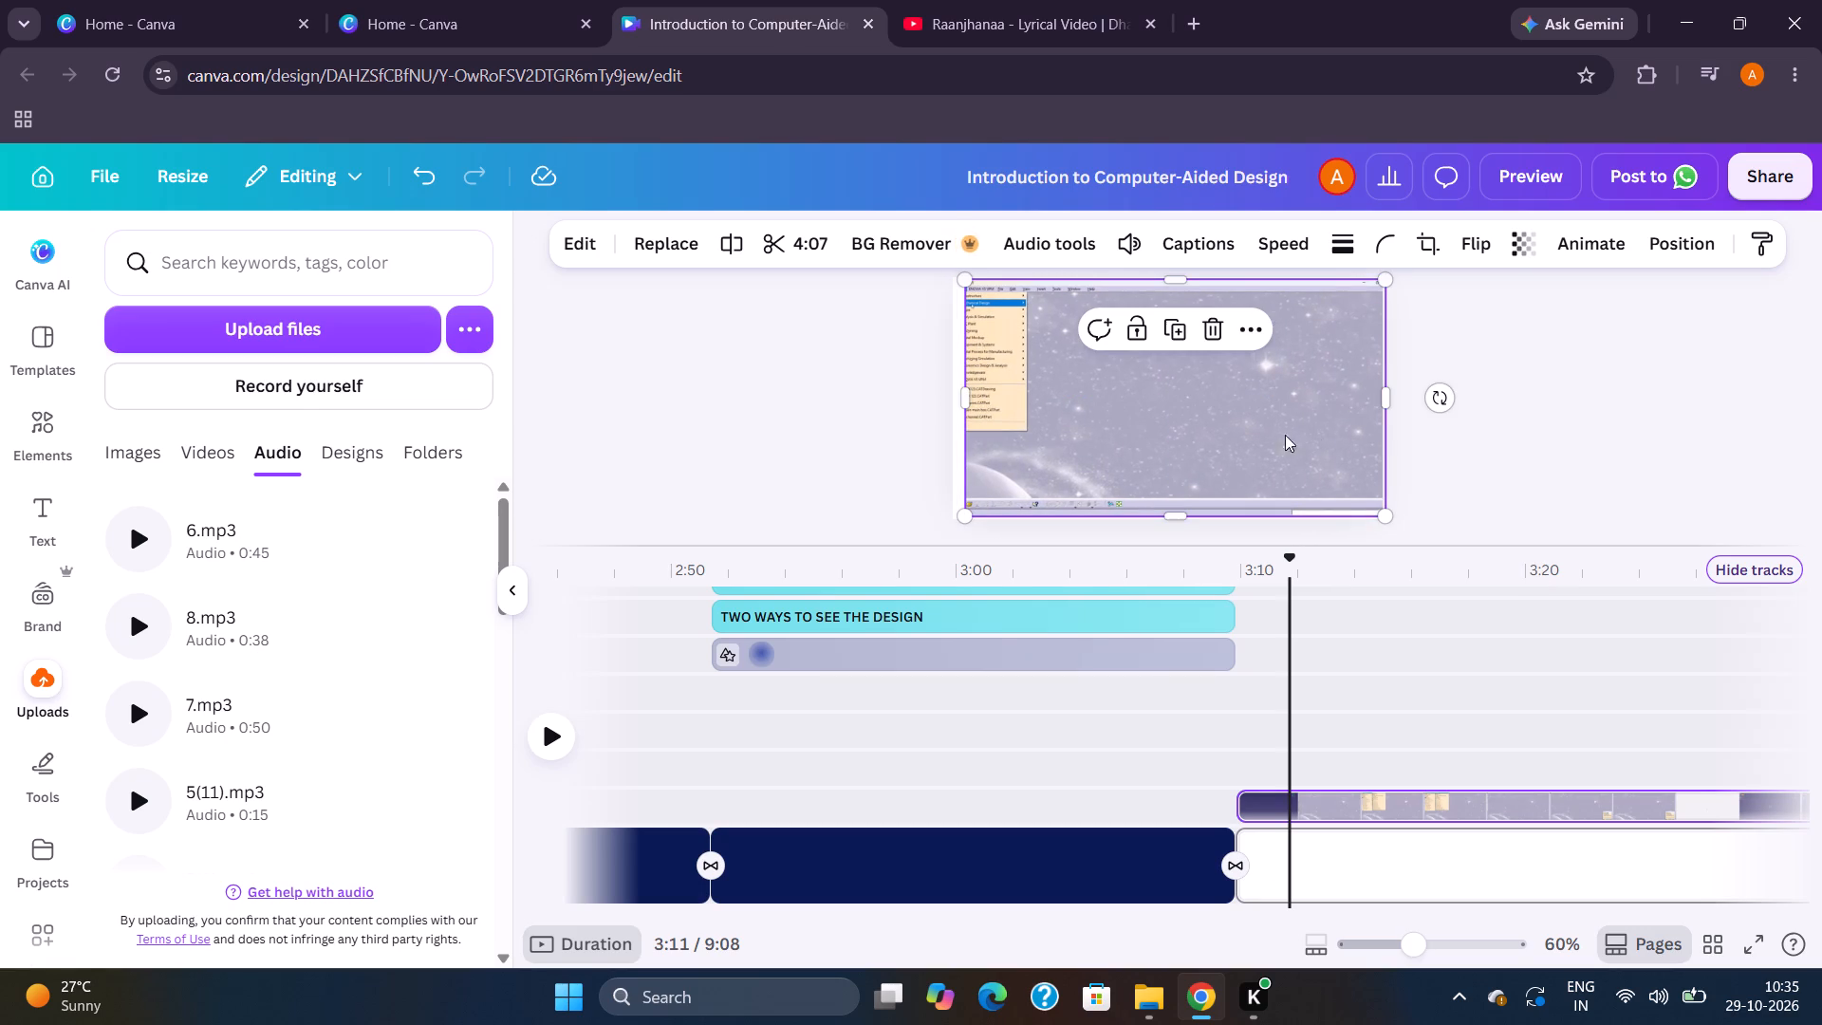
{"action": "left_click_drag", "start_coordinate": [961, 390], "coordinate": [945, 387]}
{"action": "left_click", "coordinate": [1489, 432]}
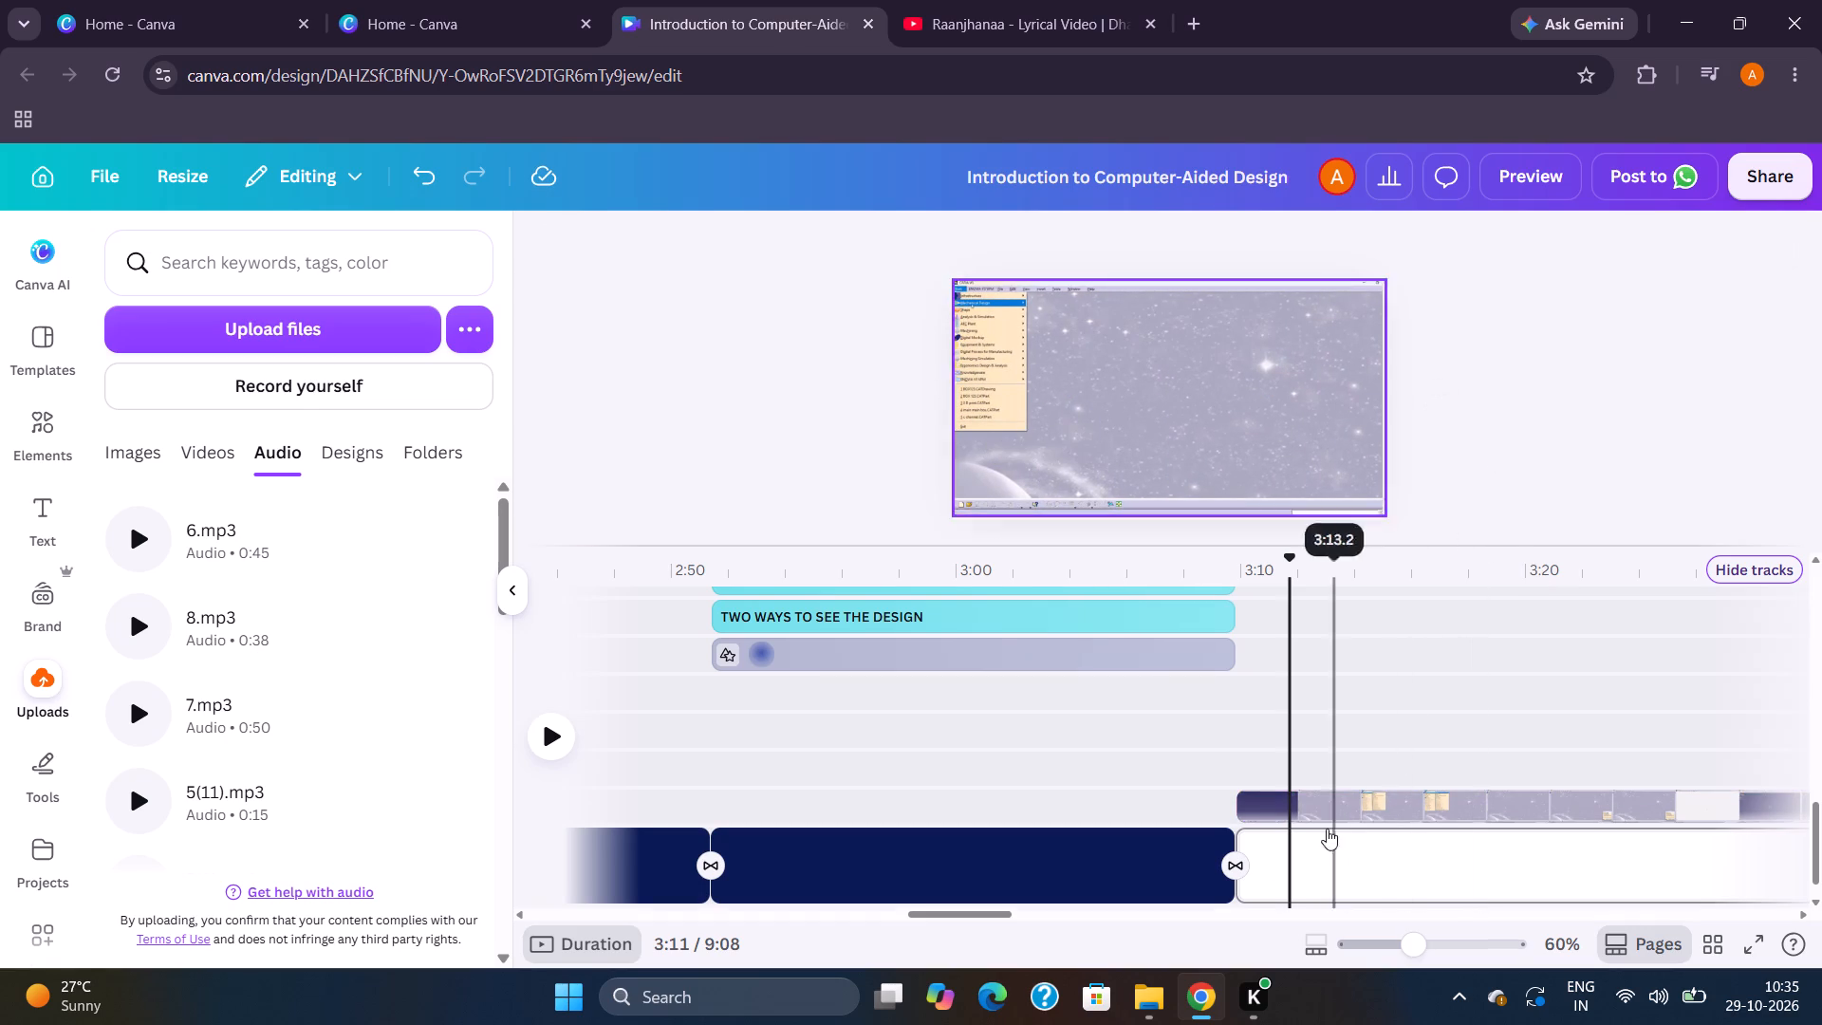
Play part of the CATIA recording section full screen to check how the resized video fits the page.
{"action": "left_click", "coordinate": [1262, 907]}
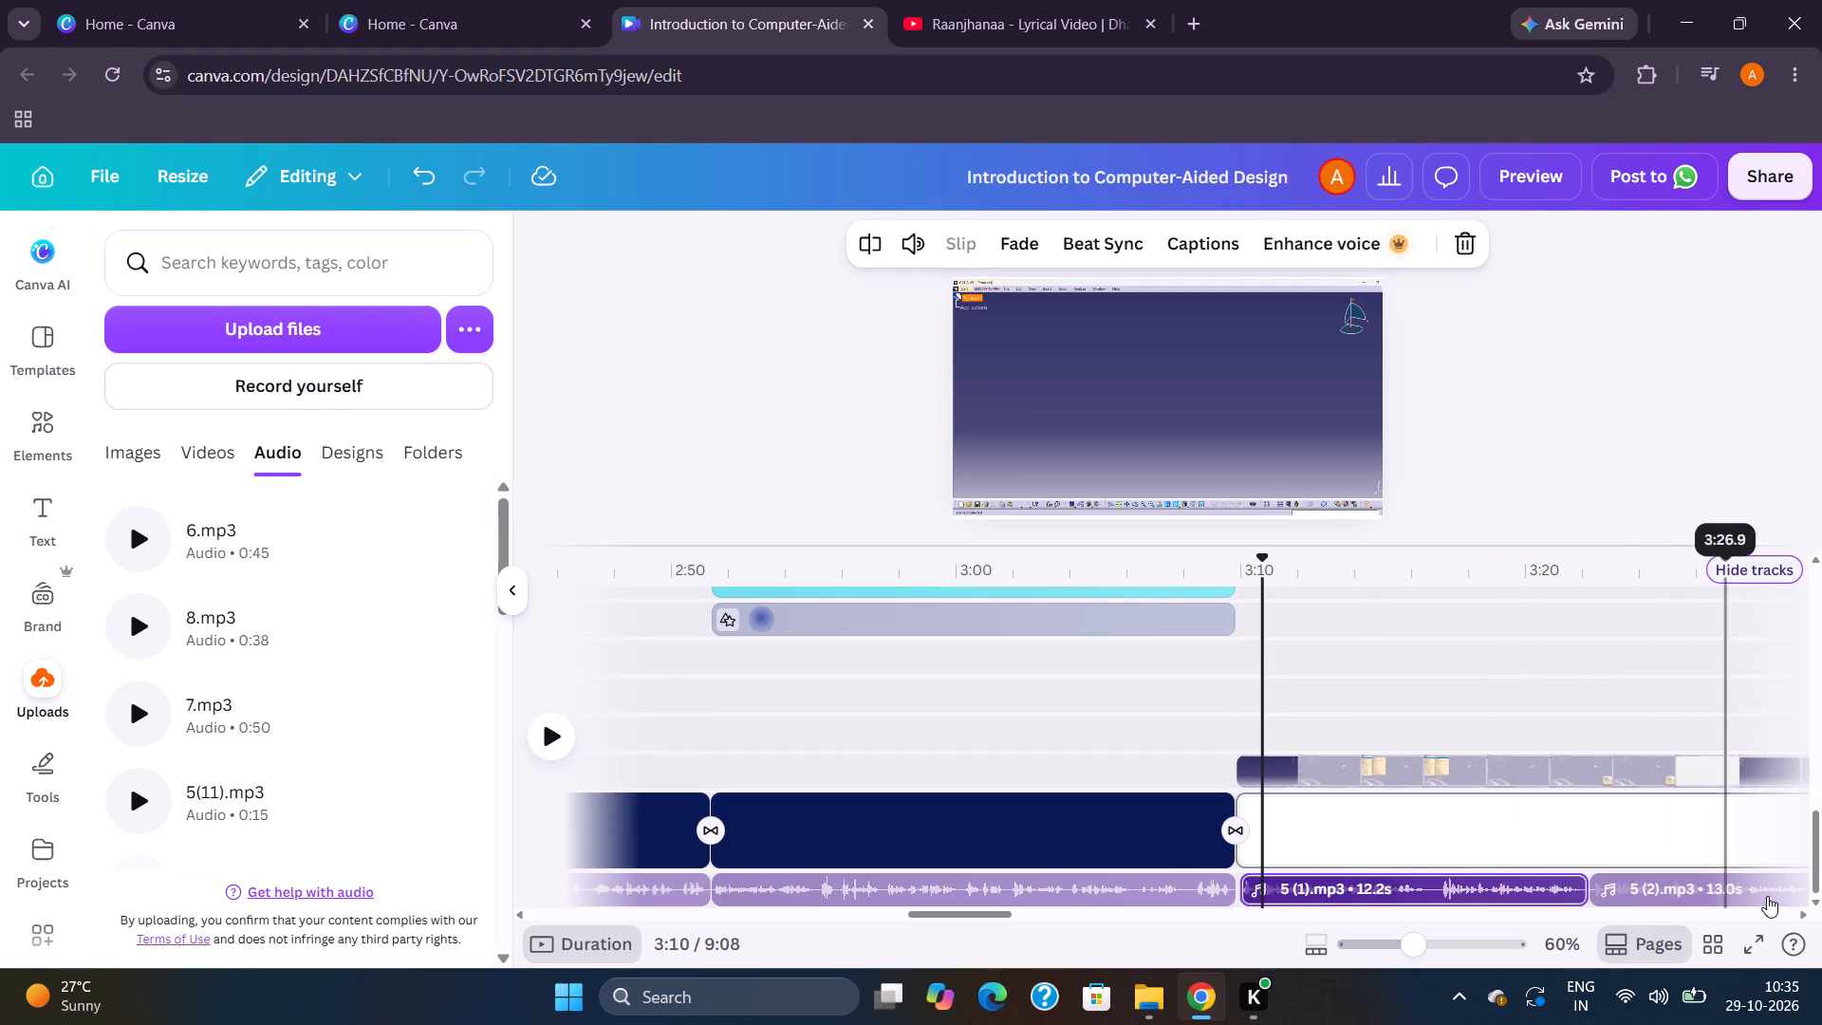
{"action": "left_click", "coordinate": [1750, 941]}
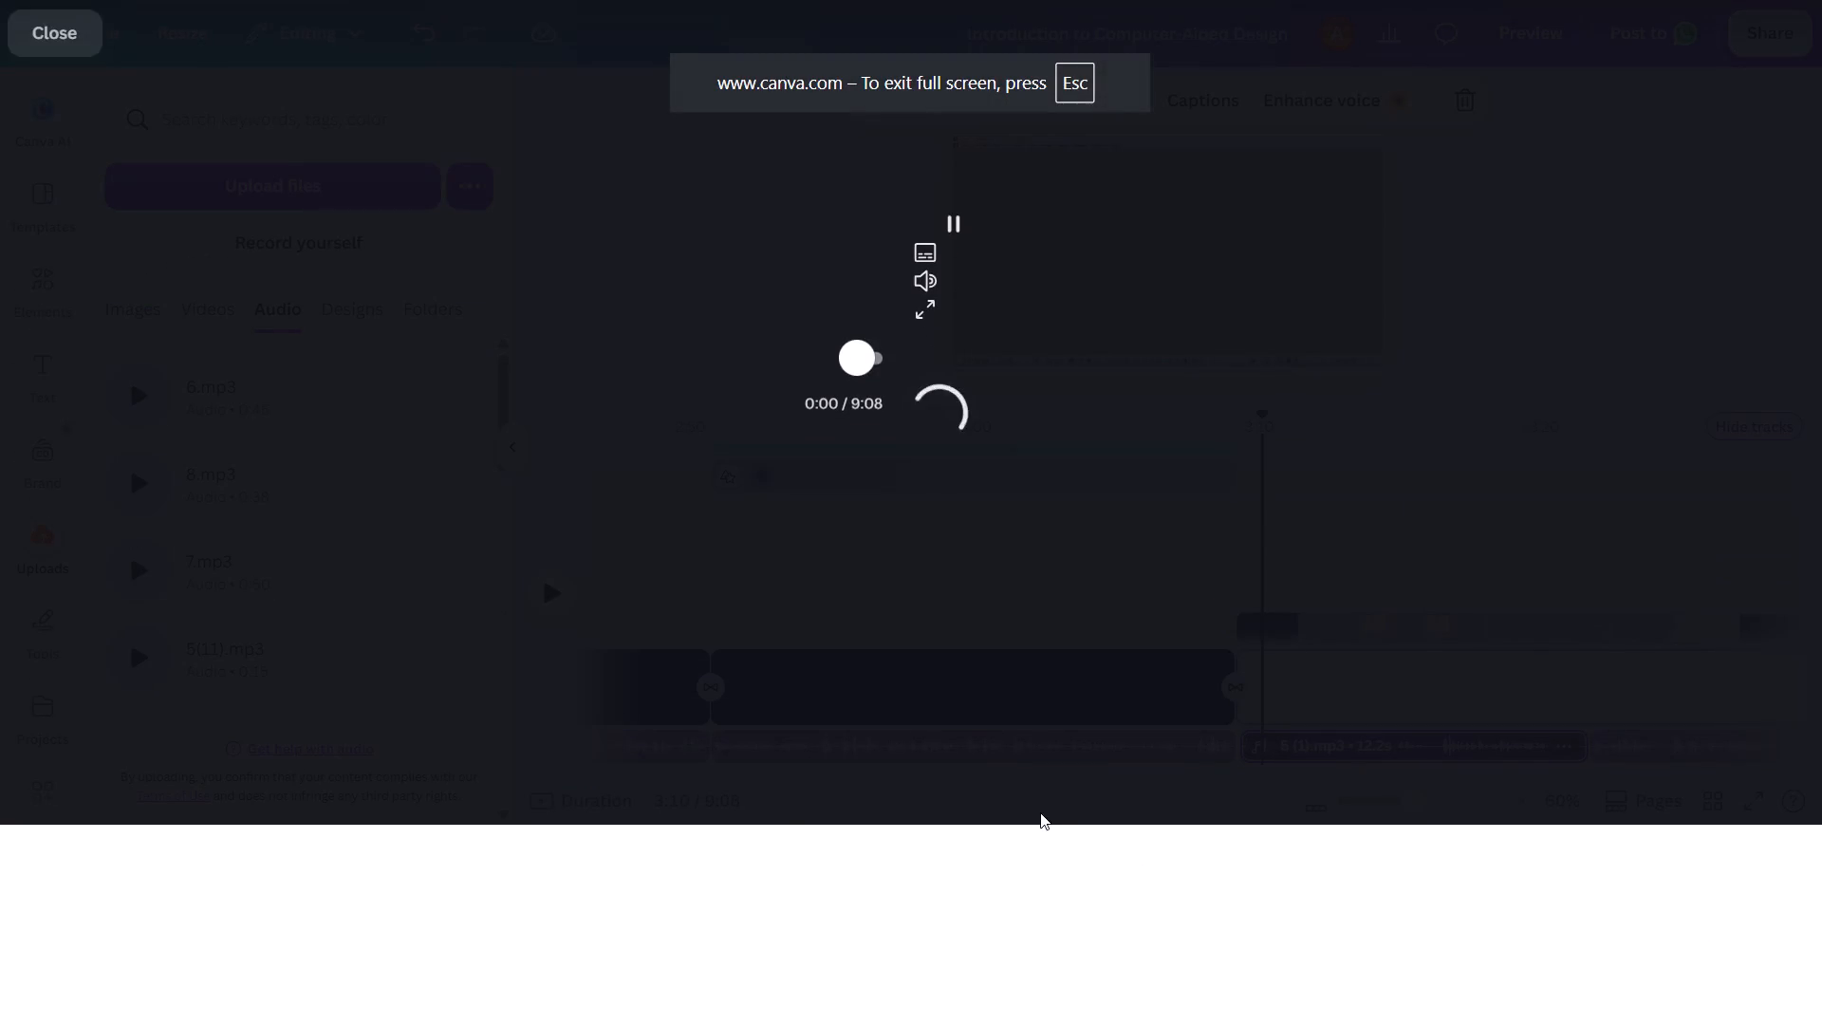
{"action": "left_click_drag", "start_coordinate": [966, 758], "coordinate": [901, 736]}
{"action": "left_click", "coordinate": [506, 994]}
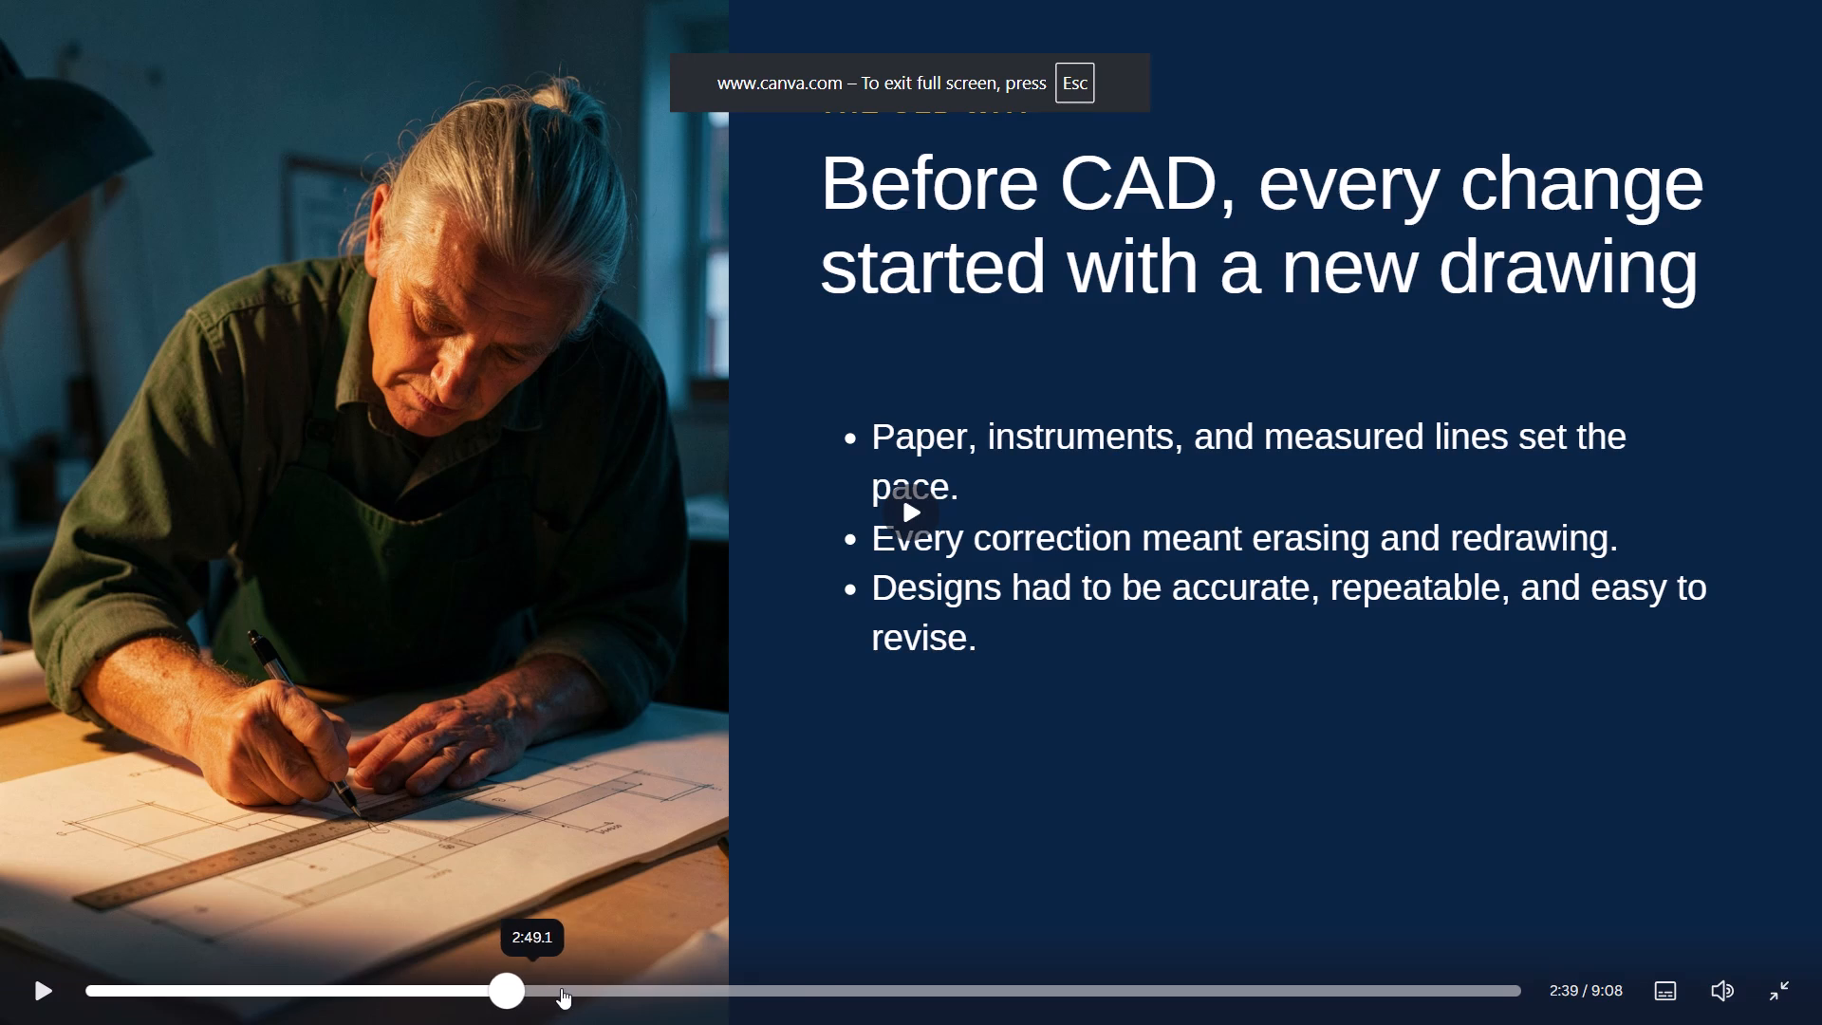
{"action": "left_click", "coordinate": [580, 988]}
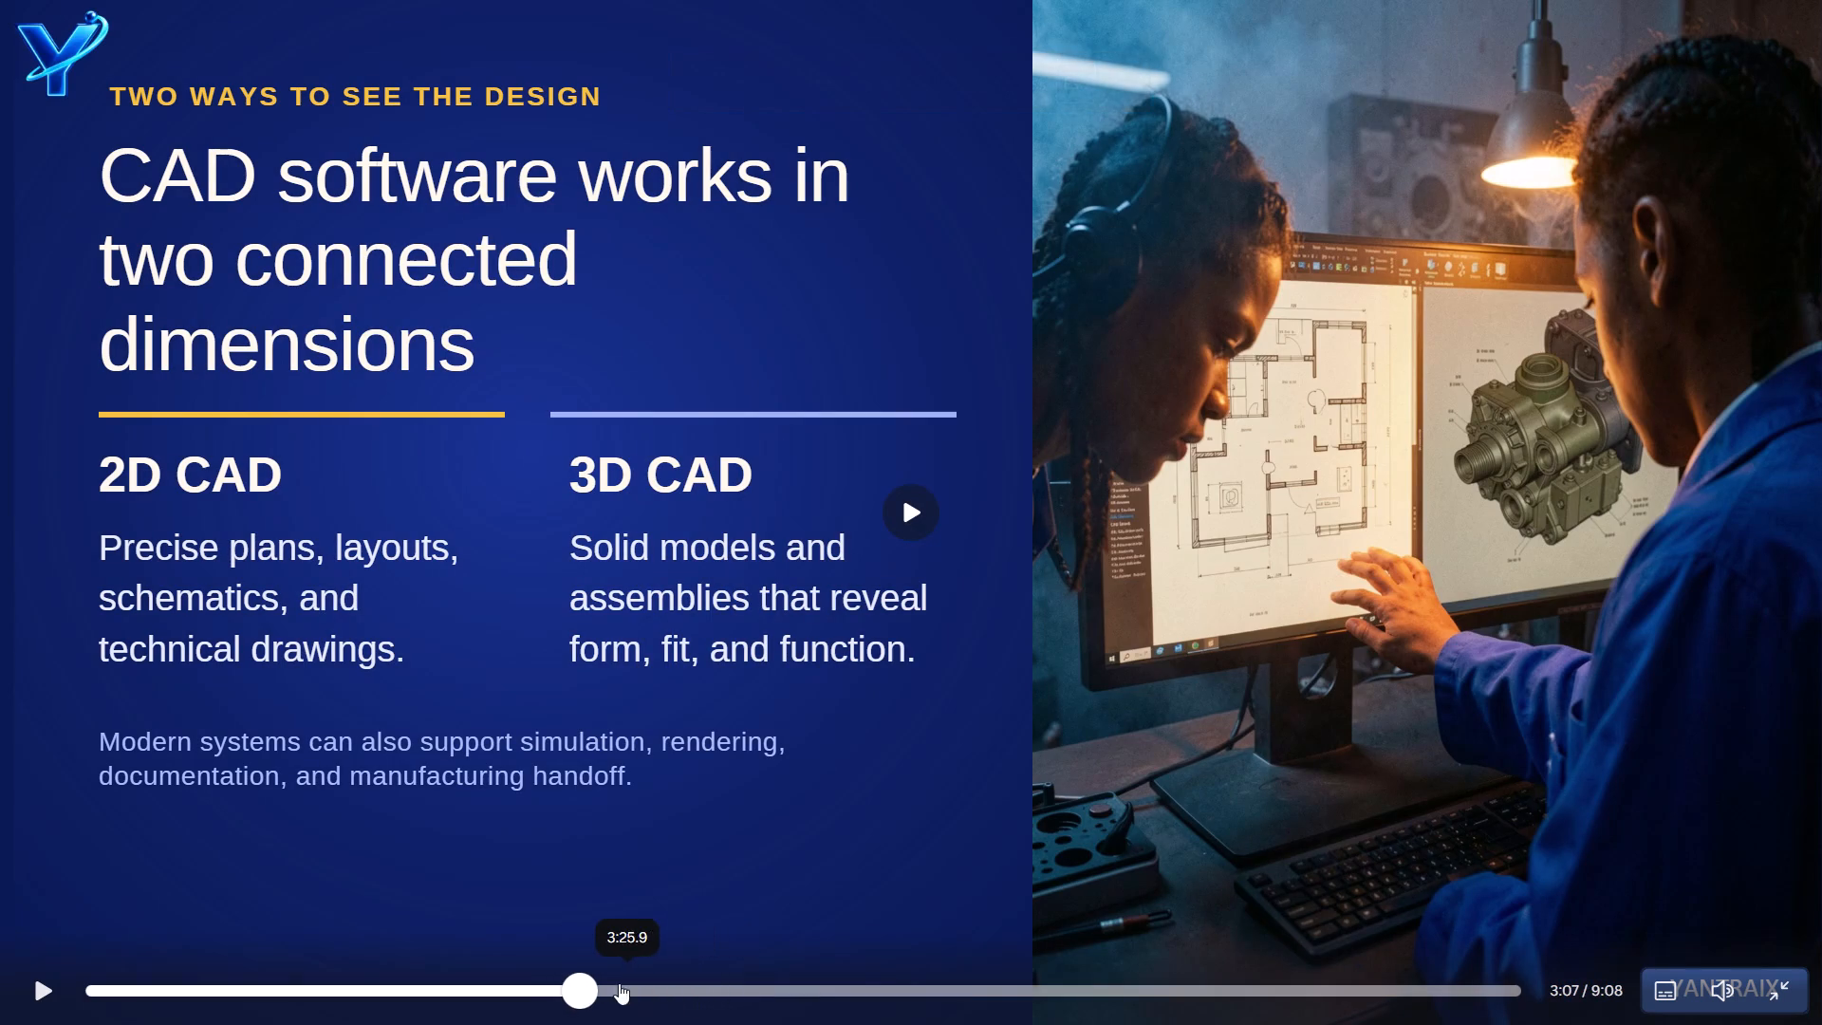
{"action": "left_click", "coordinate": [618, 982]}
{"action": "left_click", "coordinate": [34, 981]}
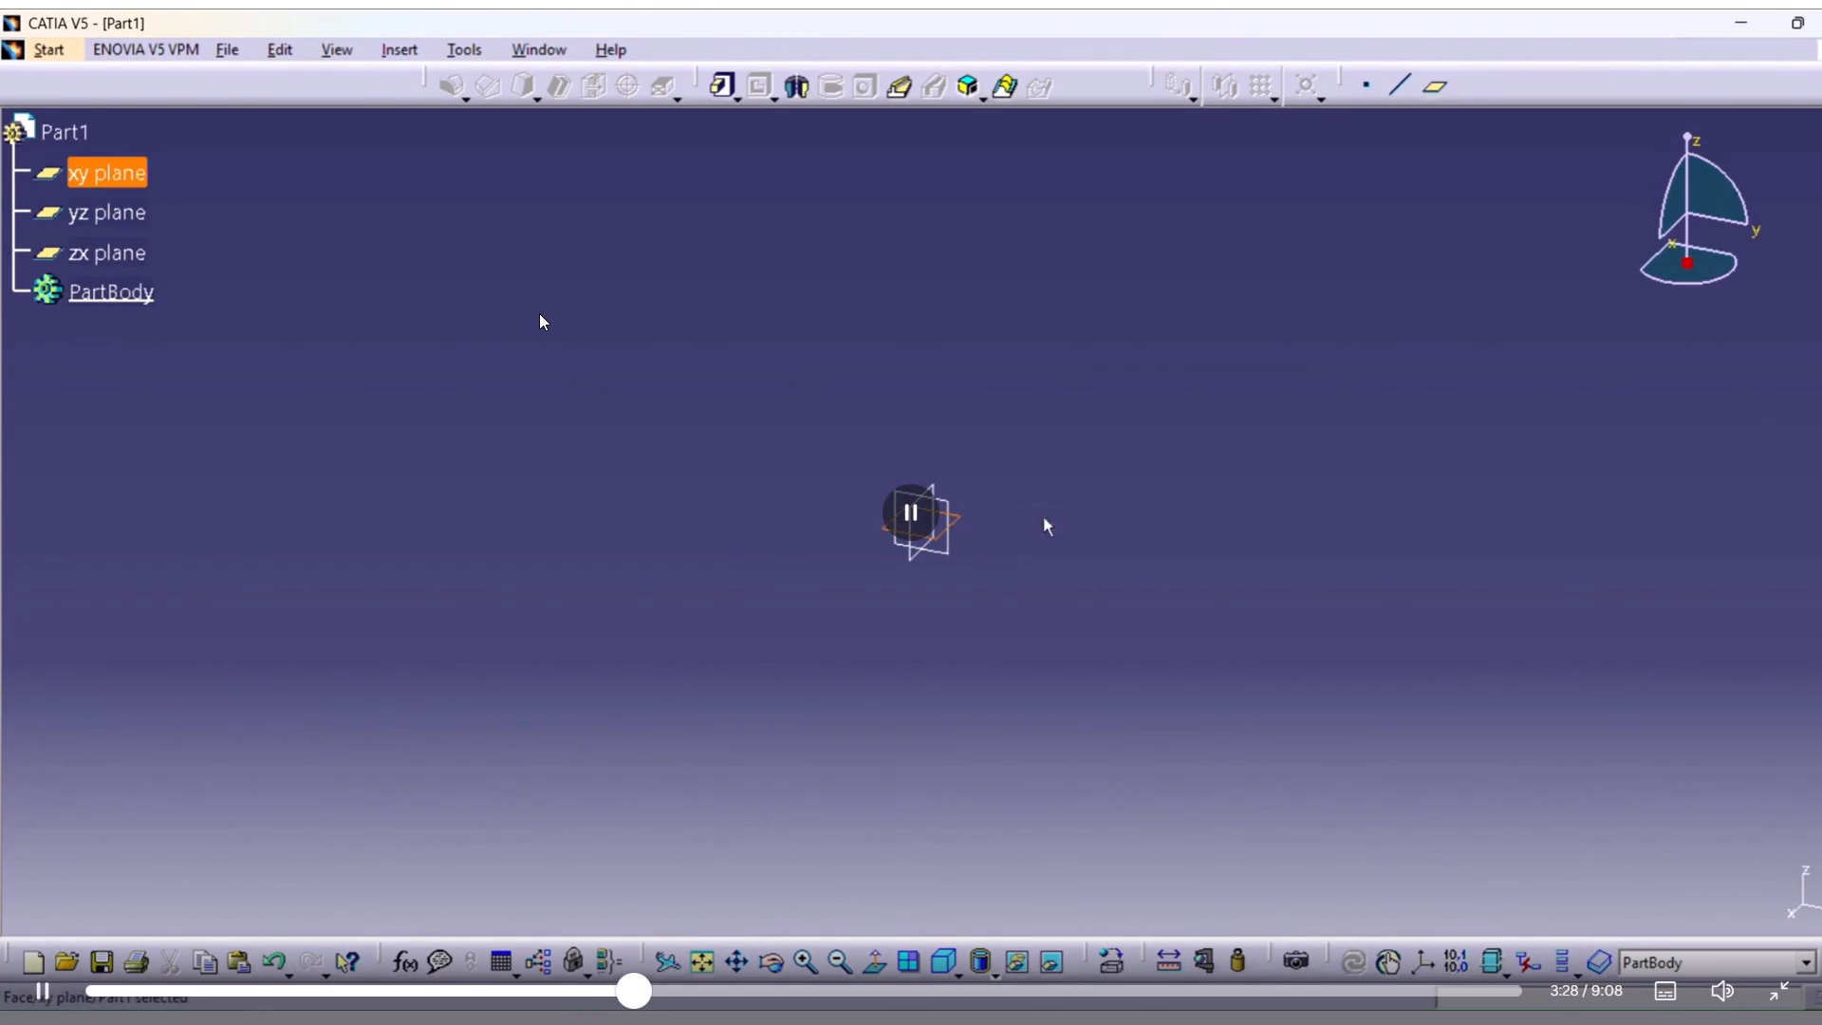
{"action": "key", "text": "Escape"}
Shift the CATIA recording slightly and widen its right side past the page's right edge.
{"action": "left_click", "coordinate": [1218, 442]}
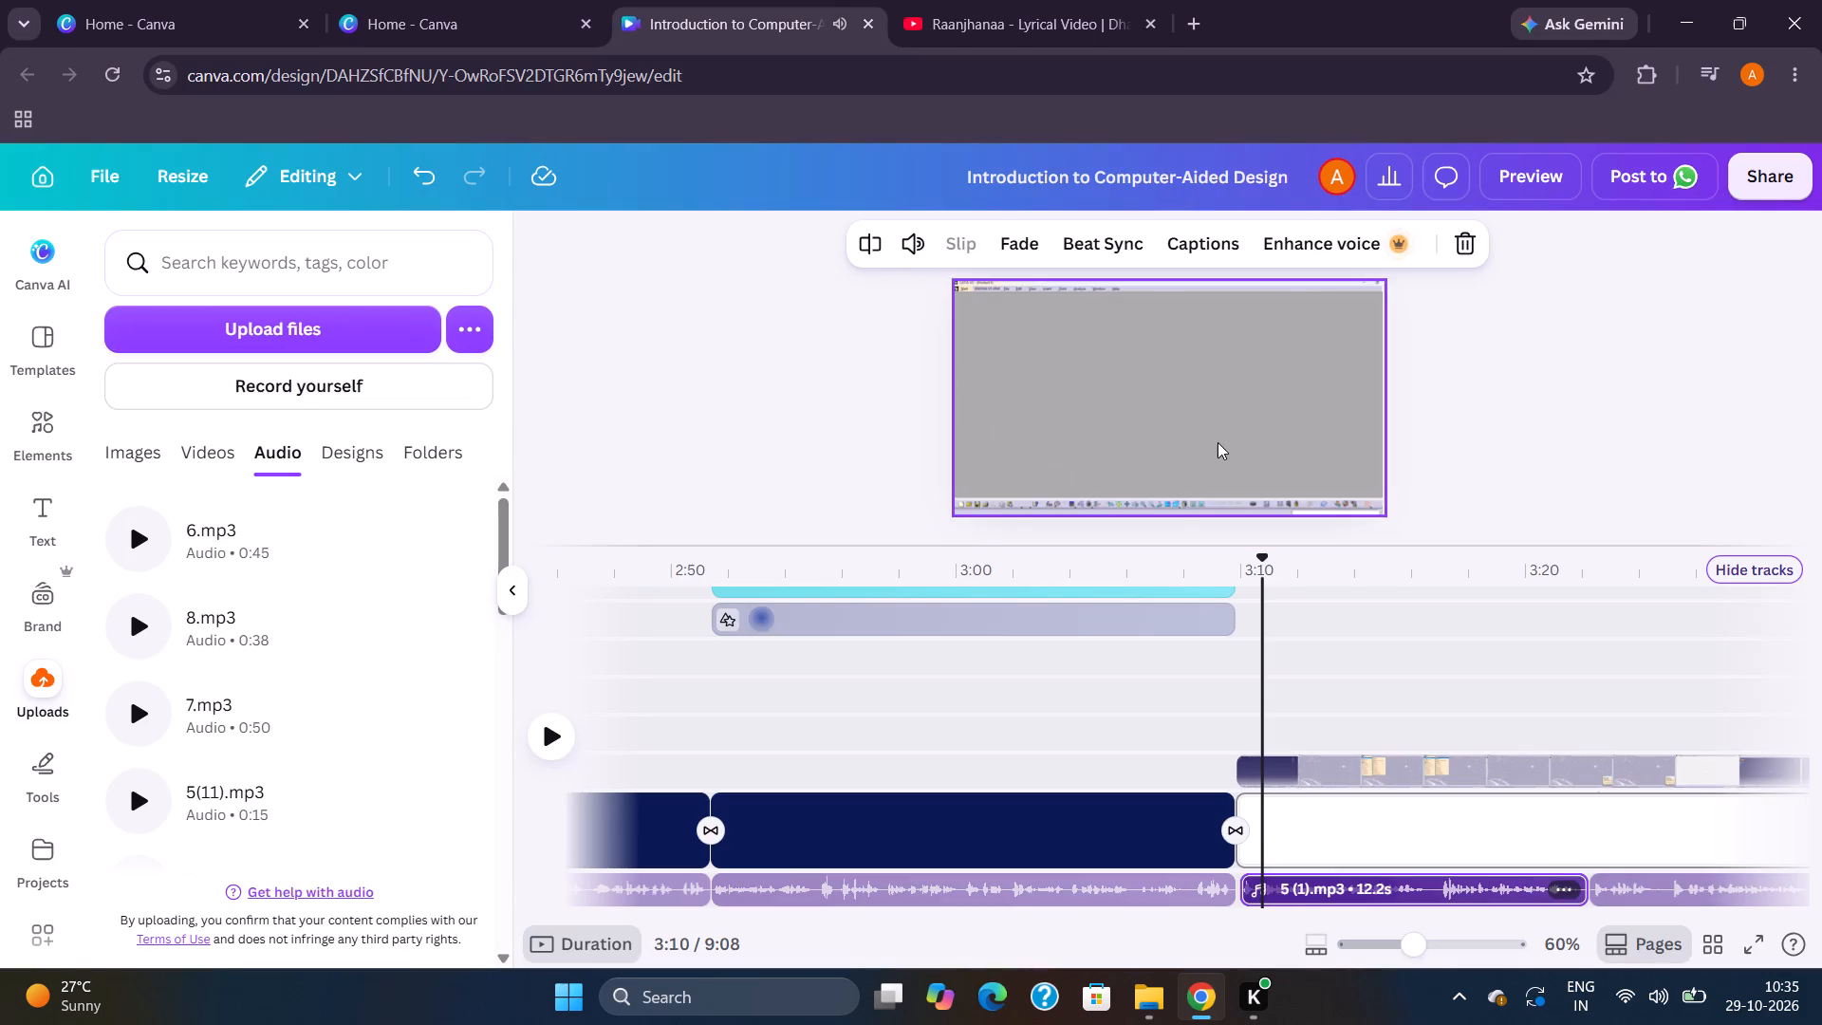
{"action": "left_click", "coordinate": [1383, 395]}
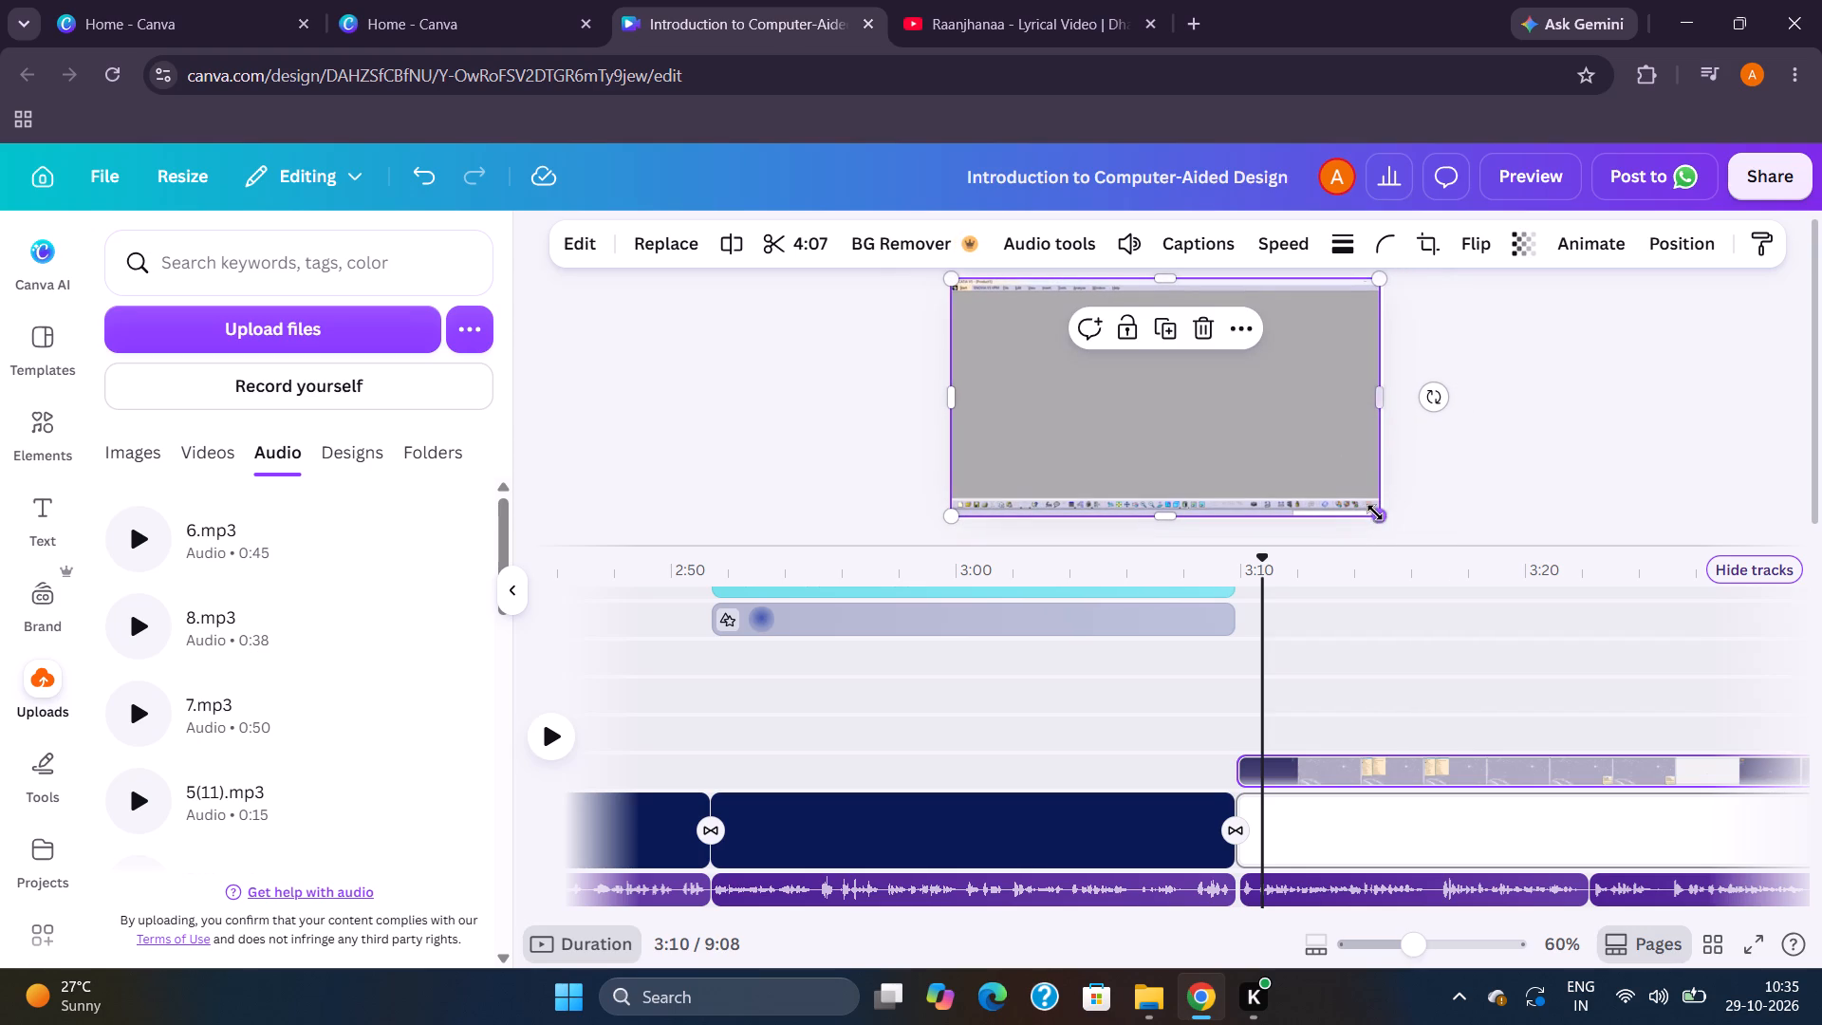
{"action": "left_click", "coordinate": [1375, 513]}
{"action": "left_click_drag", "start_coordinate": [1373, 394], "coordinate": [1387, 394]}
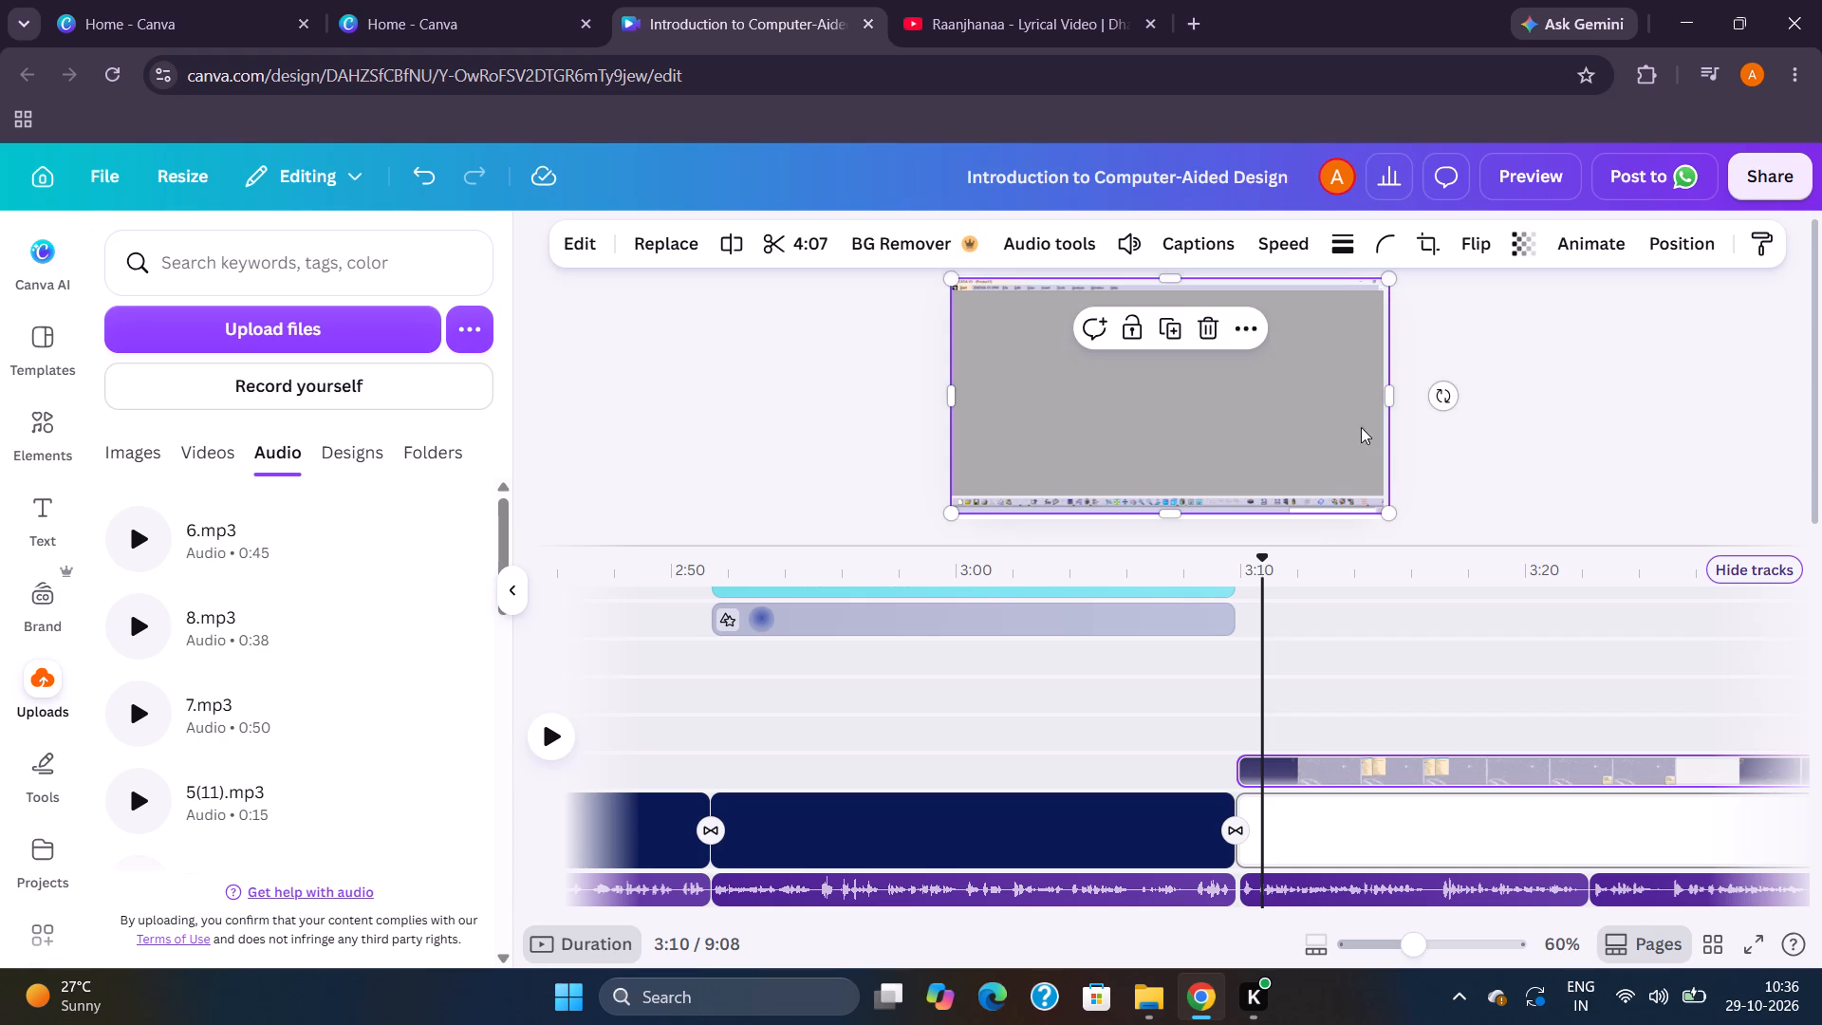
{"action": "left_click", "coordinate": [1439, 444]}
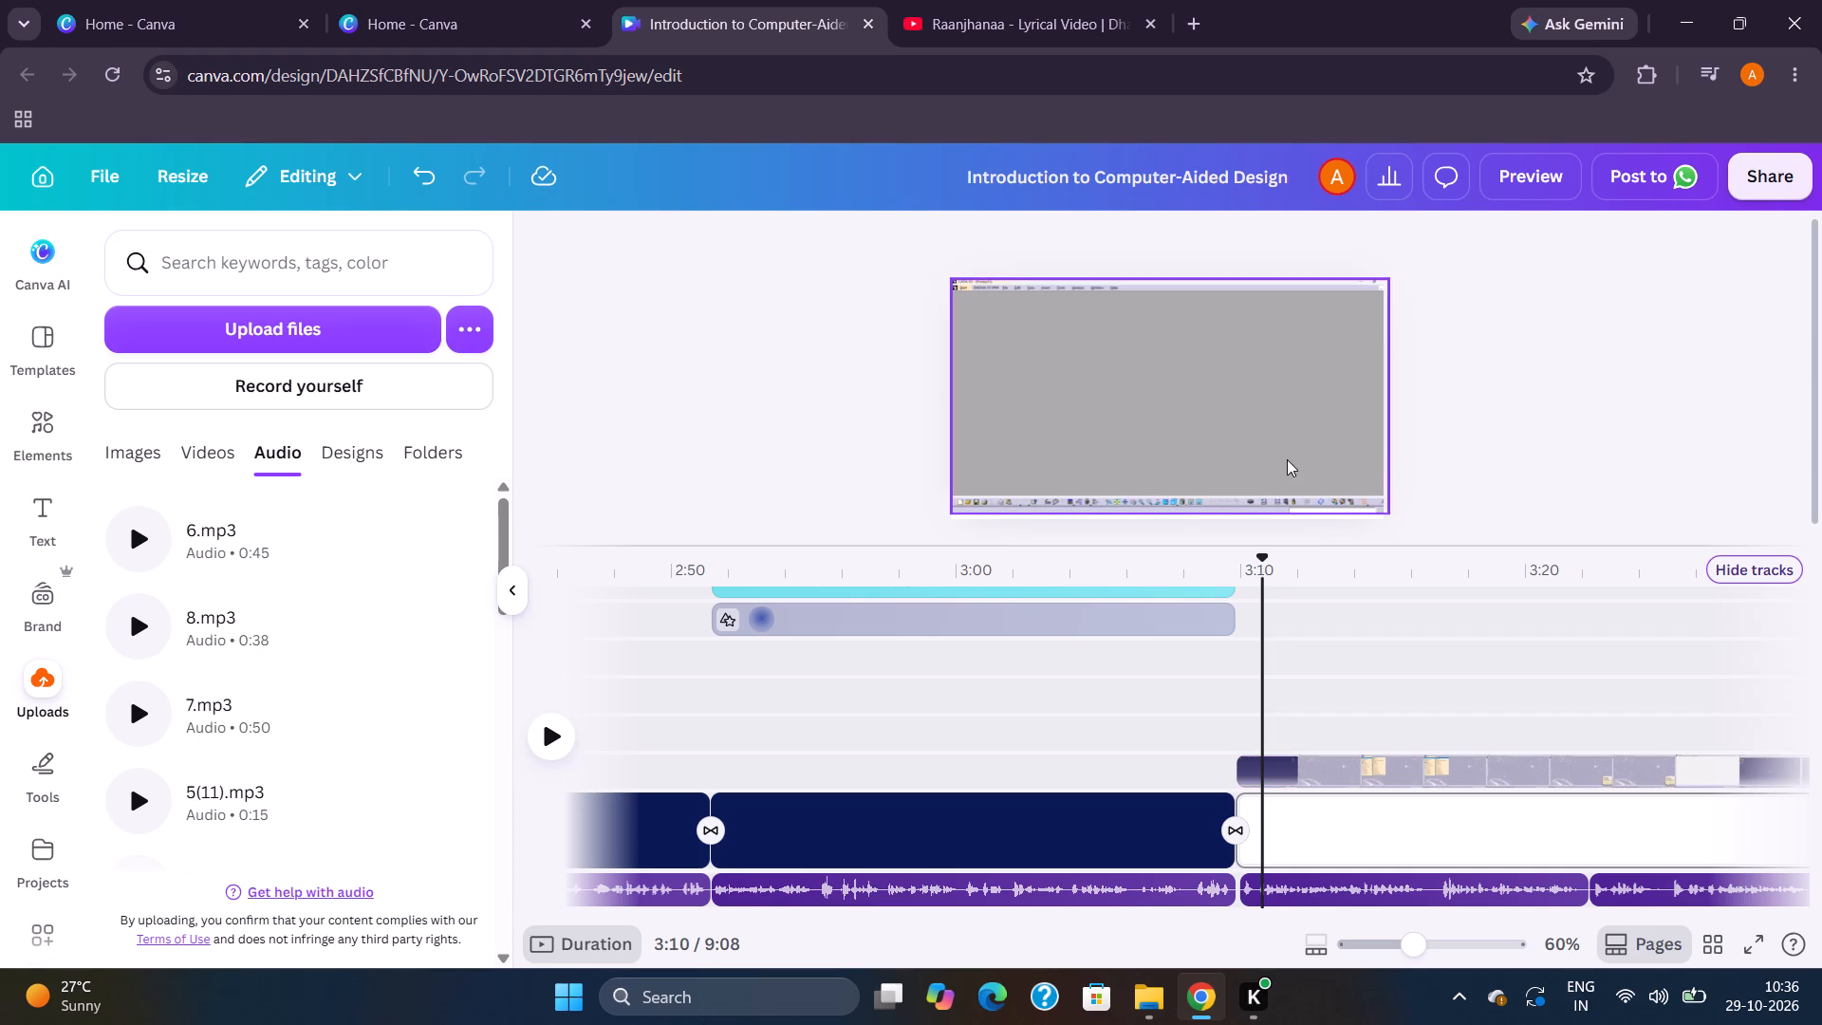
Scale the CATIA recording down to 1,010 high and stretch its right side to the page's right edge.
{"action": "left_click", "coordinate": [1284, 457]}
{"action": "left_click", "coordinate": [1297, 445]}
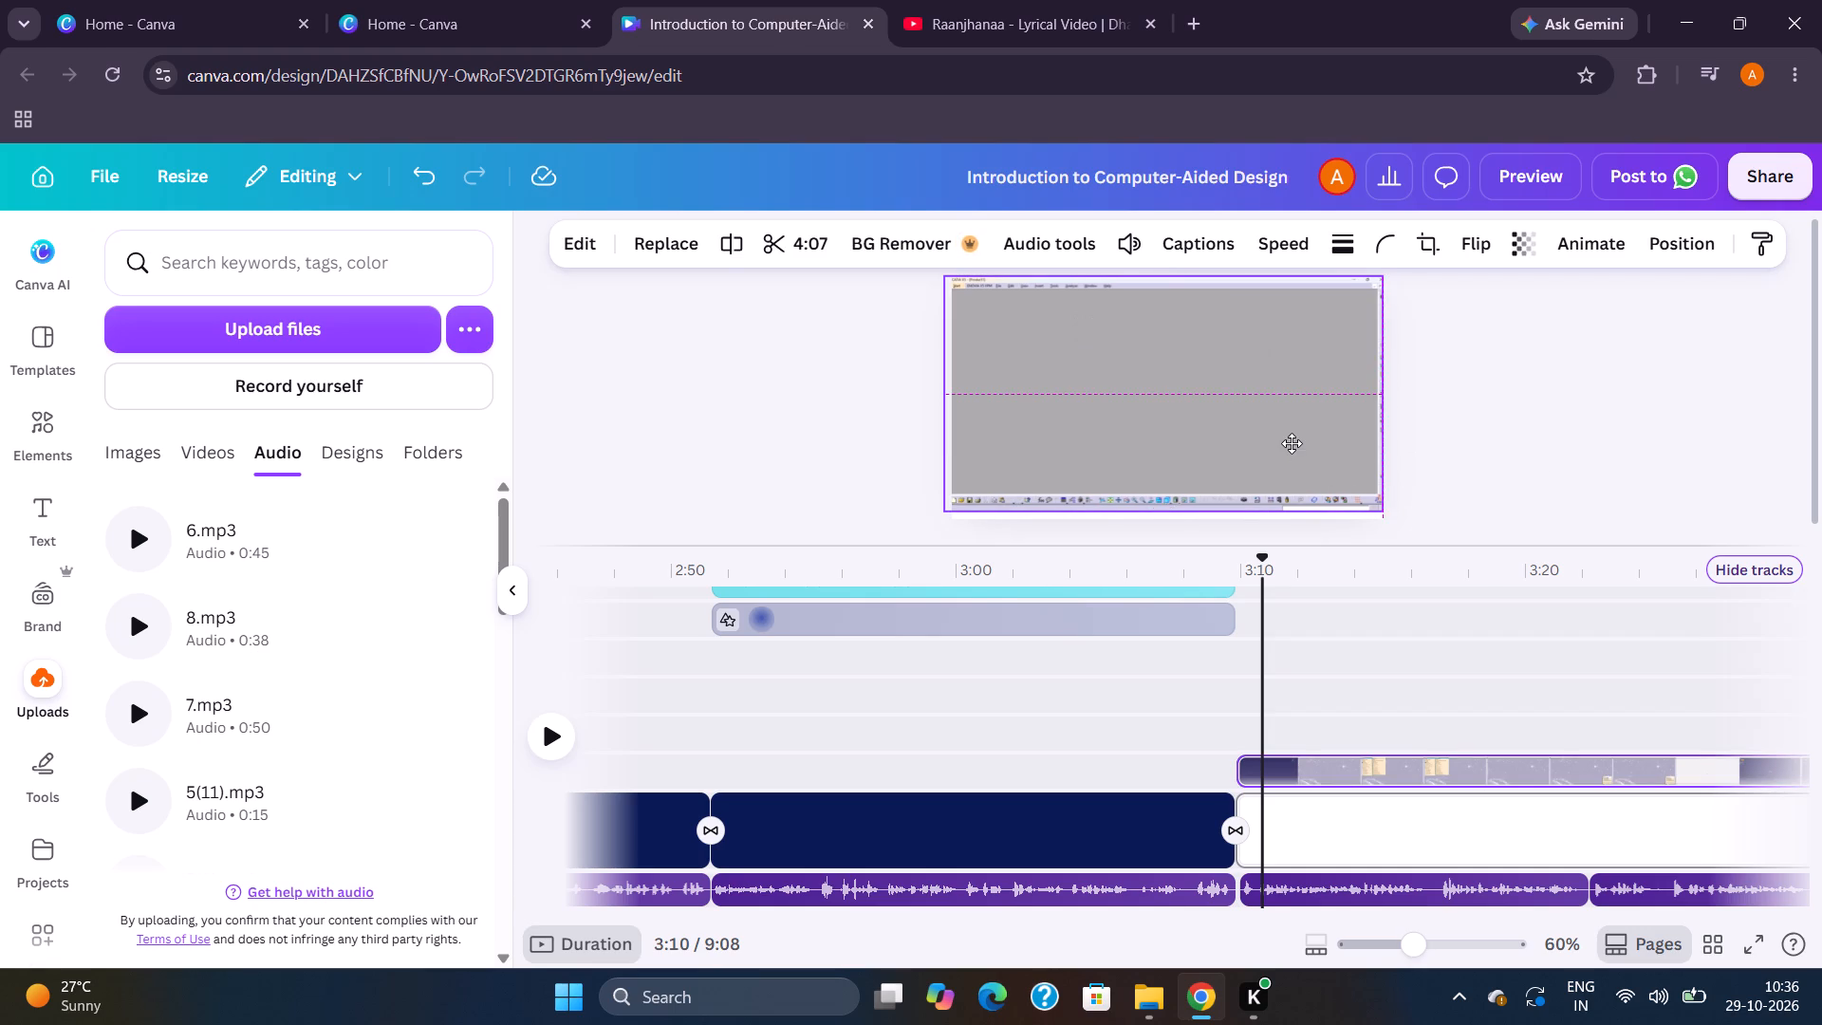
{"action": "left_click_drag", "start_coordinate": [1380, 507], "coordinate": [1376, 507]}
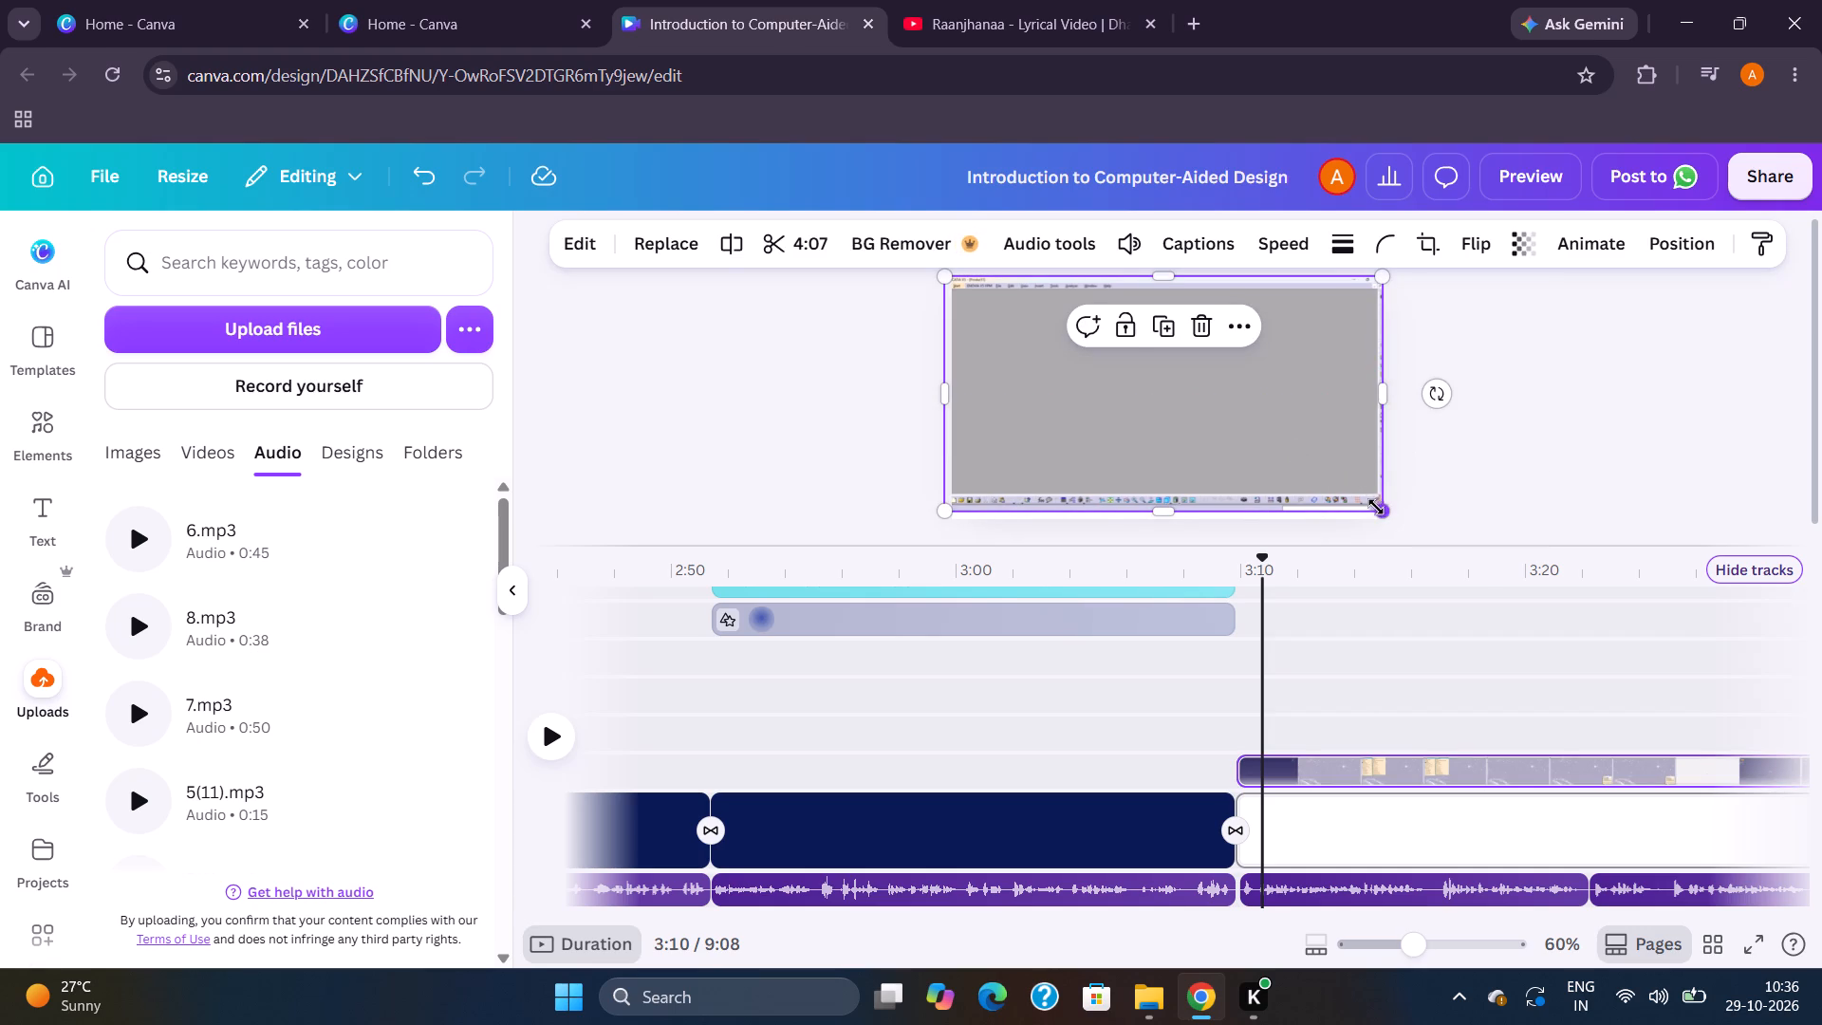
{"action": "left_click_drag", "start_coordinate": [1376, 507], "coordinate": [1364, 503]}
{"action": "left_click", "coordinate": [1329, 479]}
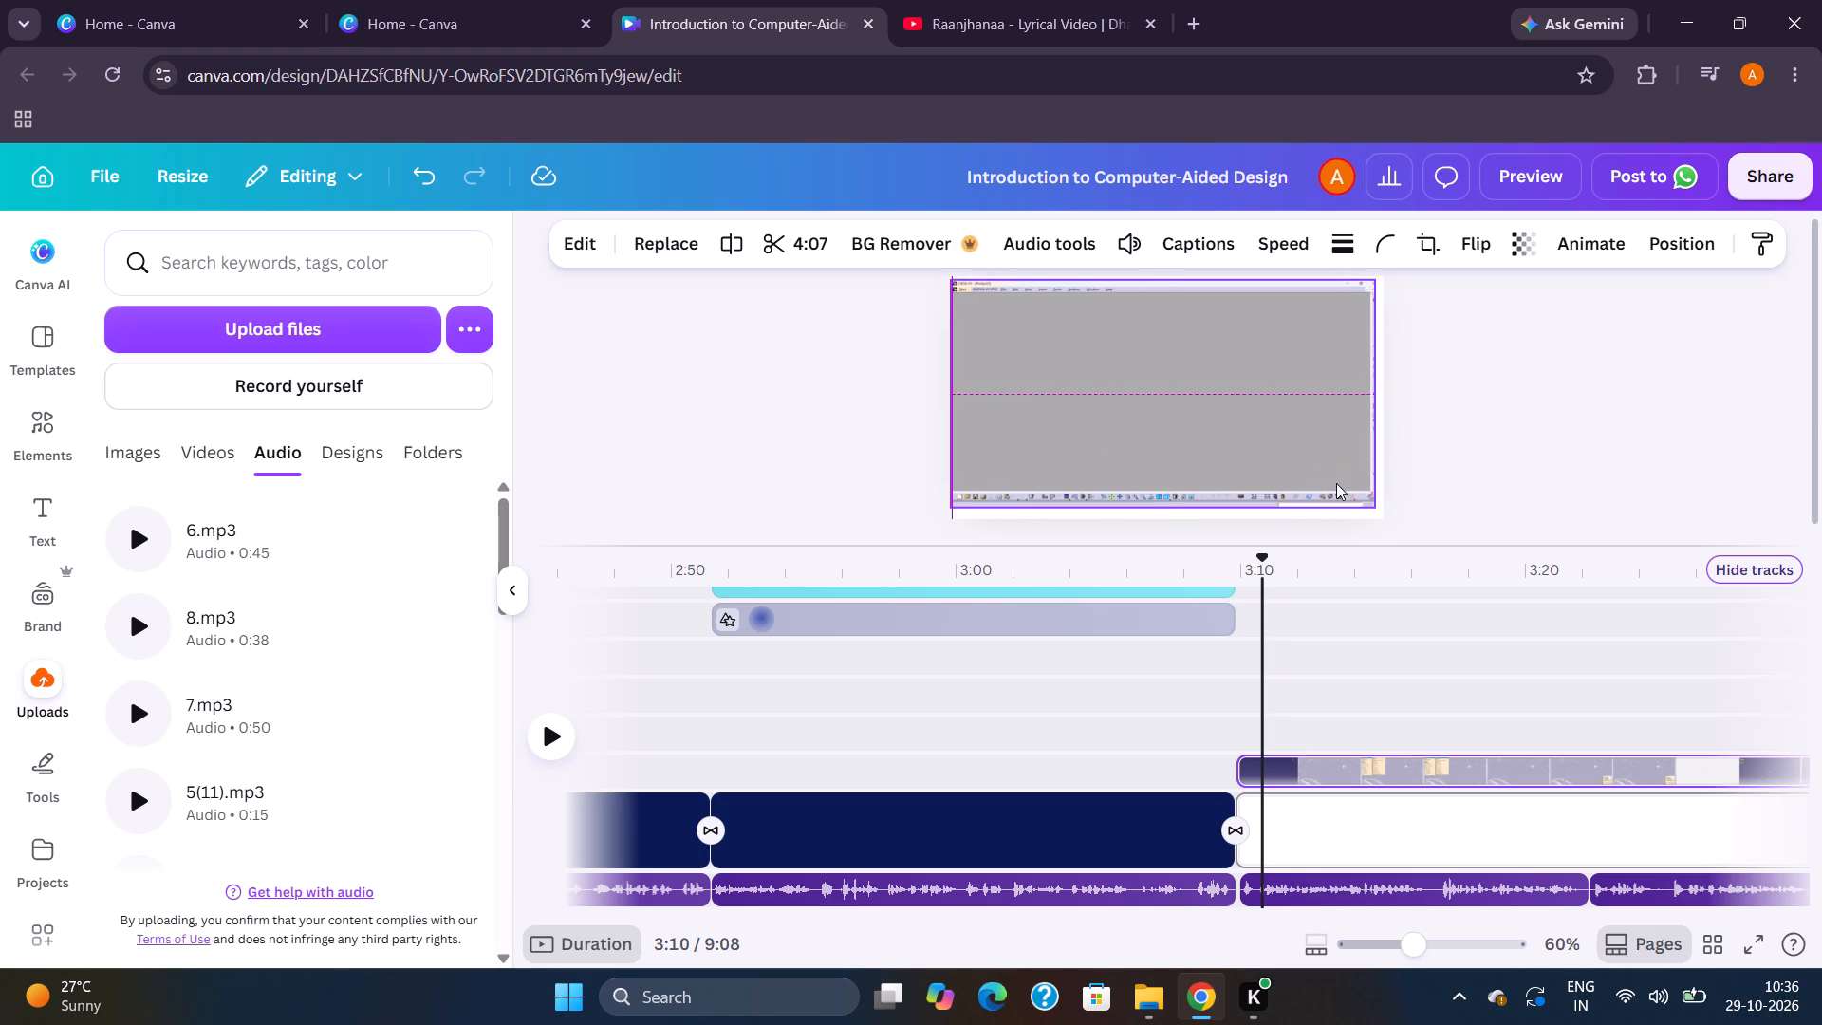
{"action": "left_click_drag", "start_coordinate": [1367, 396], "coordinate": [1379, 396]}
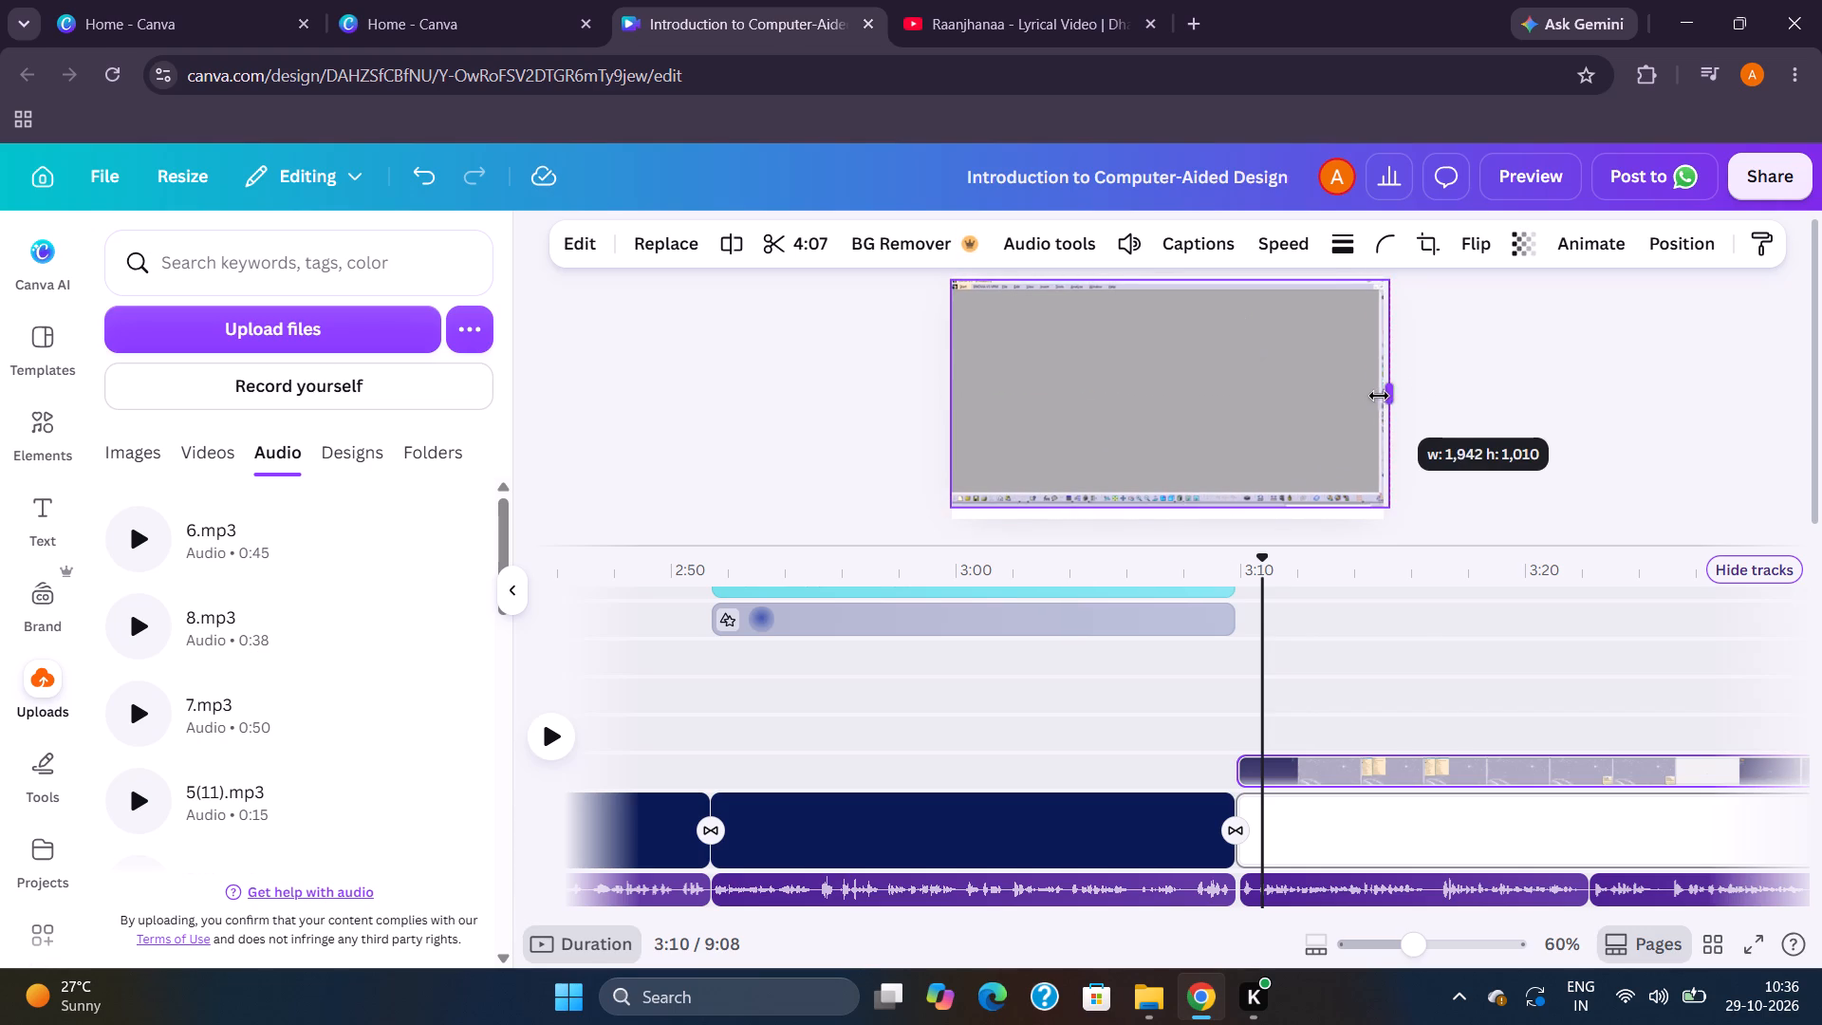
{"action": "left_click_drag", "start_coordinate": [1379, 396], "coordinate": [1378, 396]}
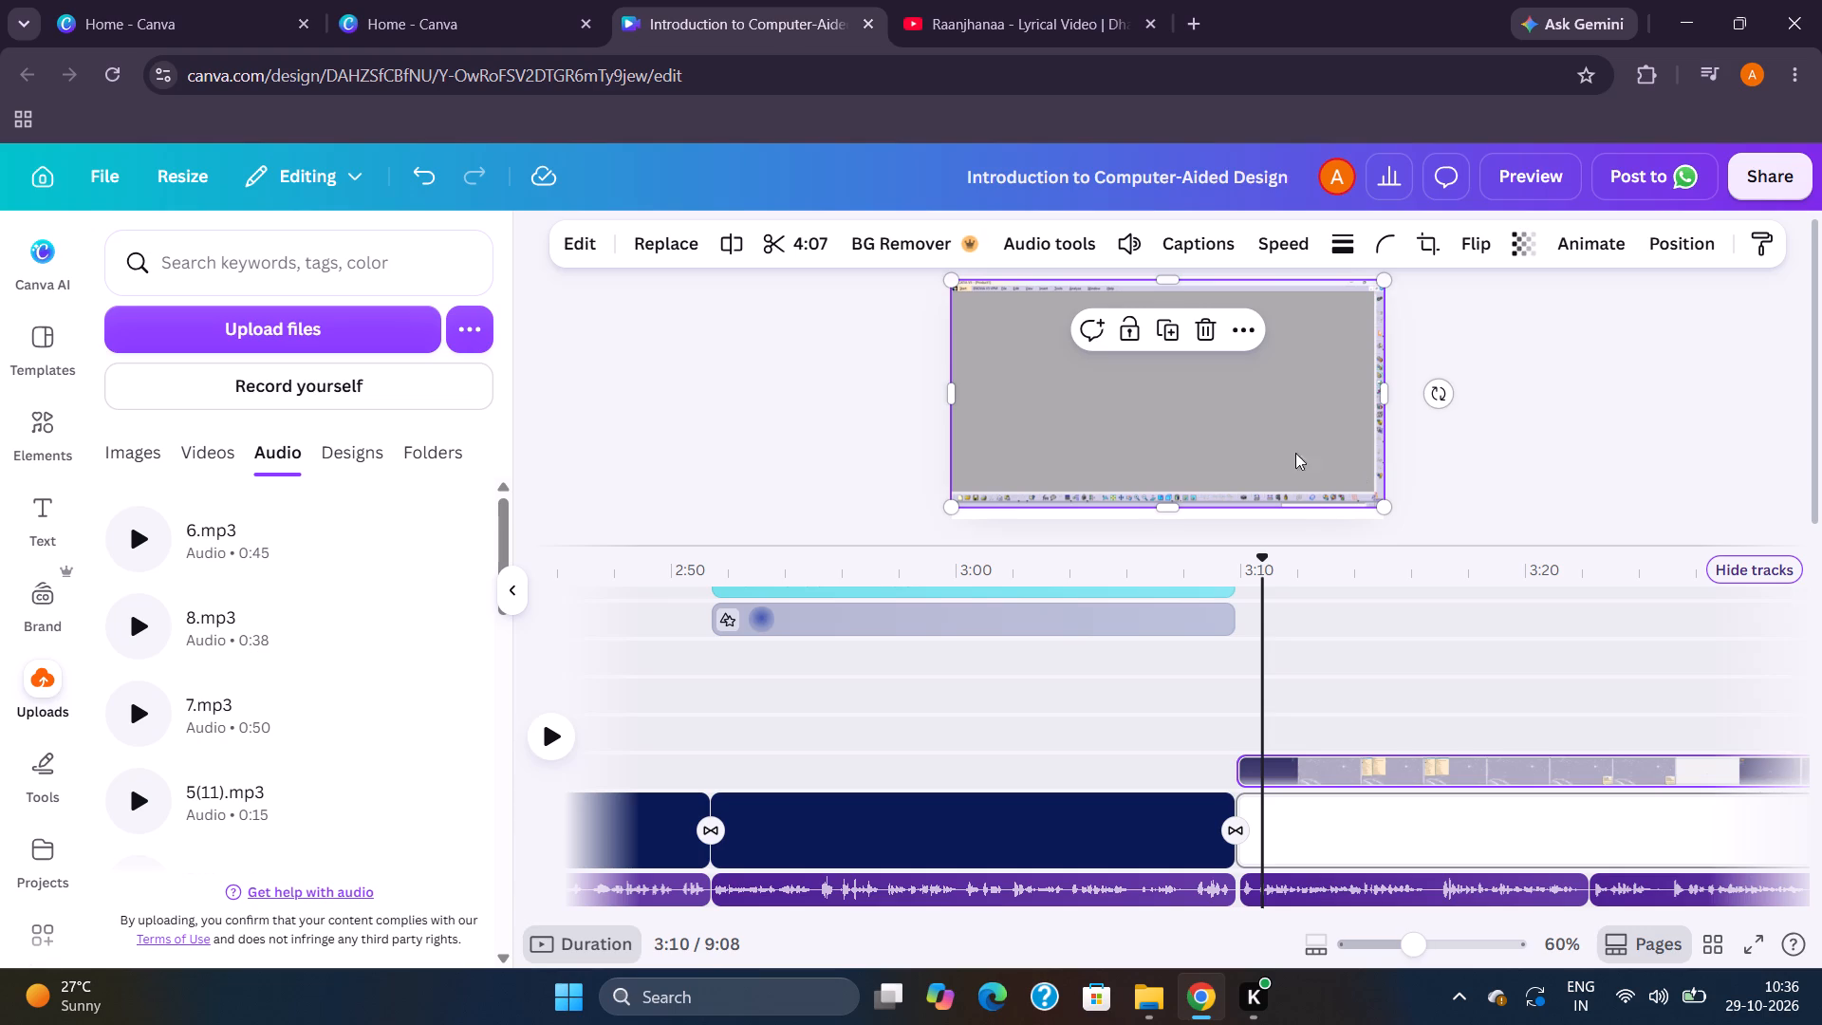
Lower the CATIA recording near the page's bottom edge, extend its top side upward, and align it with the page sides.
{"action": "left_click", "coordinate": [1265, 442]}
{"action": "left_click", "coordinate": [1272, 442]}
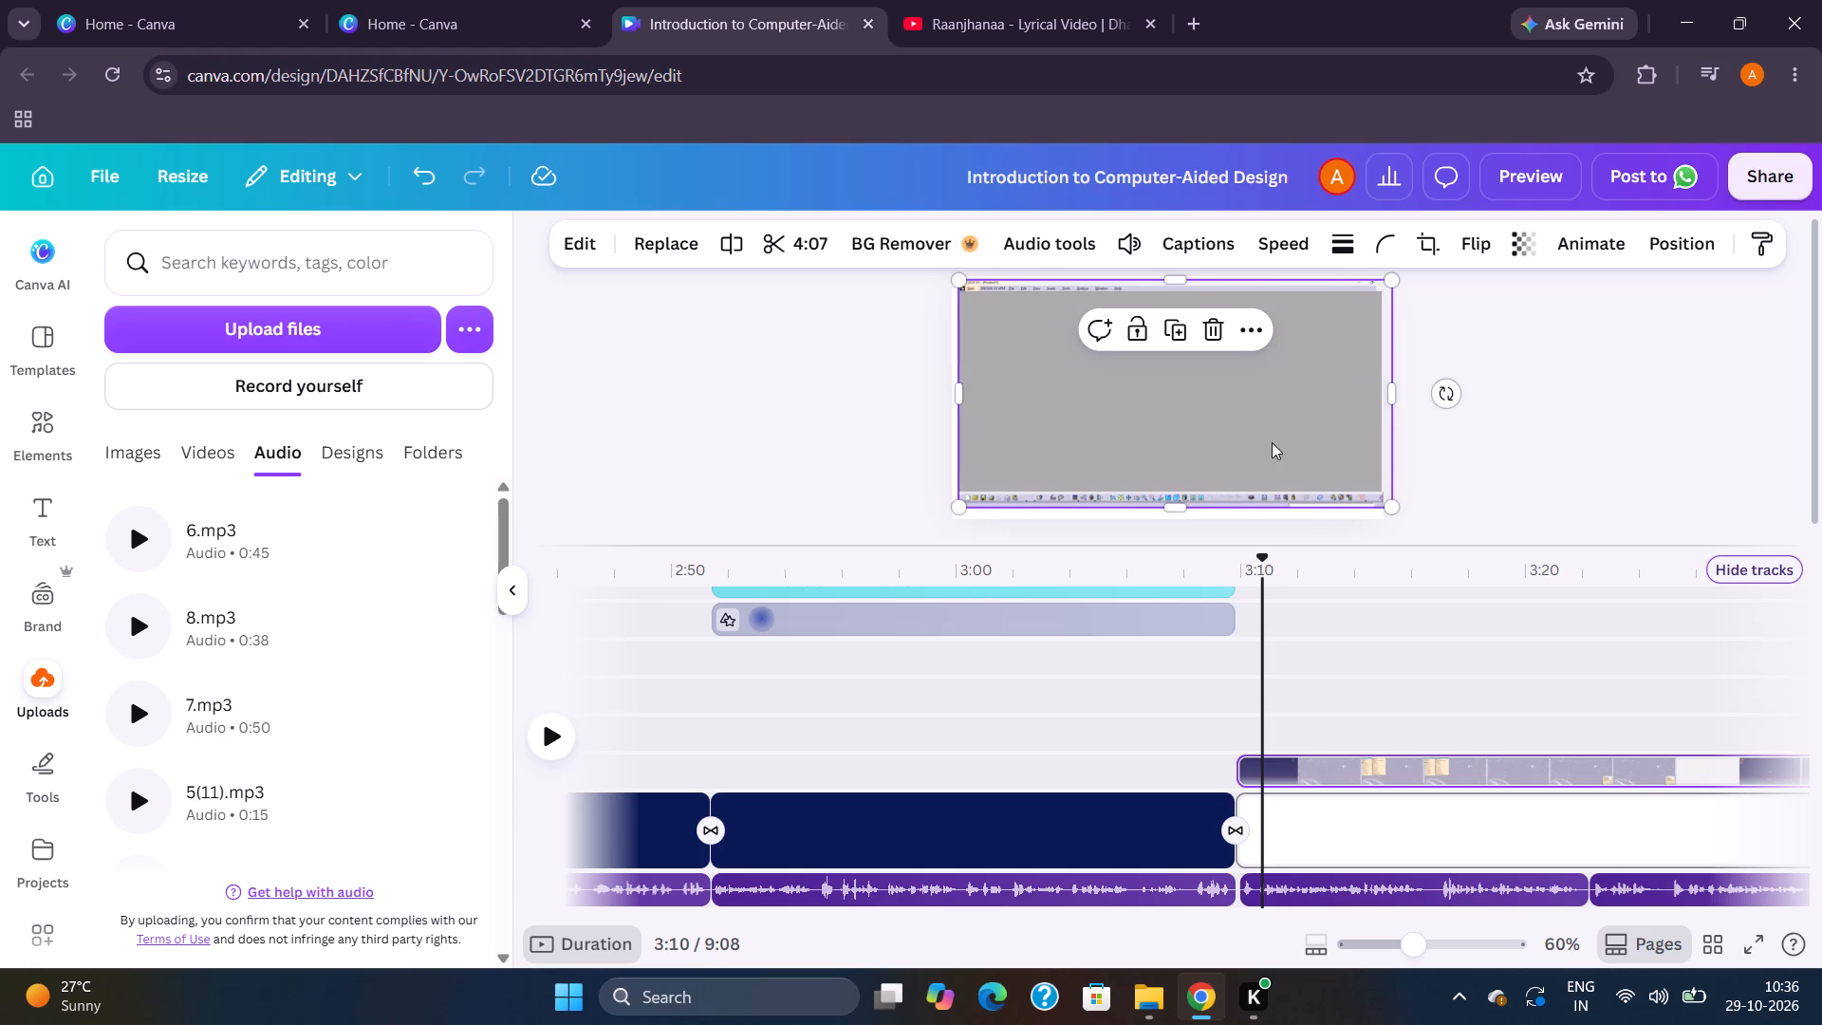
{"action": "left_click", "coordinate": [1165, 292]}
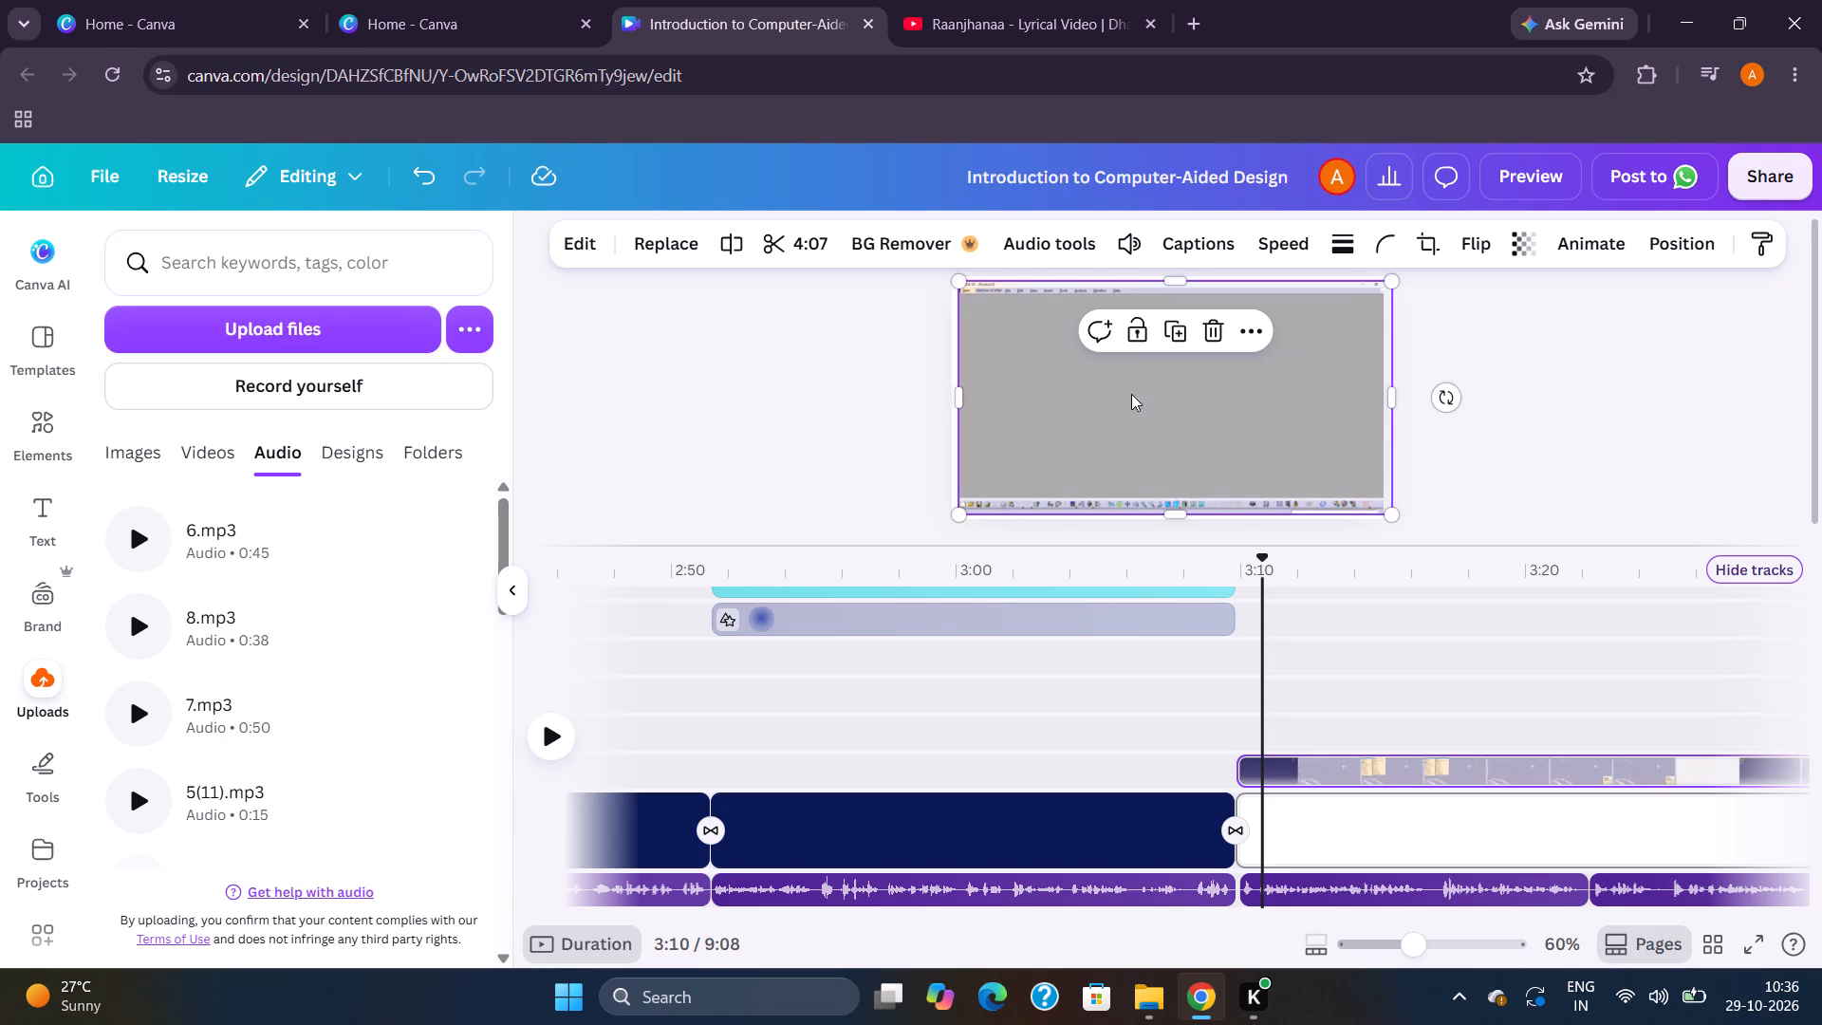
{"action": "left_click_drag", "start_coordinate": [1146, 398], "coordinate": [1136, 398]}
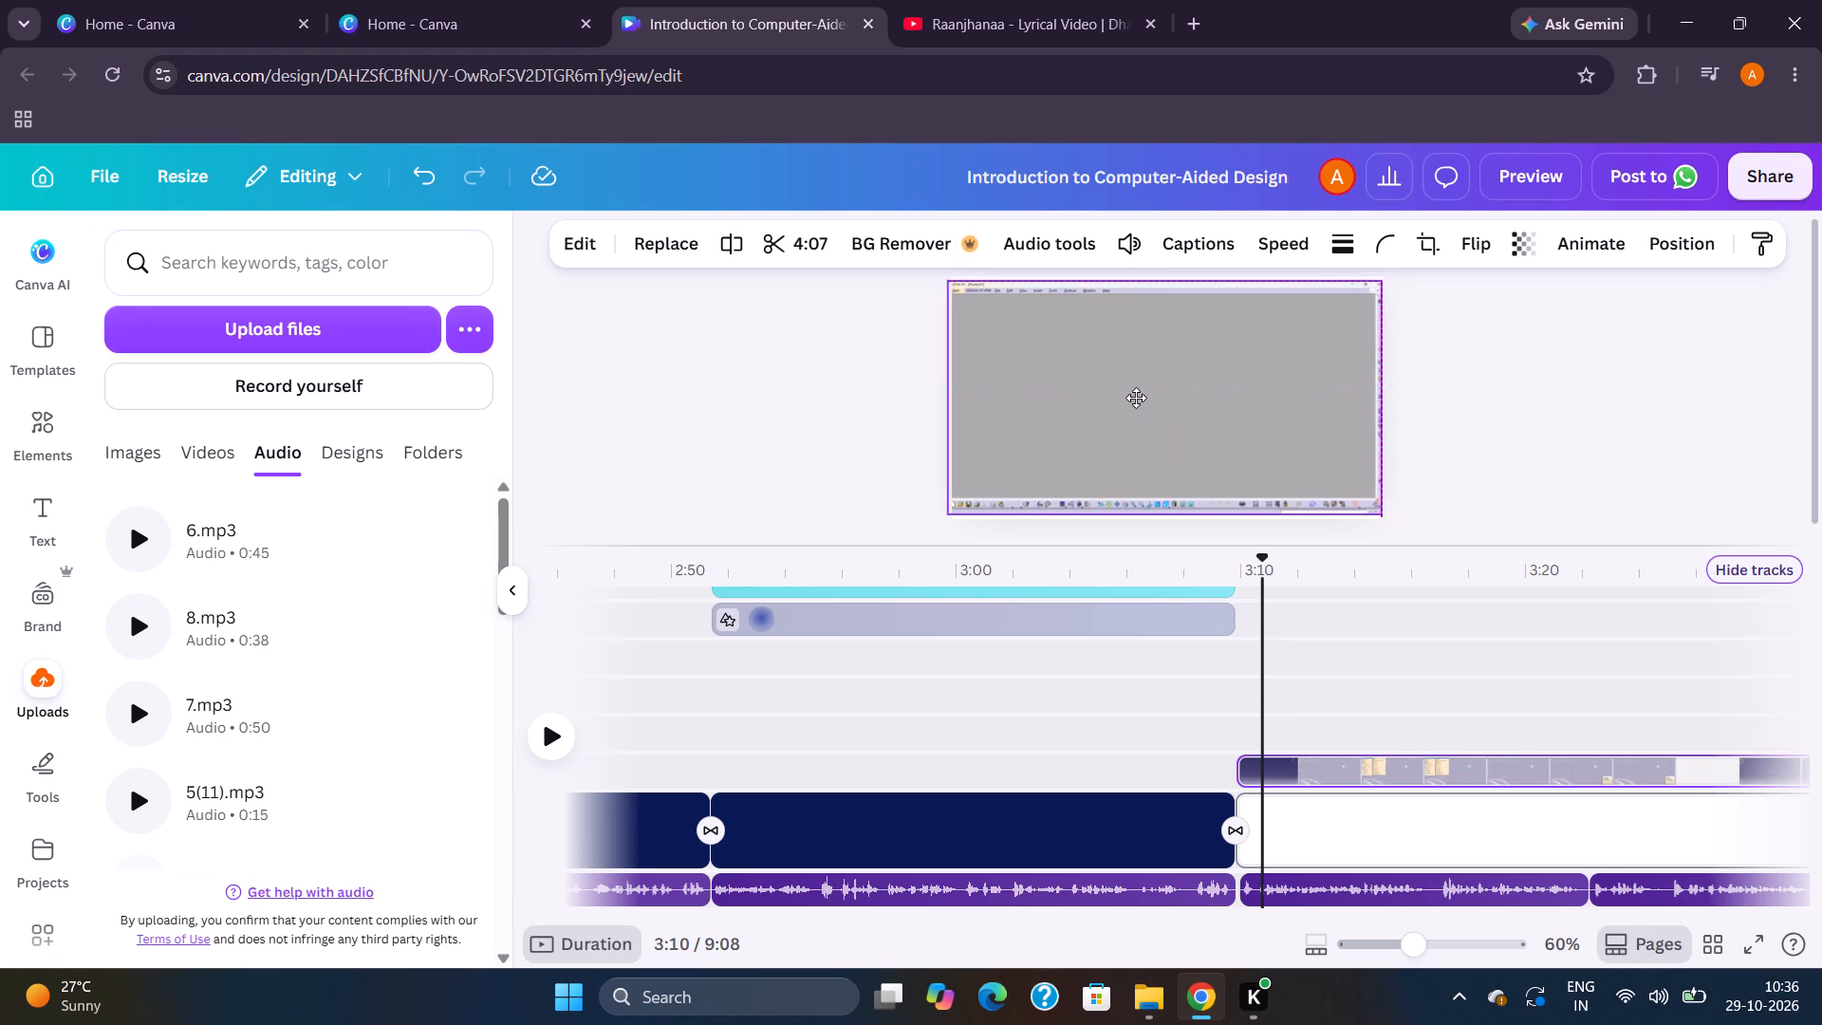
{"action": "left_click_drag", "start_coordinate": [1136, 398], "coordinate": [1137, 399]}
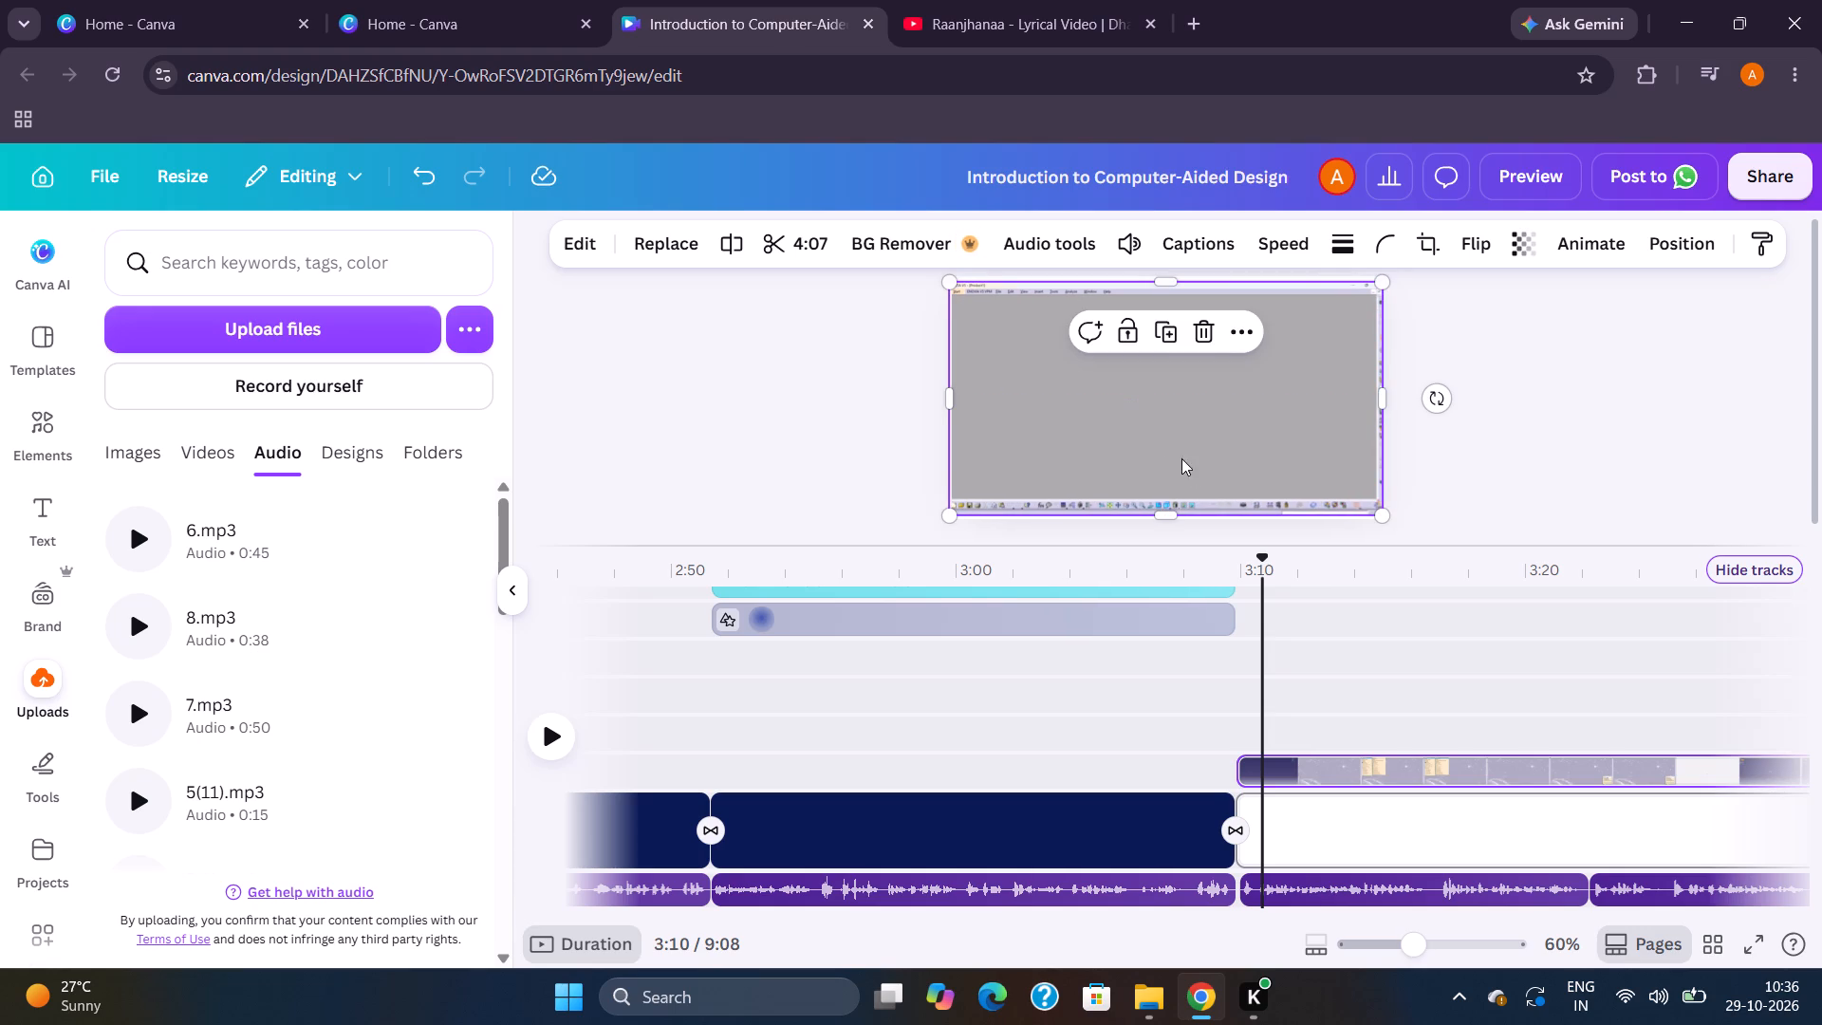
Scale the CATIA recording down from its corner, widen its right side, and realign it with the page's side edges.
{"action": "left_click_drag", "start_coordinate": [1383, 507], "coordinate": [1371, 506]}
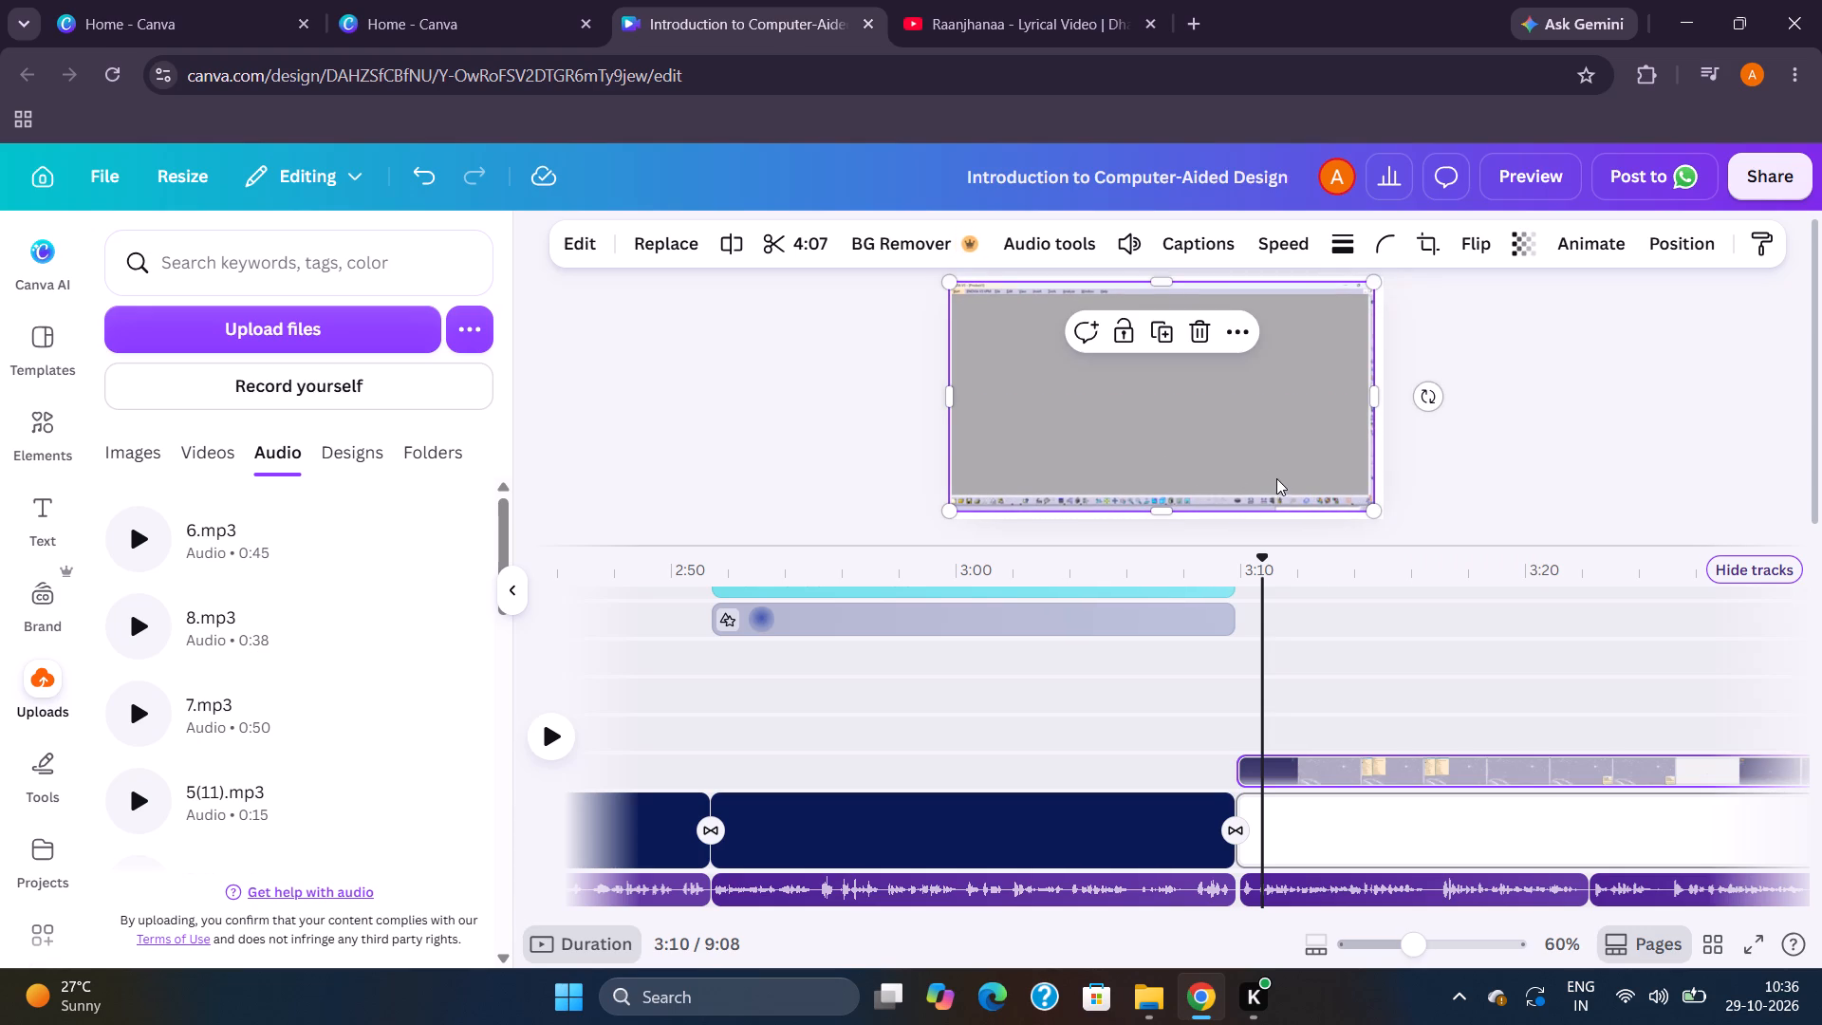
{"action": "left_click_drag", "start_coordinate": [1269, 468], "coordinate": [1255, 474]}
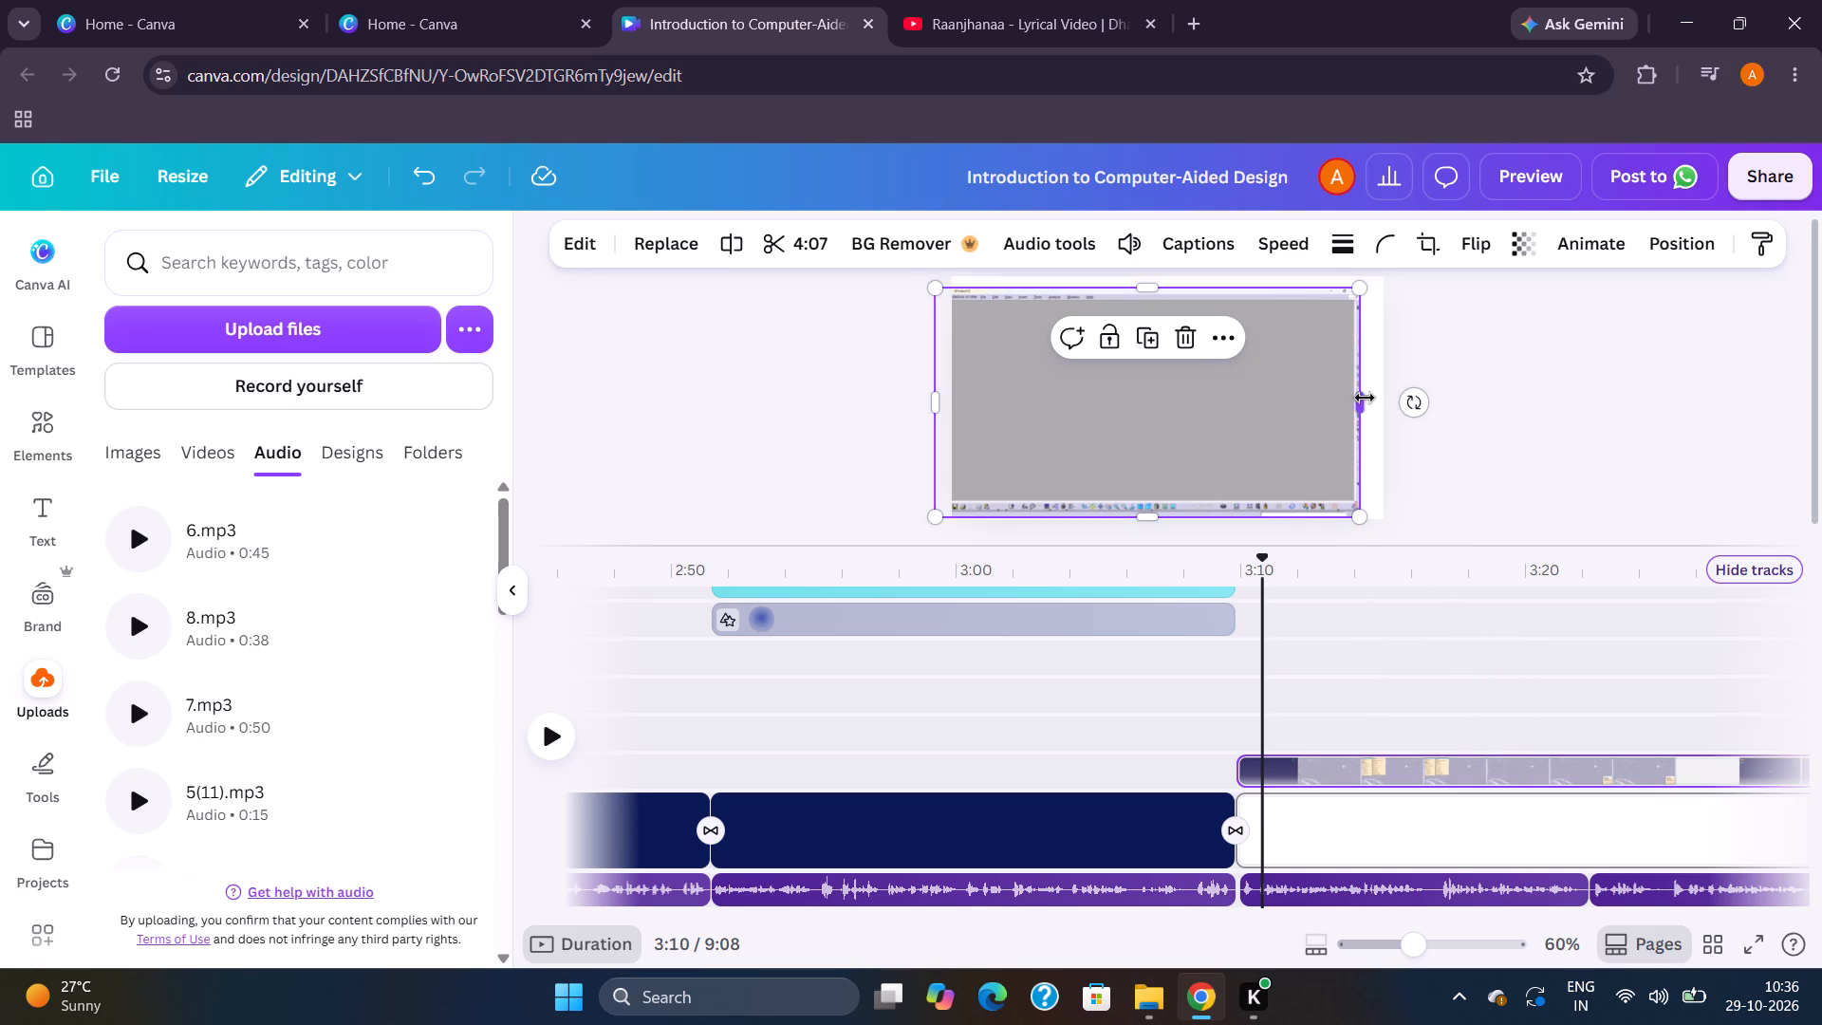
{"action": "left_click_drag", "start_coordinate": [1365, 398], "coordinate": [1373, 398]}
{"action": "left_click_drag", "start_coordinate": [1299, 409], "coordinate": [1308, 409]}
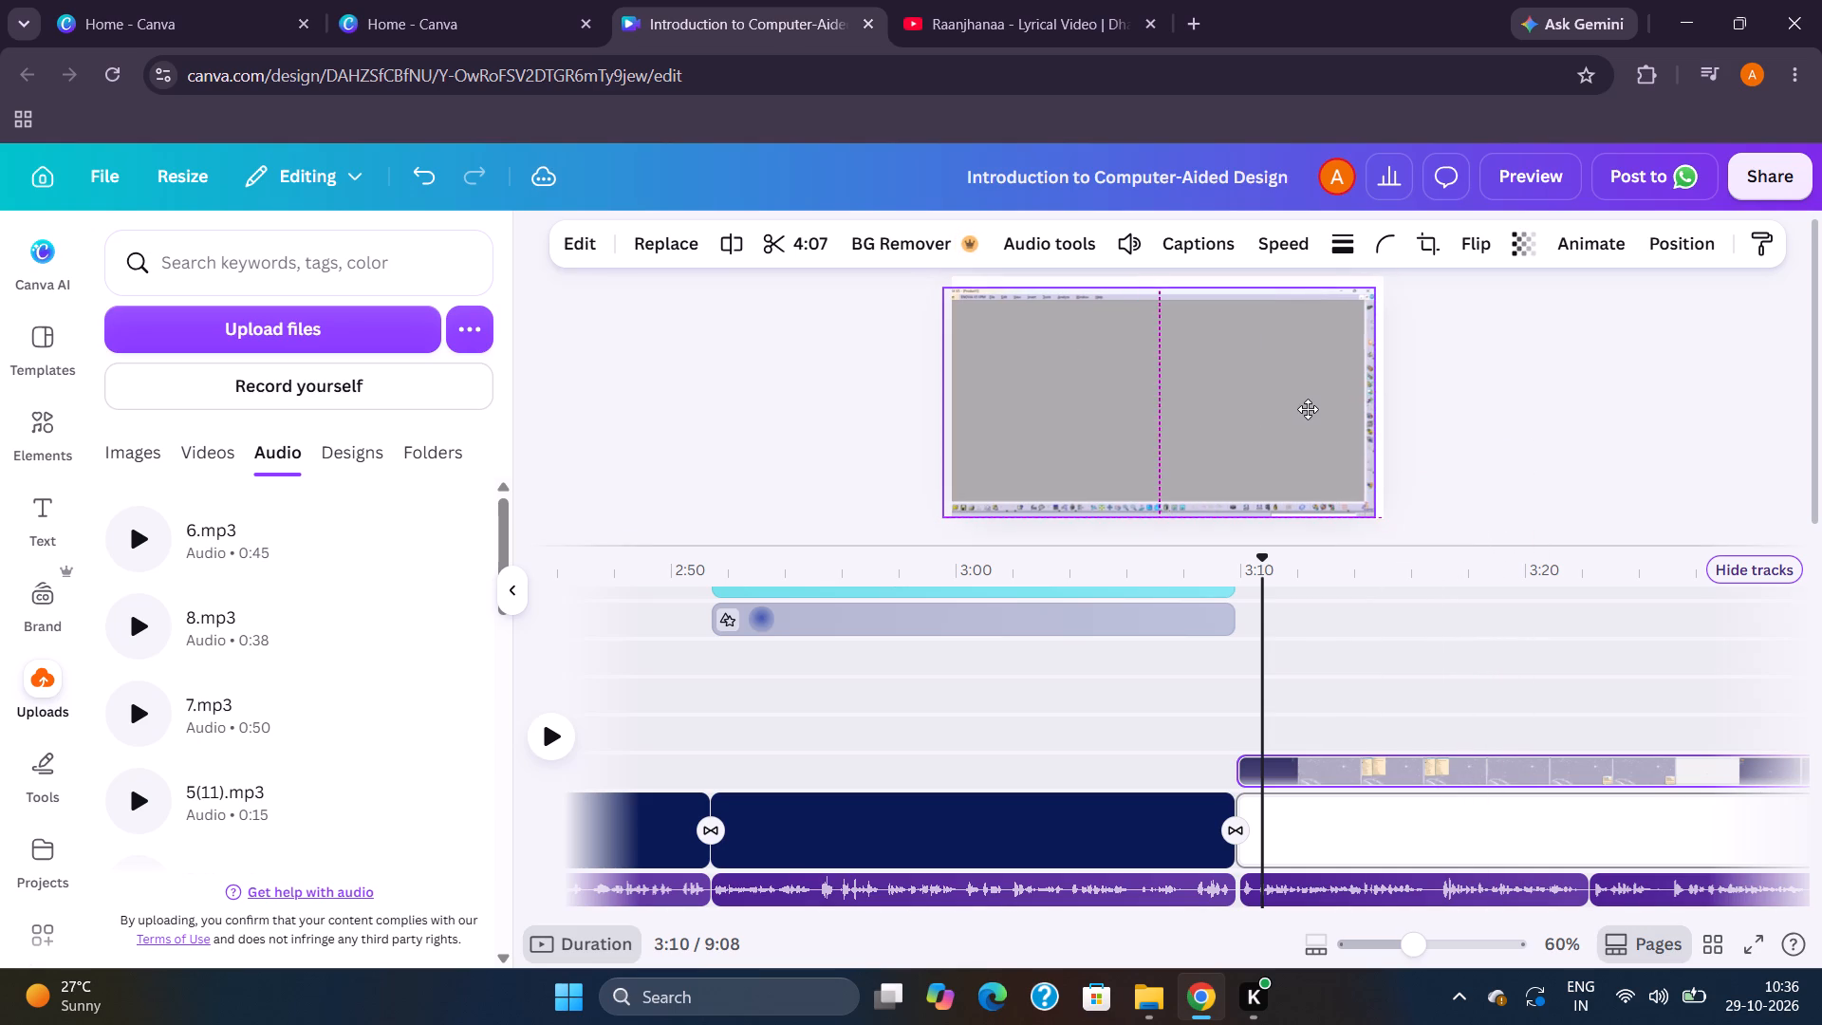
{"action": "left_click_drag", "start_coordinate": [1308, 409], "coordinate": [1307, 407]}
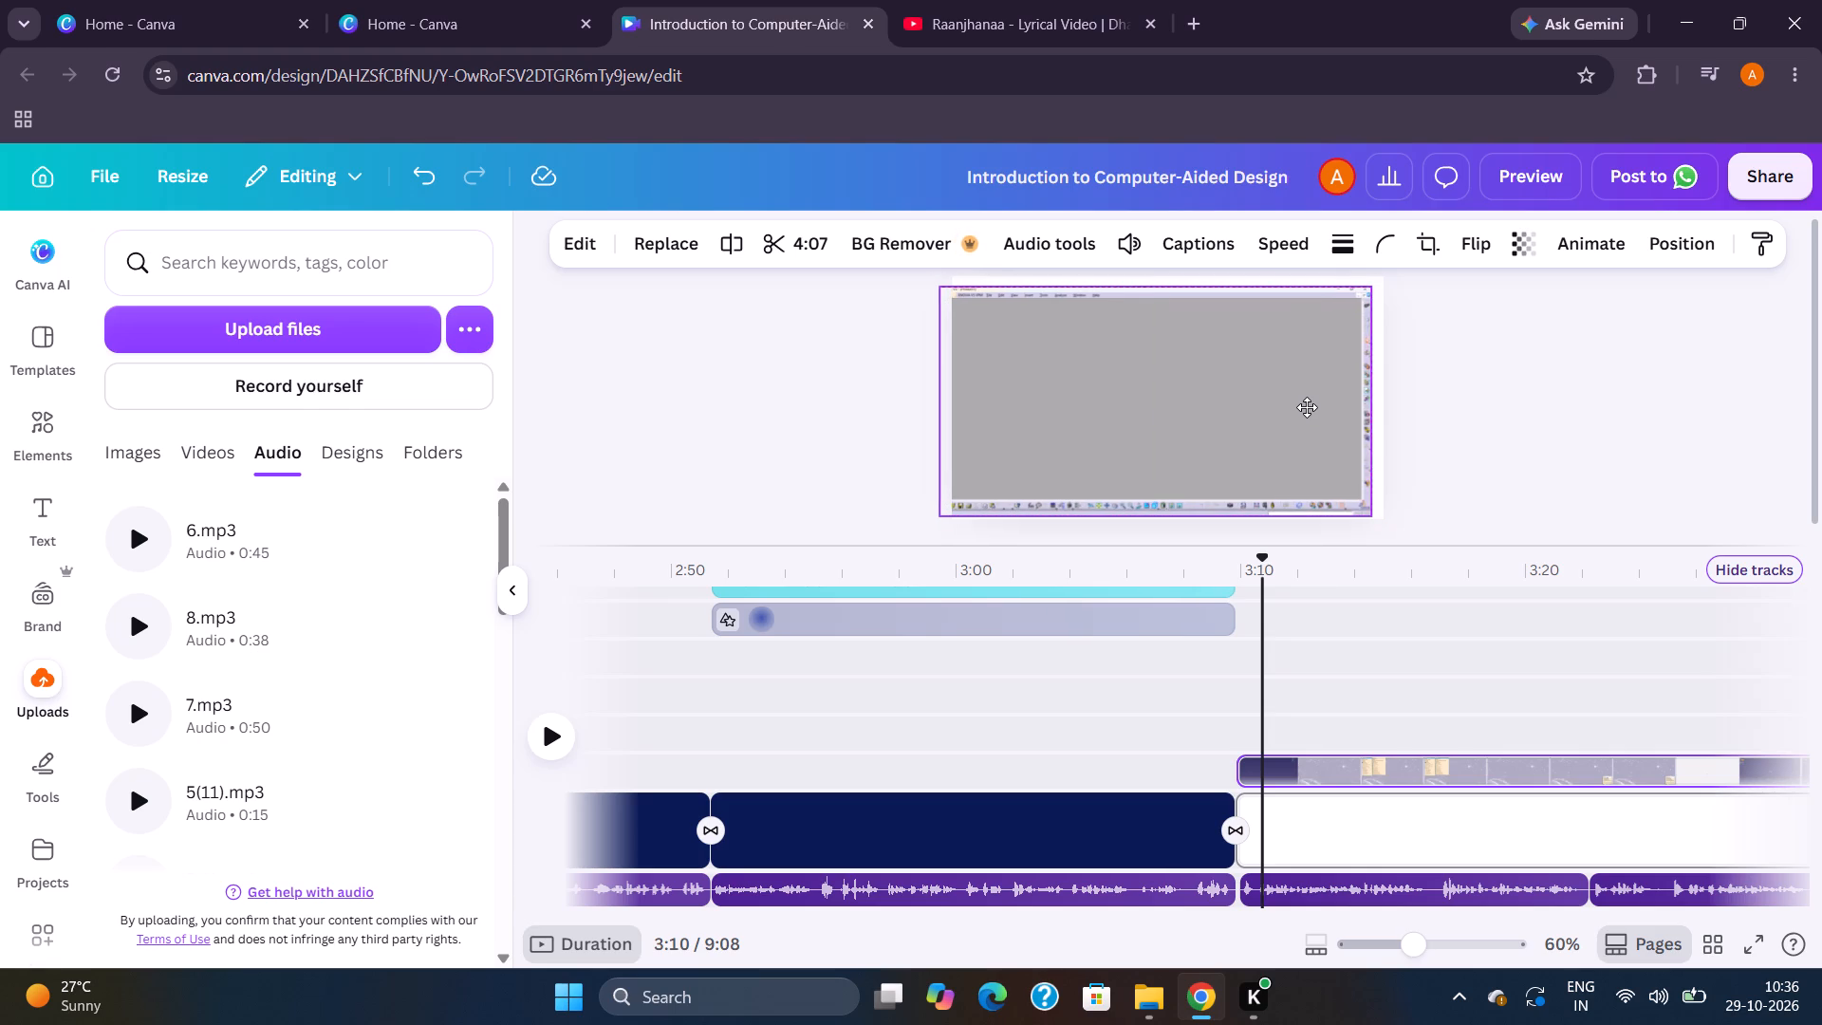
{"action": "left_click_drag", "start_coordinate": [1307, 407], "coordinate": [1314, 407]}
Shift the CATIA recording sideways, extend its left side outward, and lower its top side slightly.
{"action": "left_click", "coordinate": [1169, 287]}
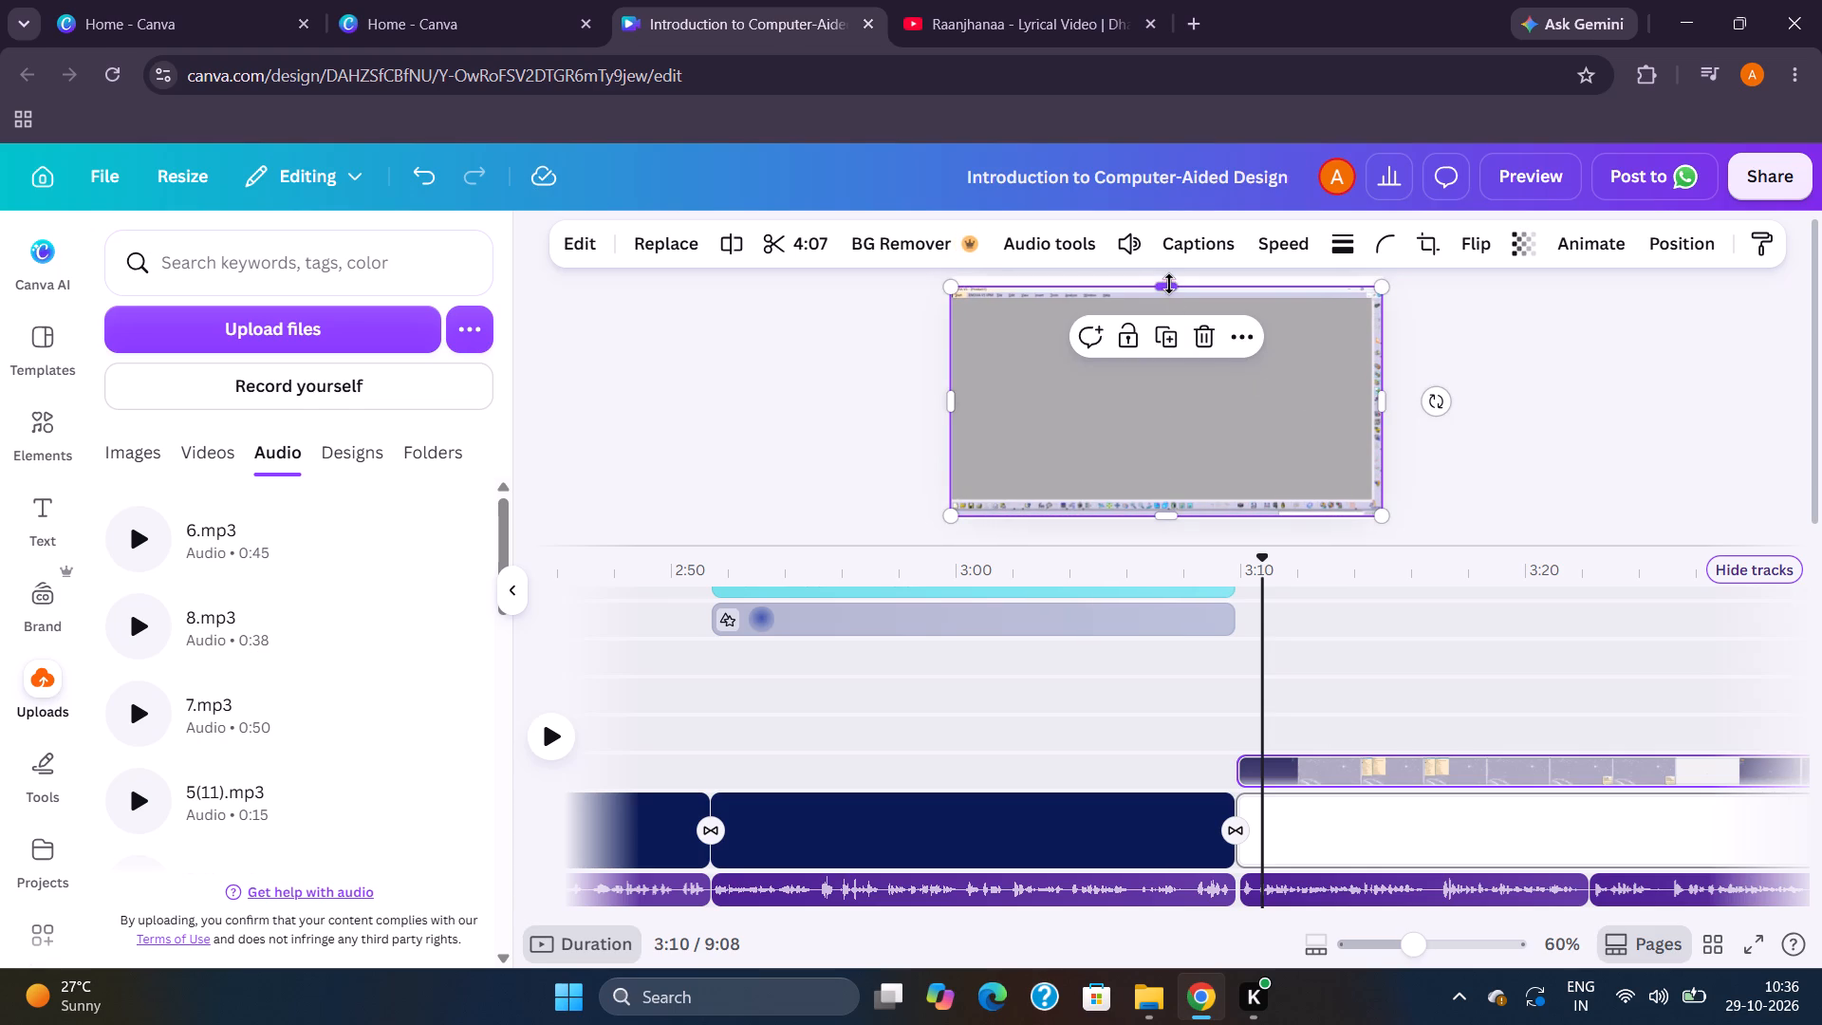
{"action": "left_click_drag", "start_coordinate": [1050, 427], "coordinate": [1066, 427]}
{"action": "left_click_drag", "start_coordinate": [965, 394], "coordinate": [957, 388]}
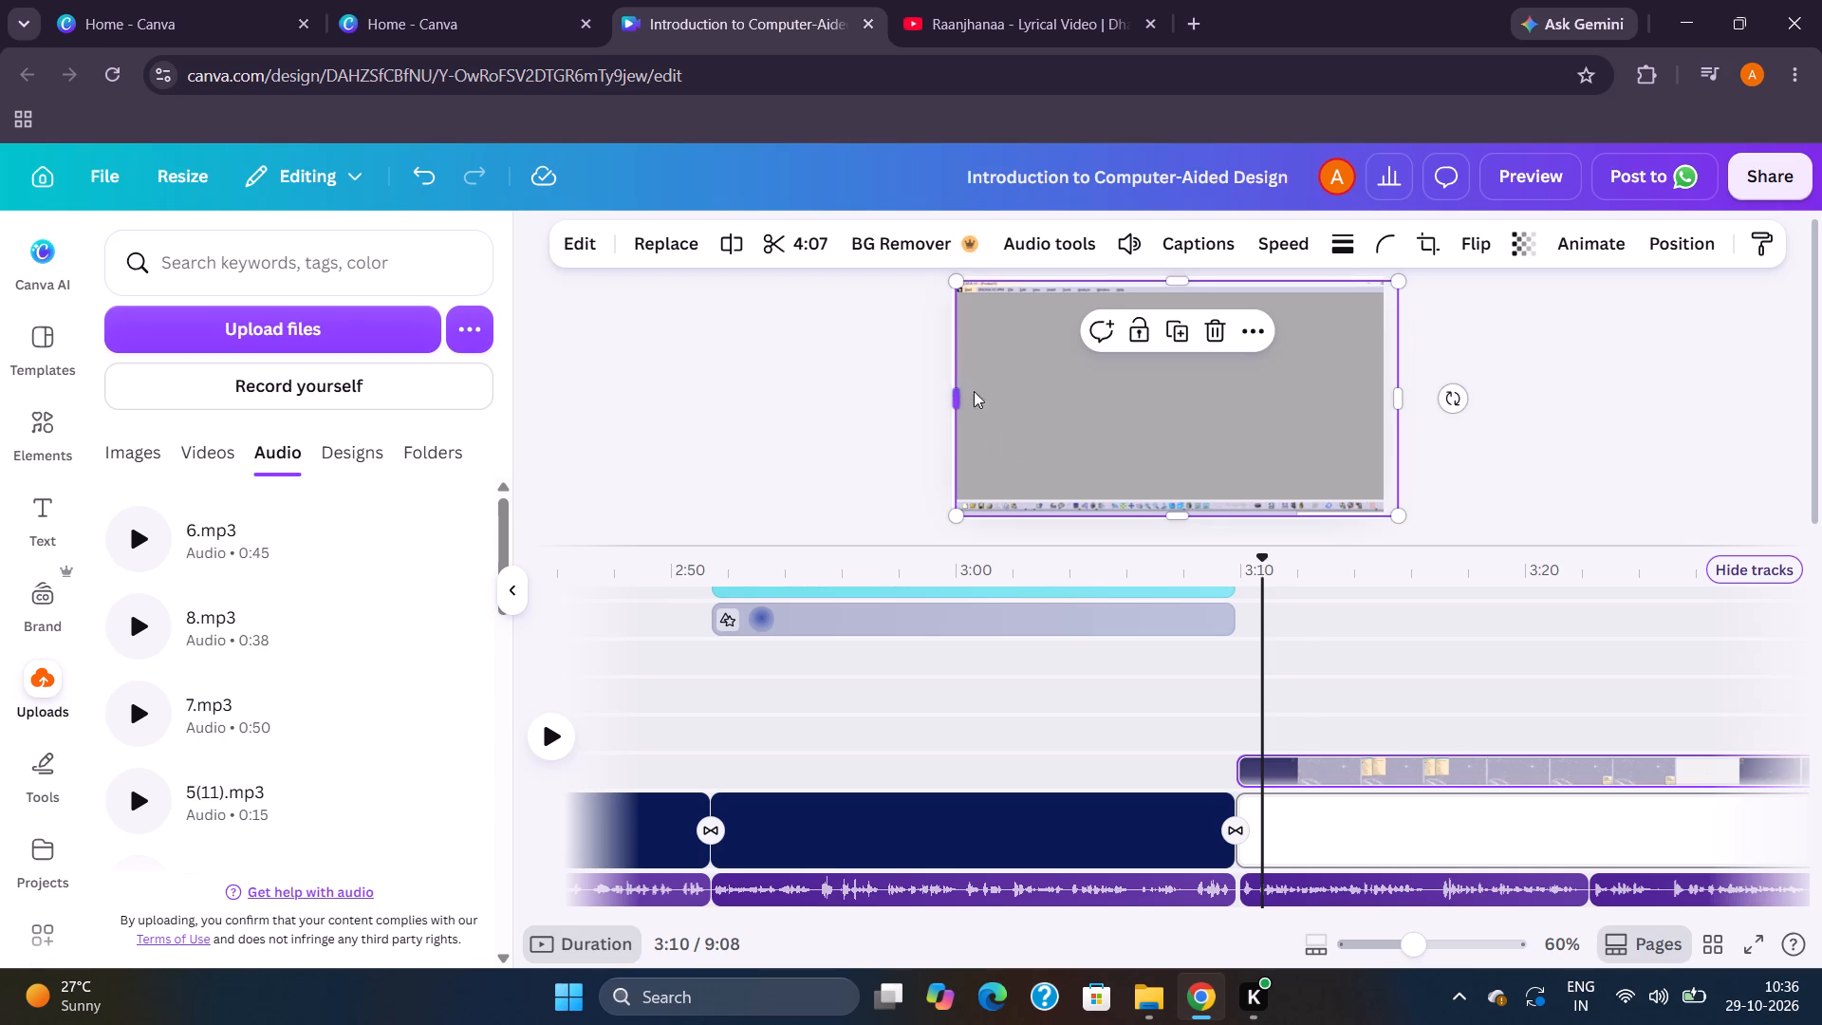
{"action": "left_click", "coordinate": [1007, 390]}
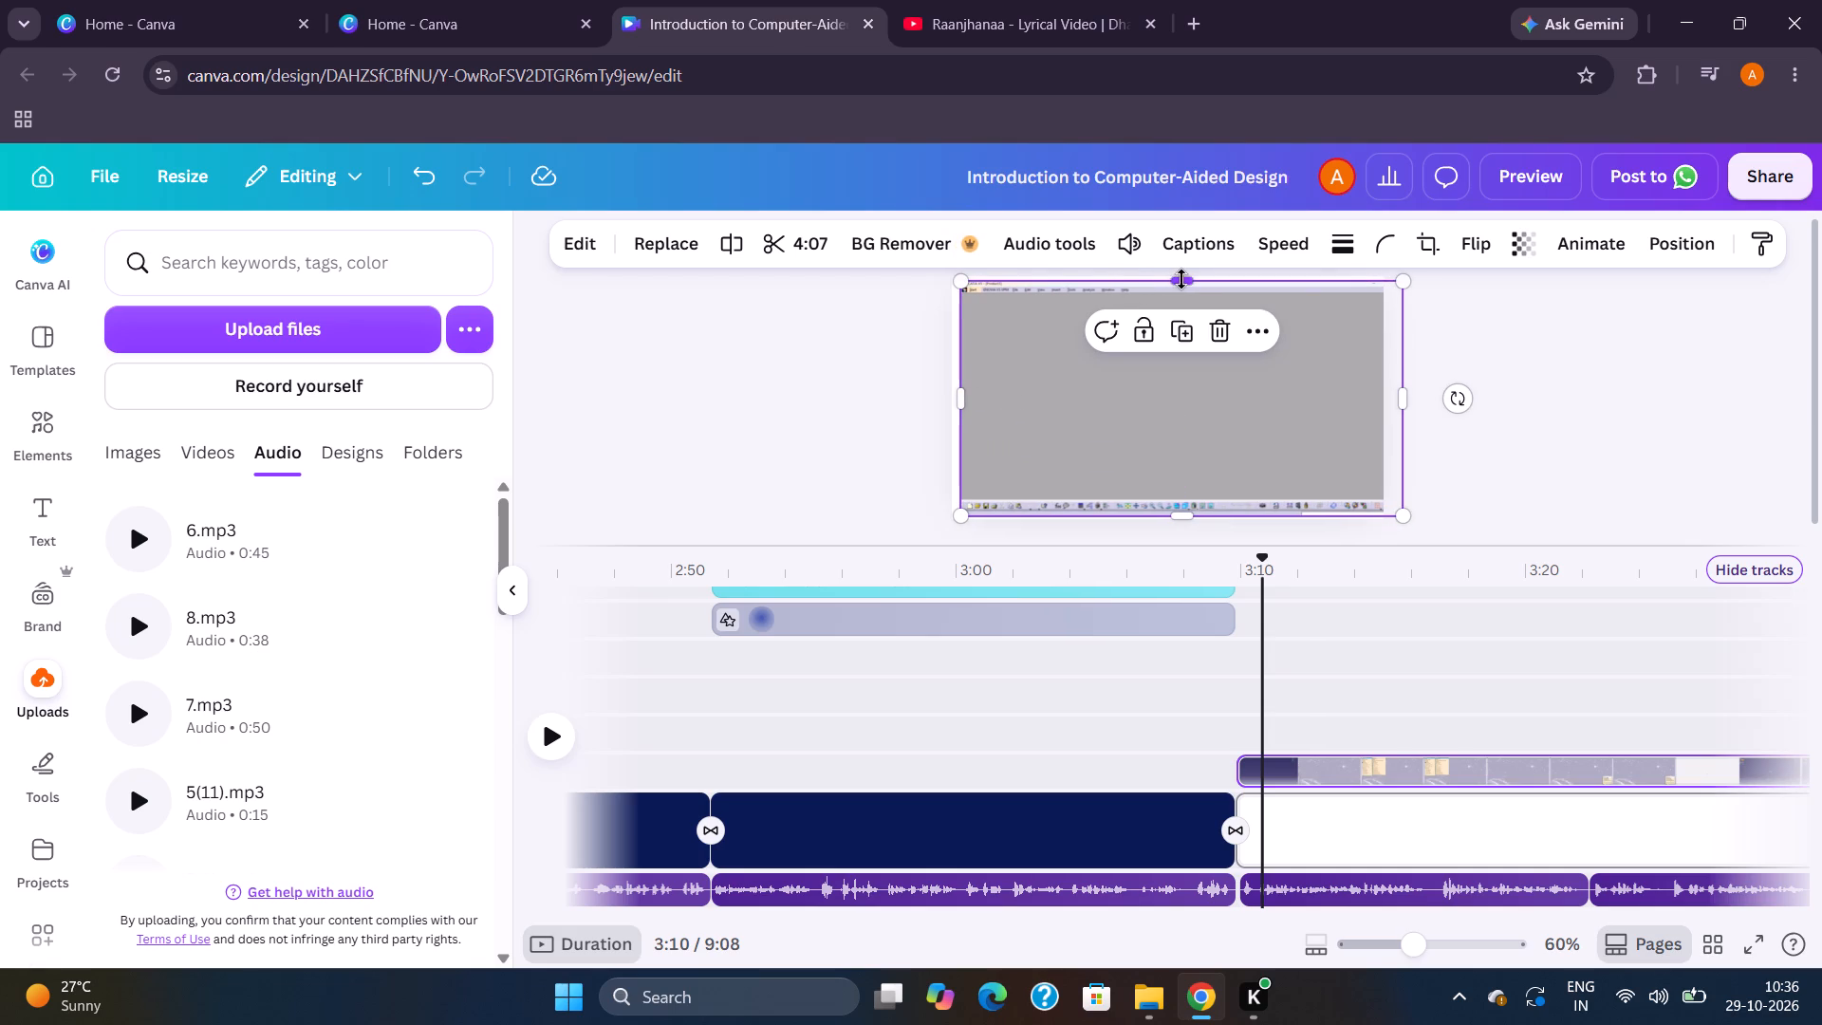
{"action": "left_click", "coordinate": [1182, 279]}
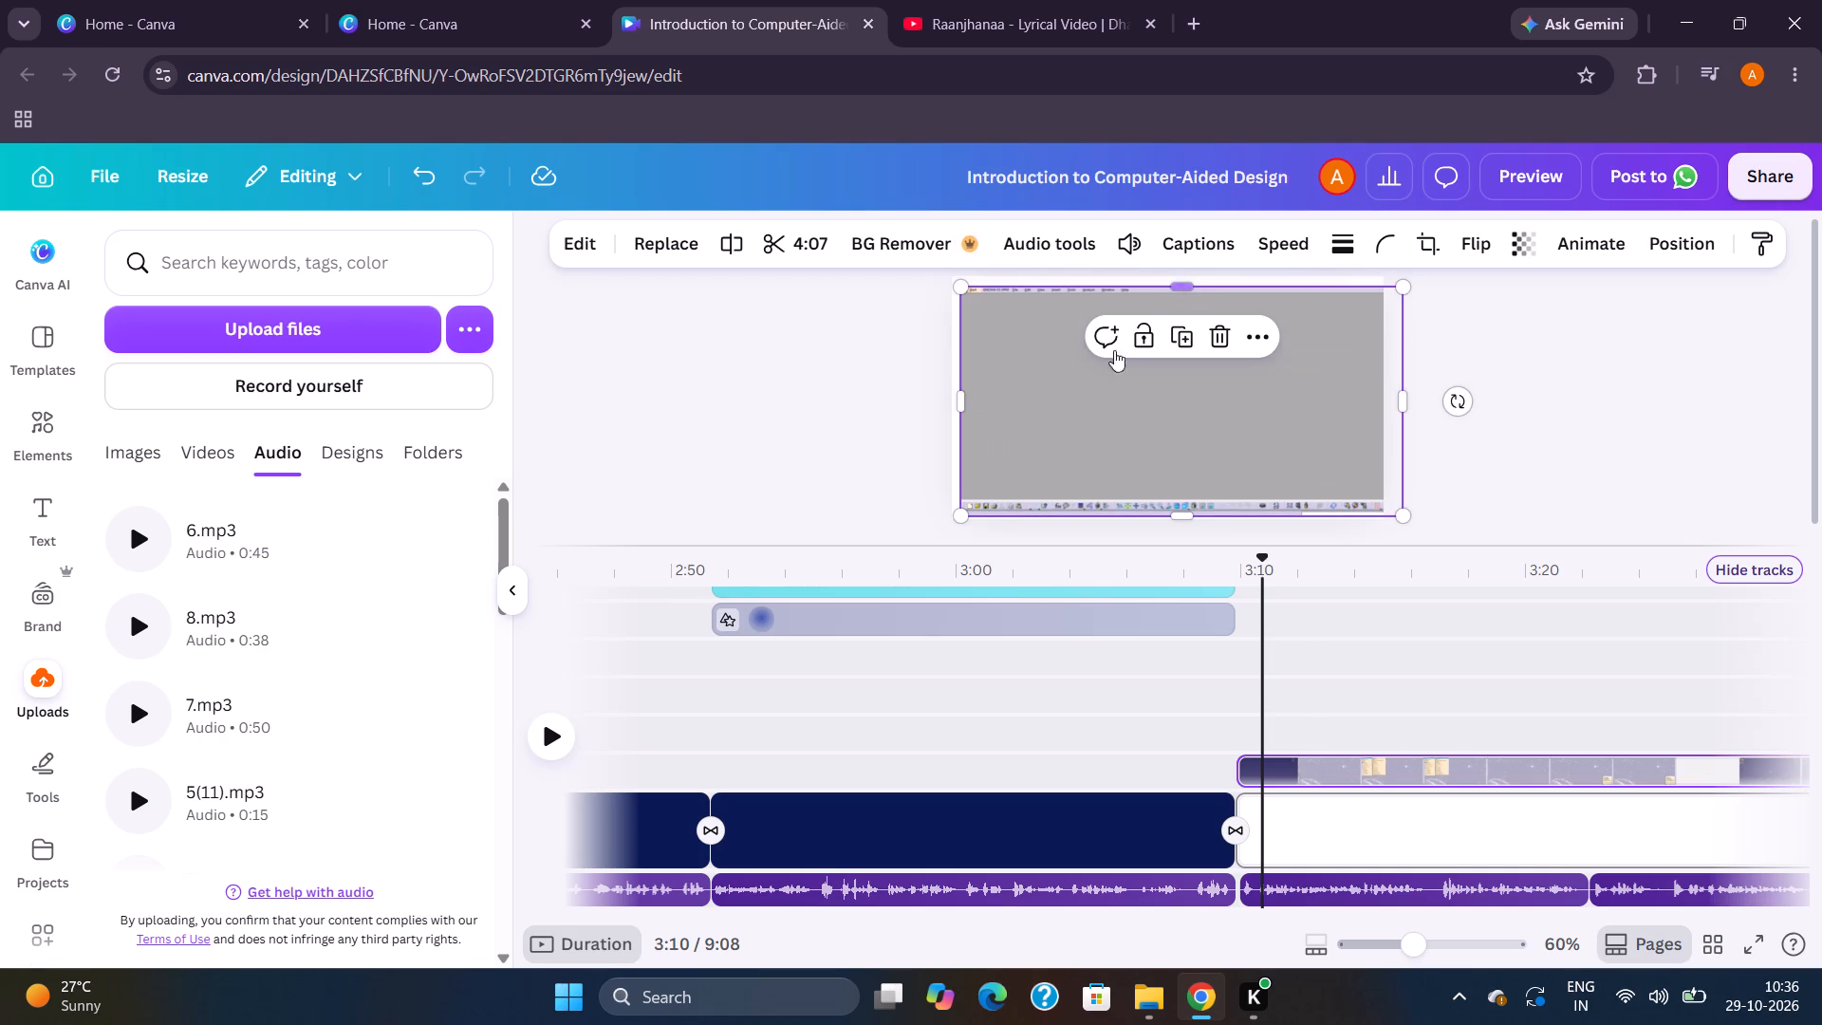
Reposition the CATIA recording so its top-left corner meets the page's top-left corner.
{"action": "left_click_drag", "start_coordinate": [1058, 413], "coordinate": [1043, 406]}
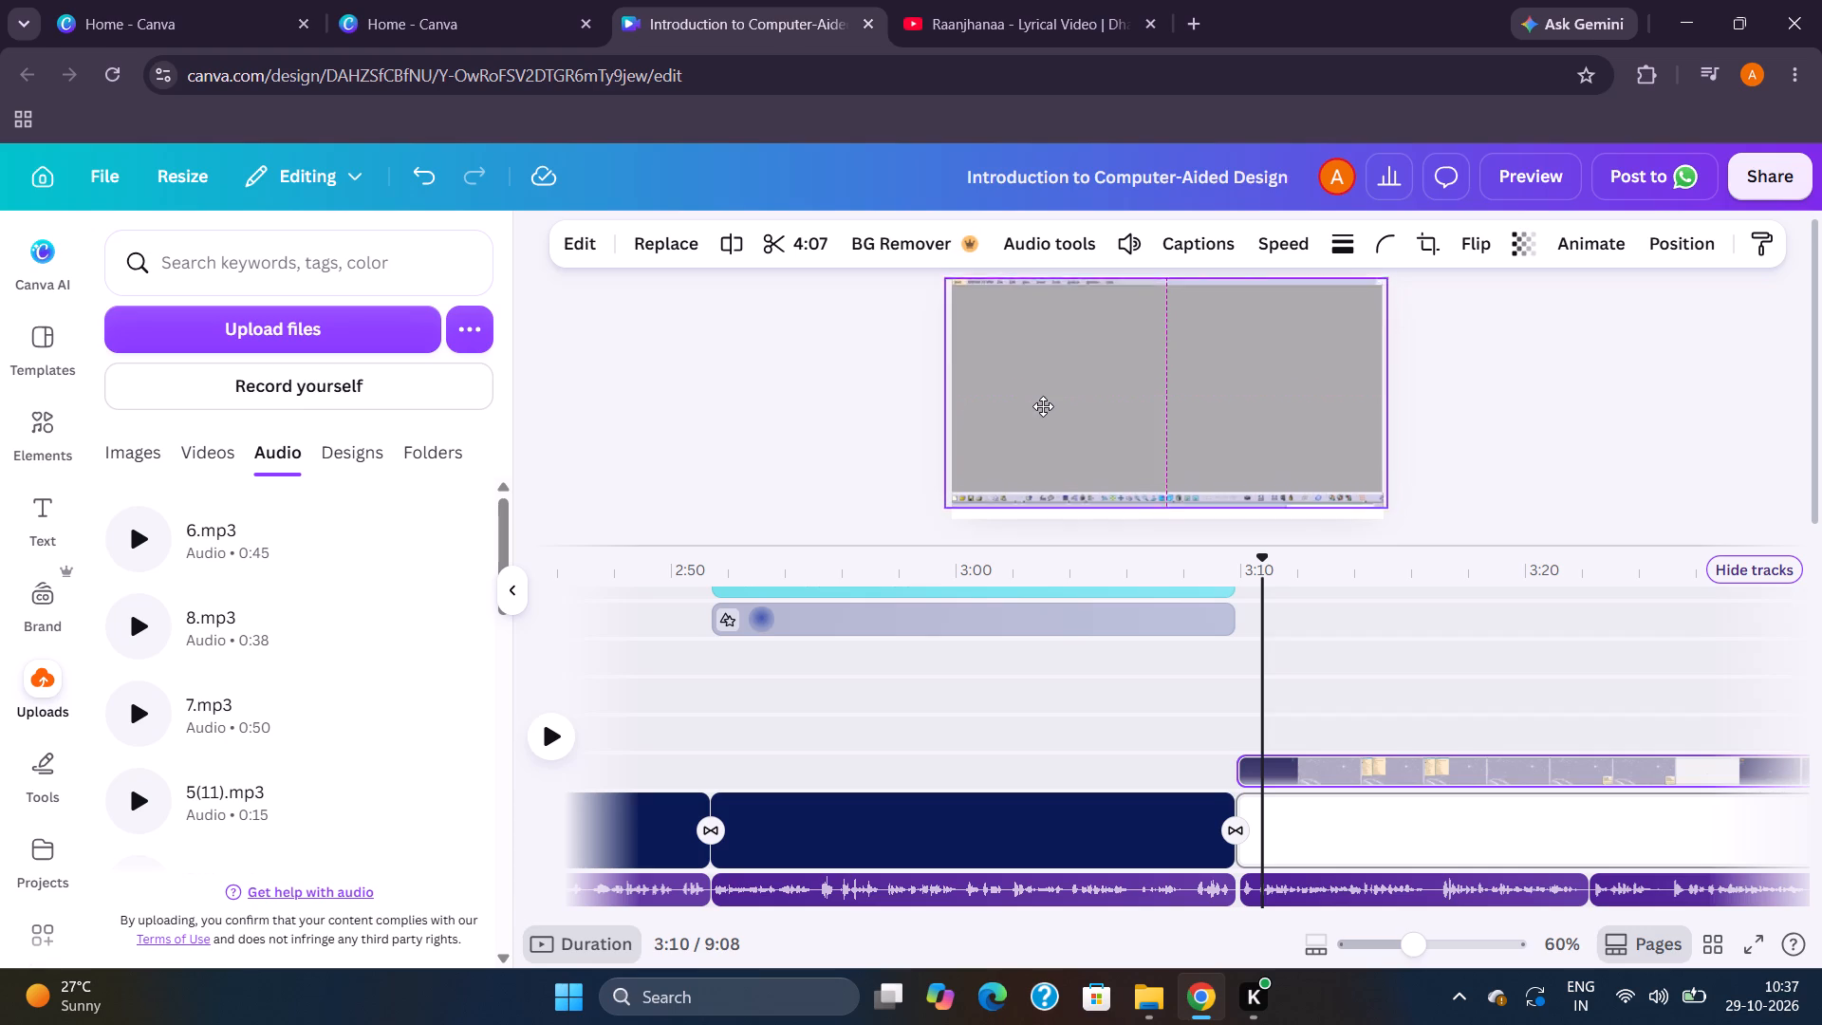
{"action": "left_click_drag", "start_coordinate": [1043, 406], "coordinate": [1059, 415]}
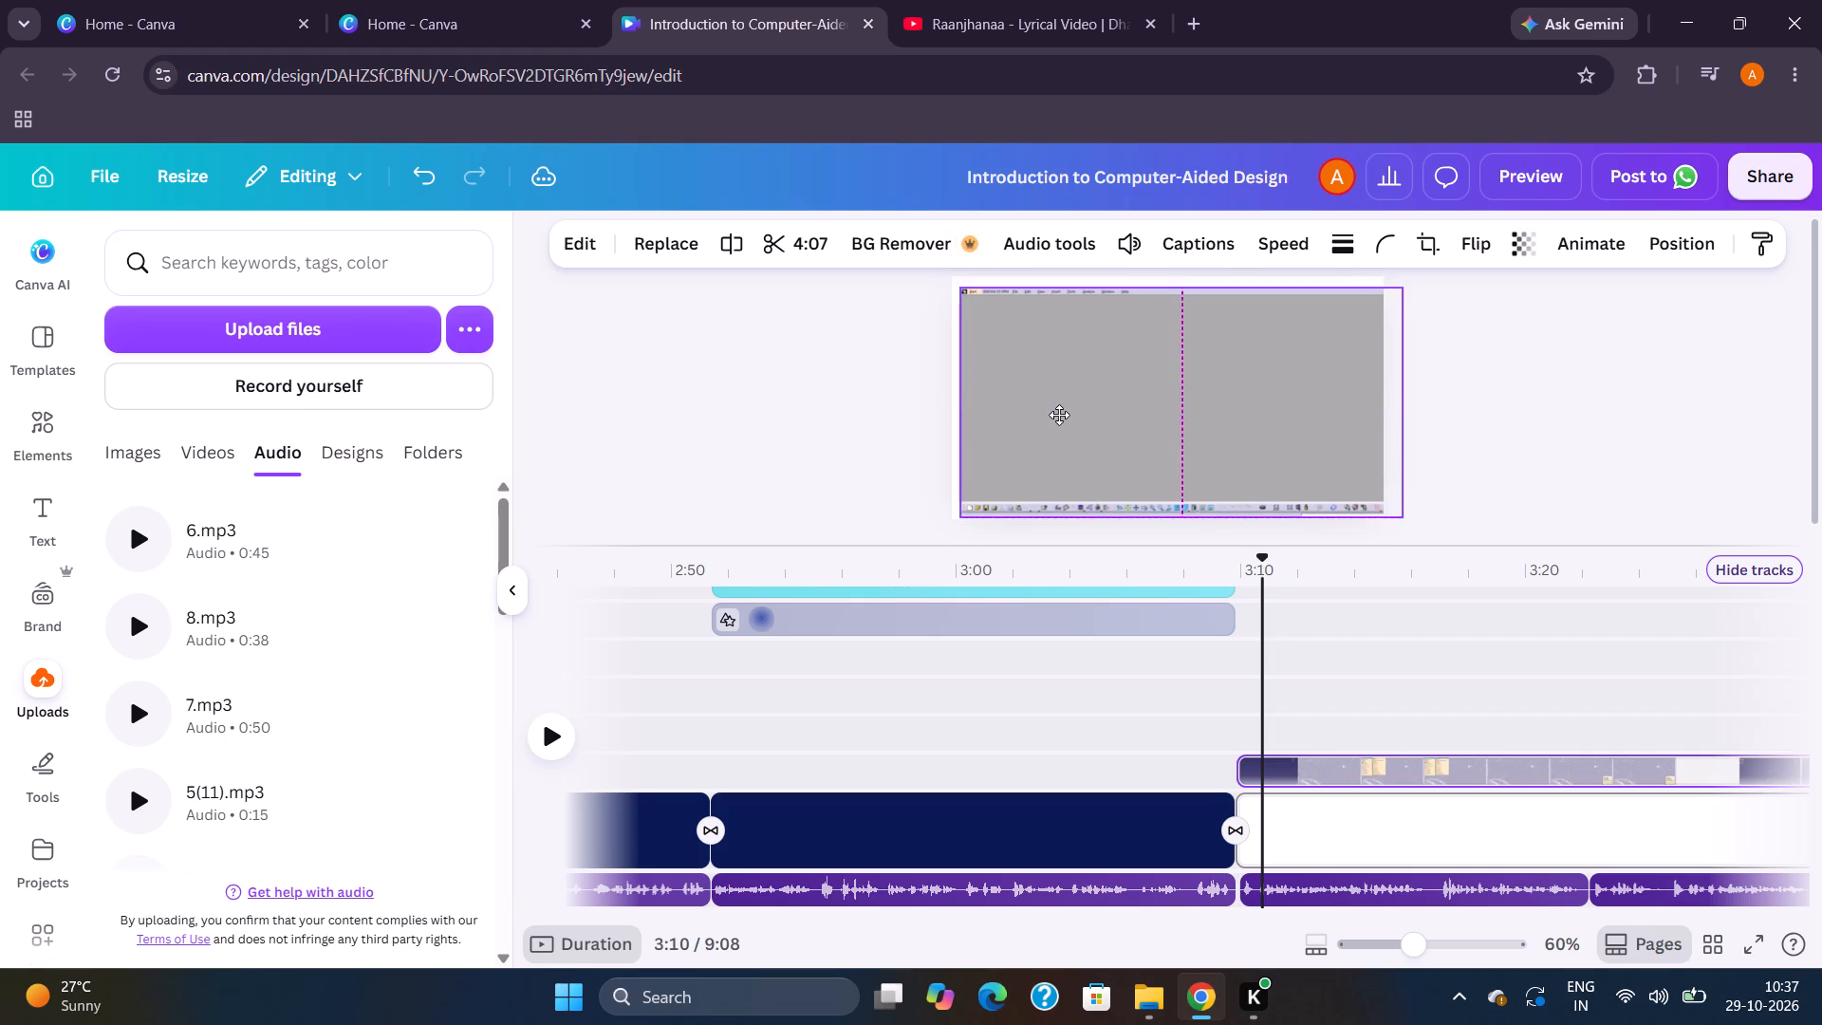
{"action": "left_click_drag", "start_coordinate": [1059, 415], "coordinate": [1032, 400]}
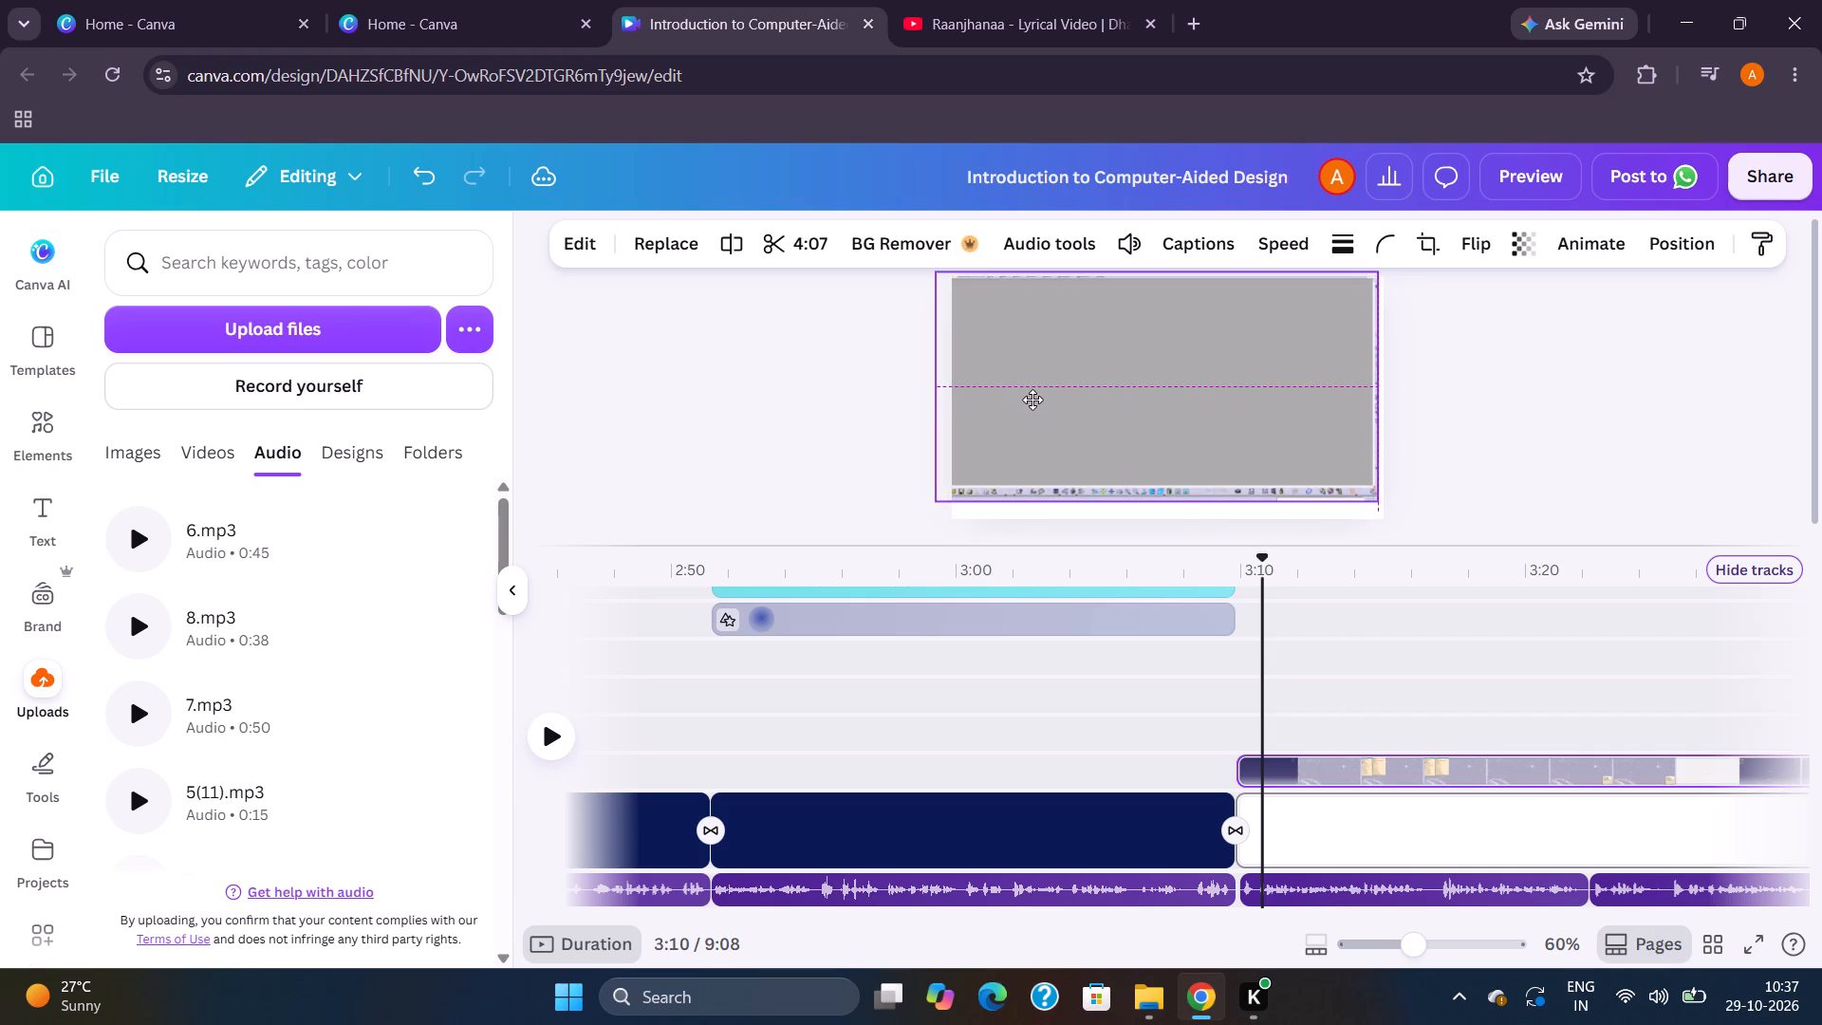
{"action": "left_click_drag", "start_coordinate": [1032, 400], "coordinate": [1044, 411]}
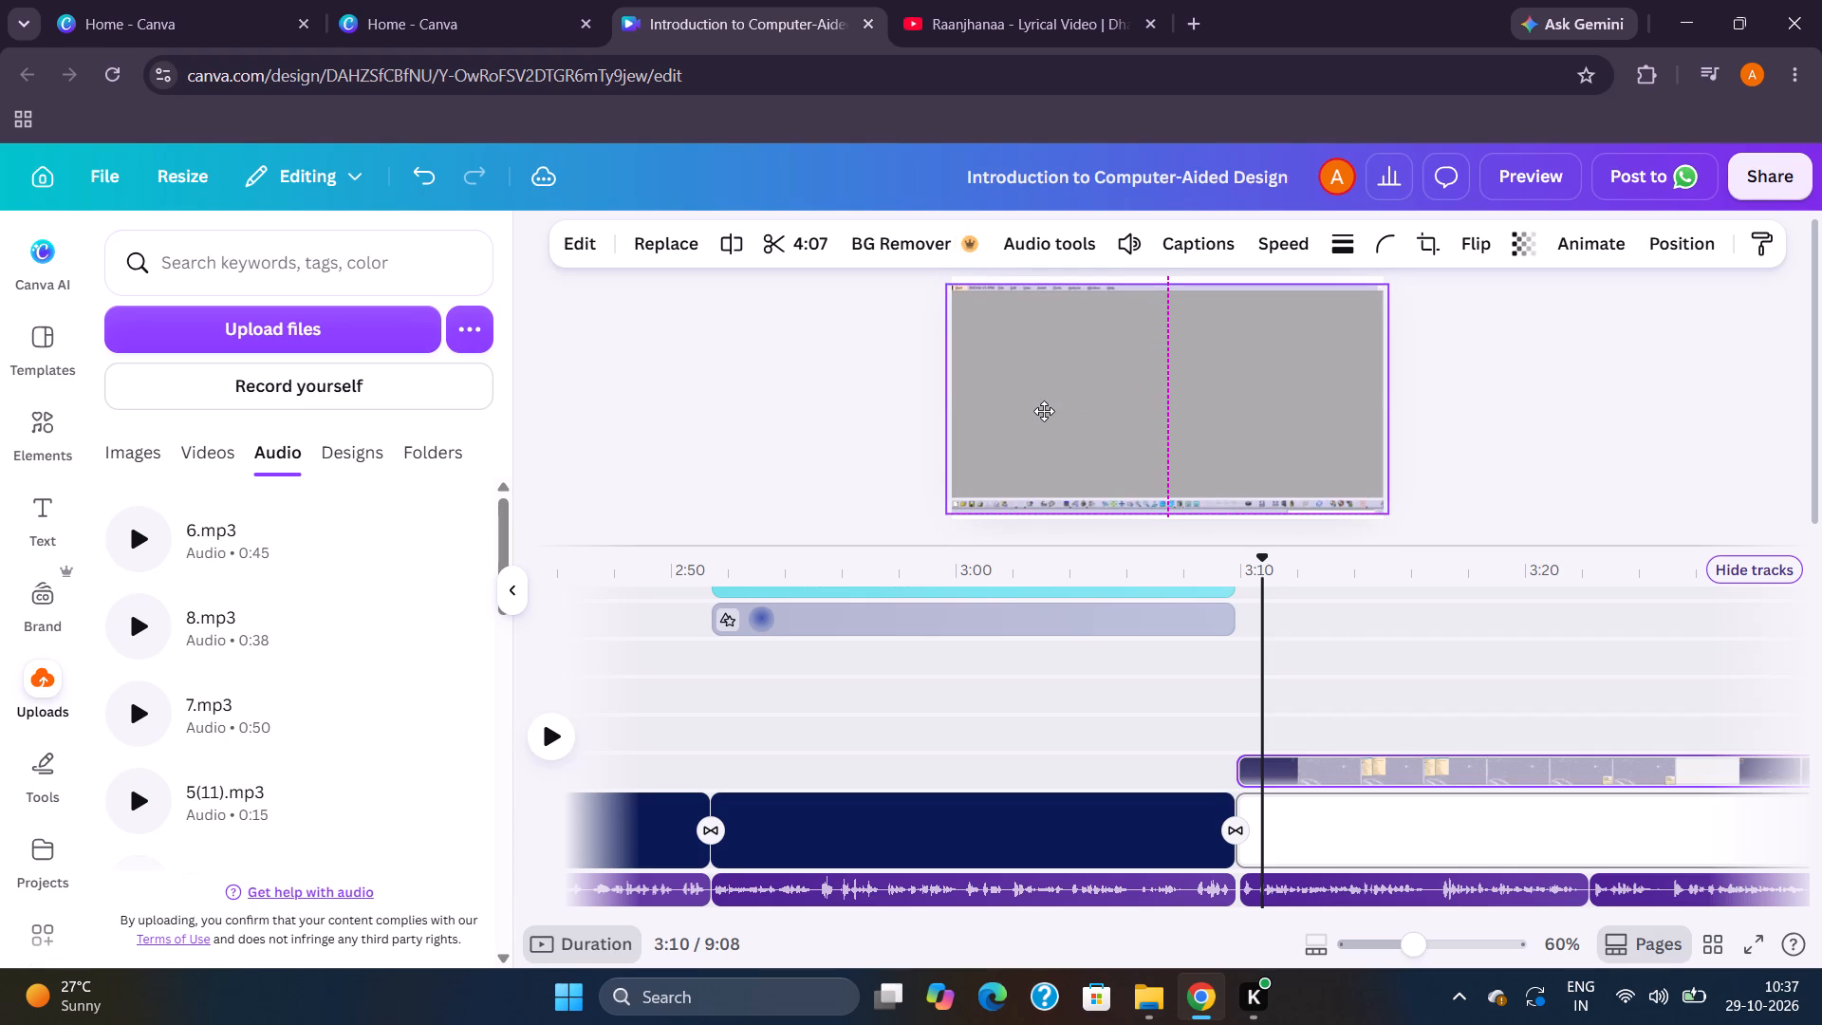
{"action": "left_click_drag", "start_coordinate": [1044, 411], "coordinate": [1039, 418]}
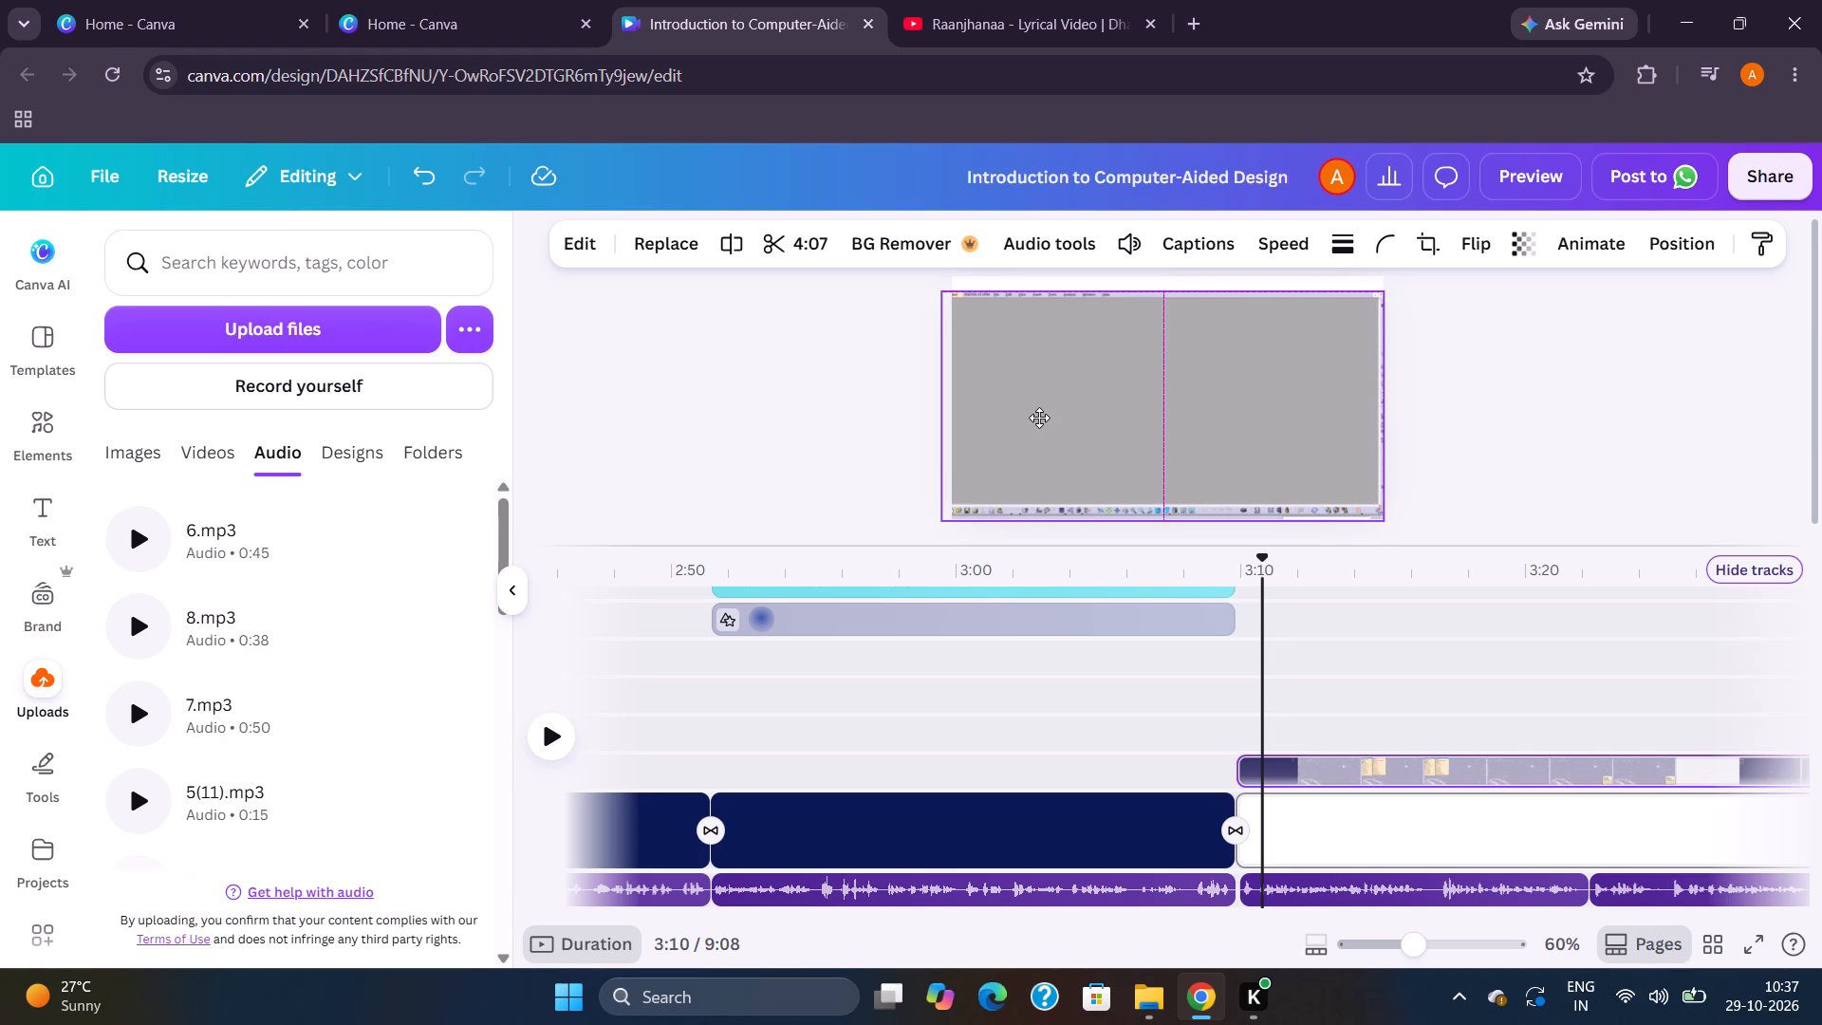
{"action": "left_click_drag", "start_coordinate": [1039, 418], "coordinate": [1048, 403]}
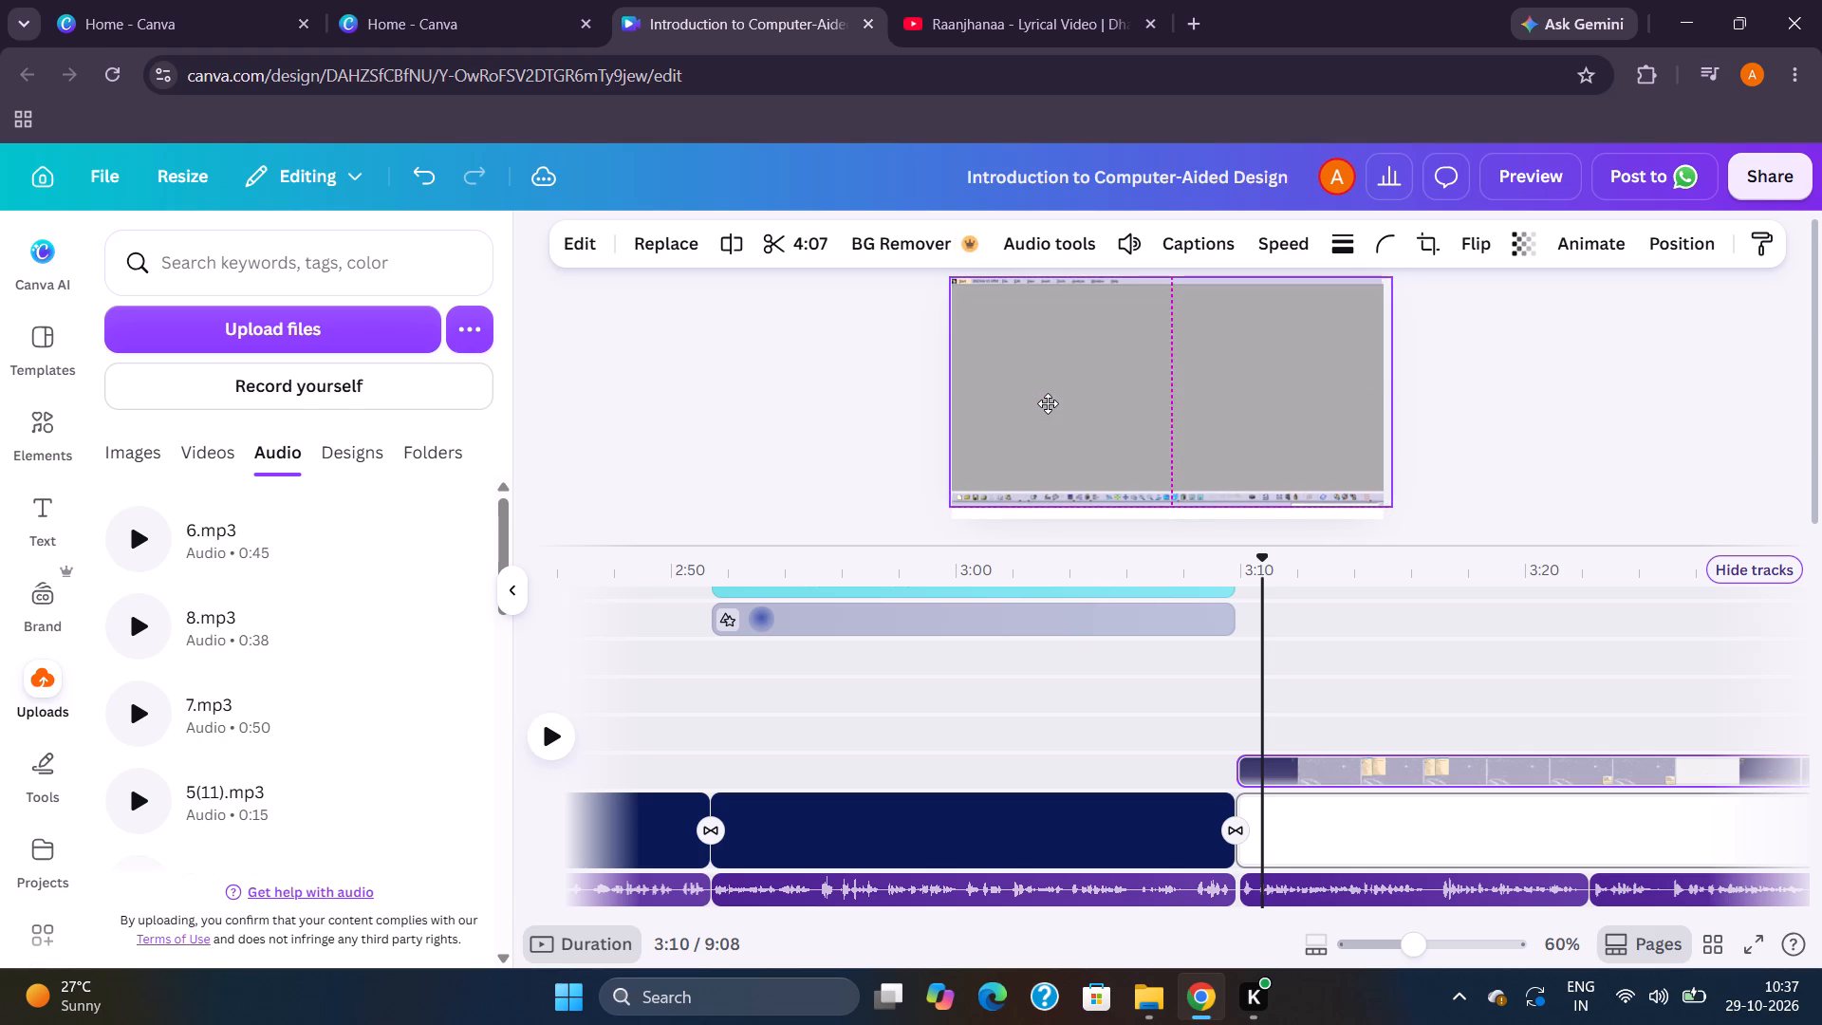
{"action": "left_click_drag", "start_coordinate": [1048, 403], "coordinate": [1050, 403]}
Resize the CATIA recording to about 1,898 by 966 and place it at the page's left edge, roughly centred vertically.
{"action": "left_click_drag", "start_coordinate": [1390, 498], "coordinate": [1371, 487]}
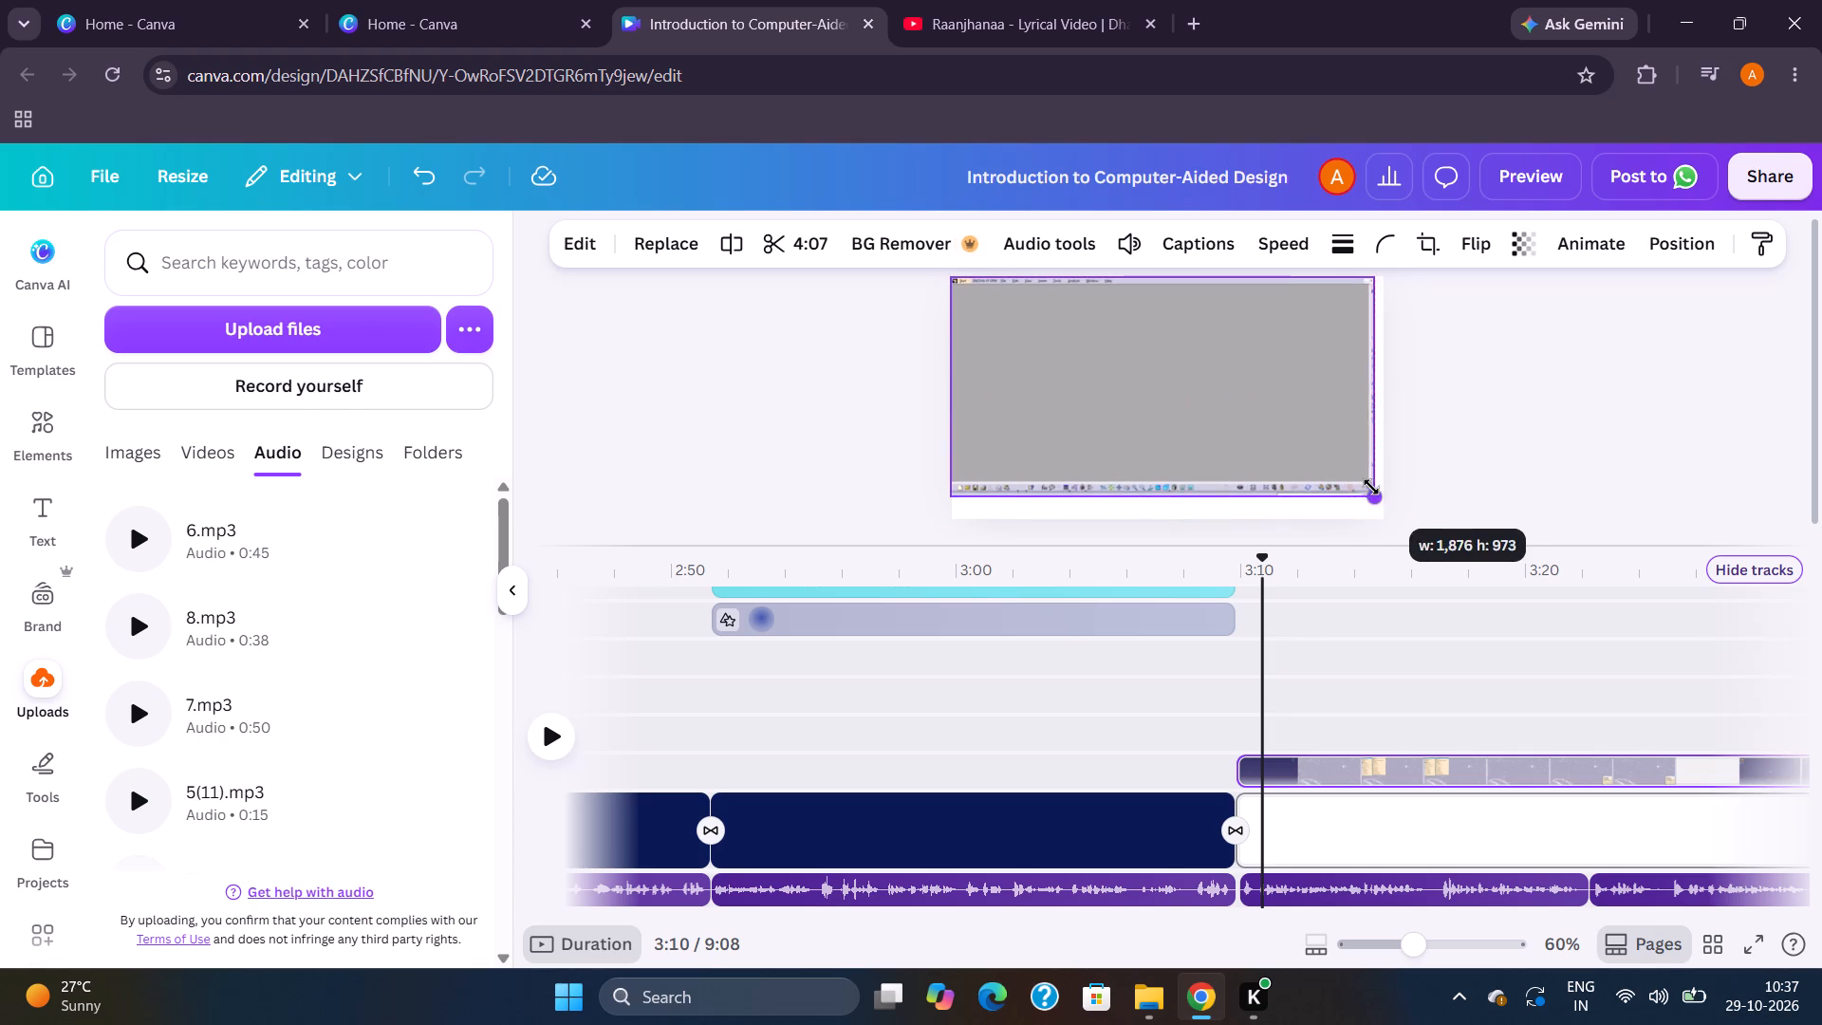
{"action": "left_click_drag", "start_coordinate": [1371, 487], "coordinate": [1369, 486]}
{"action": "left_click", "coordinate": [1279, 446]}
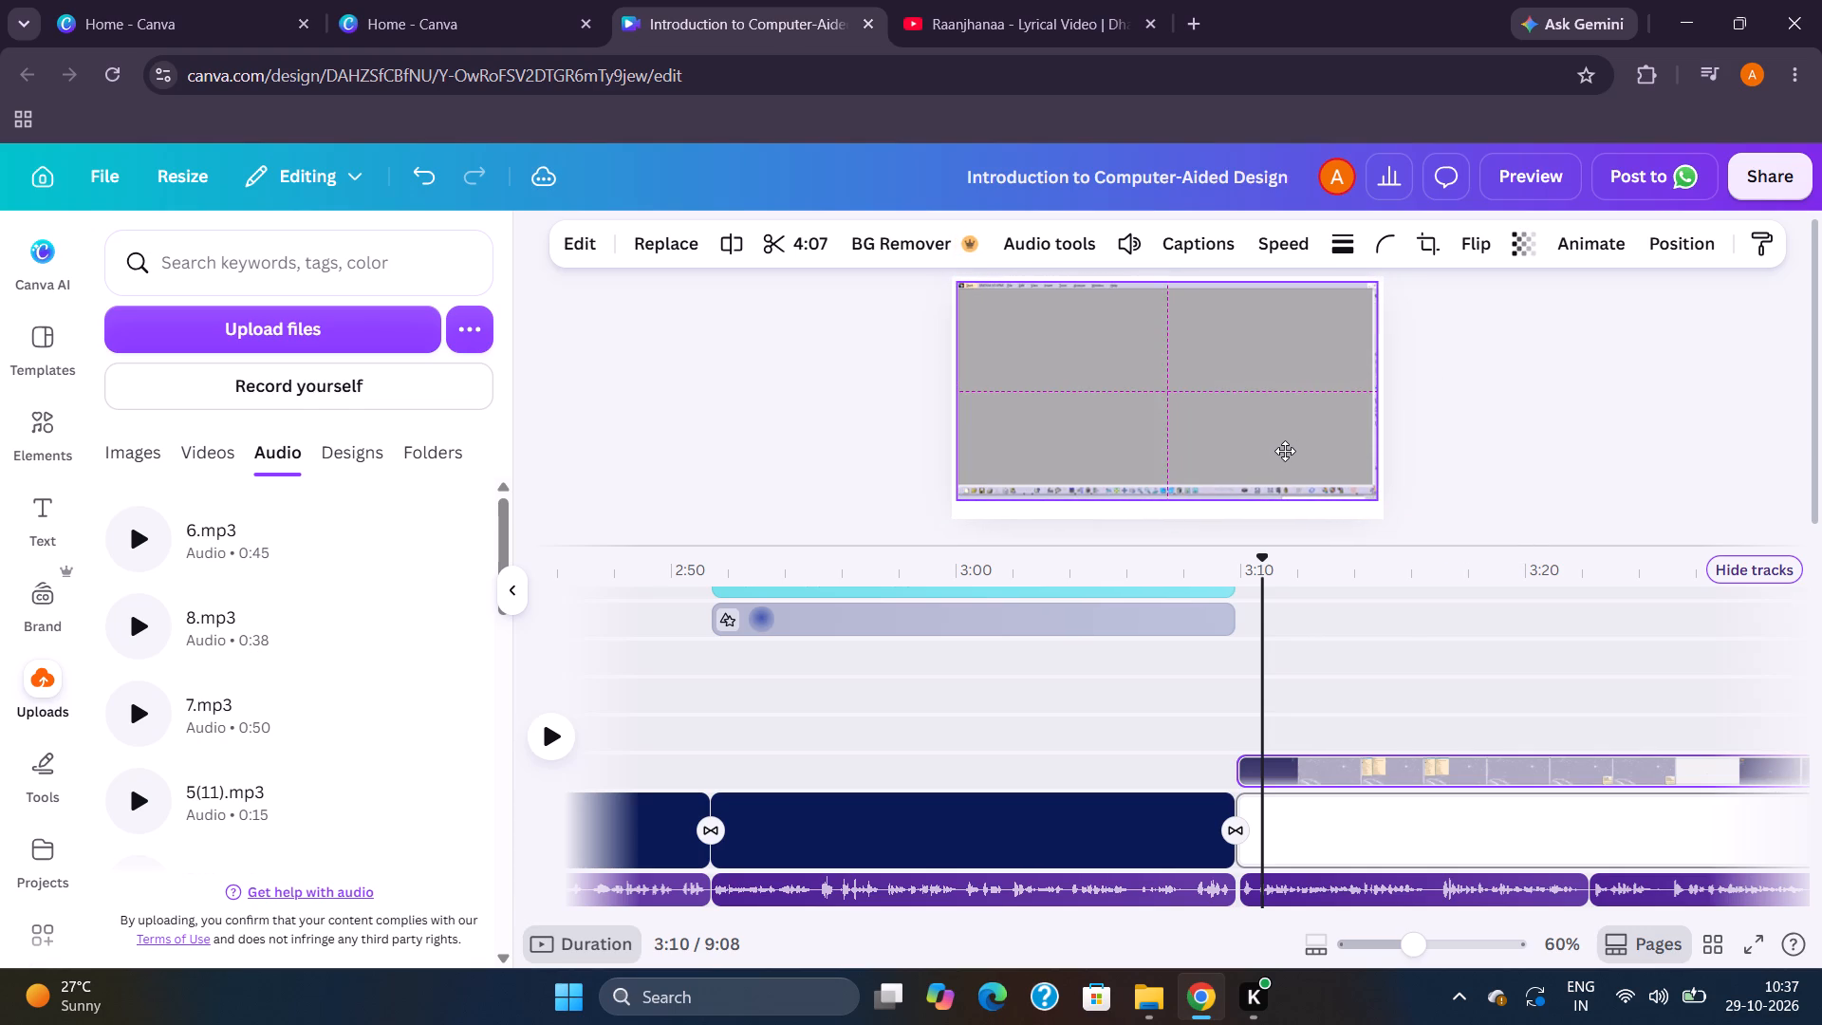
{"action": "left_click", "coordinate": [1378, 389]}
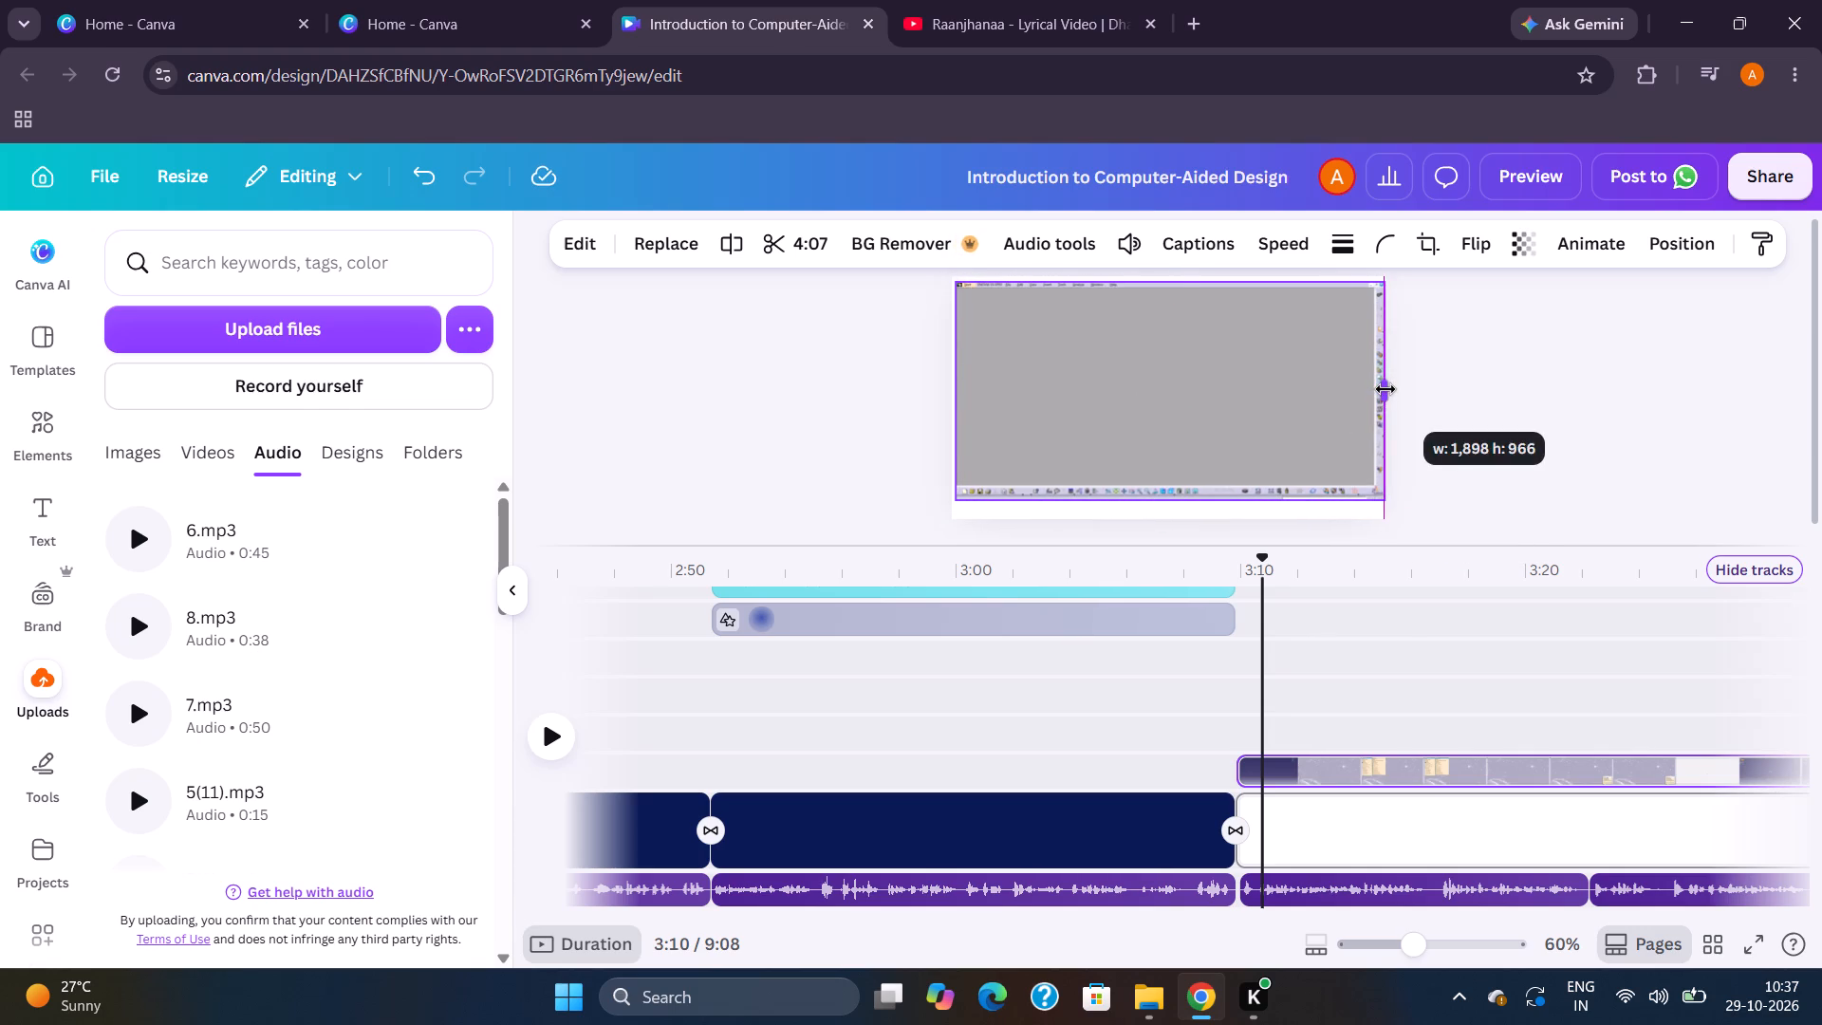
{"action": "left_click_drag", "start_coordinate": [1285, 409], "coordinate": [1280, 418]}
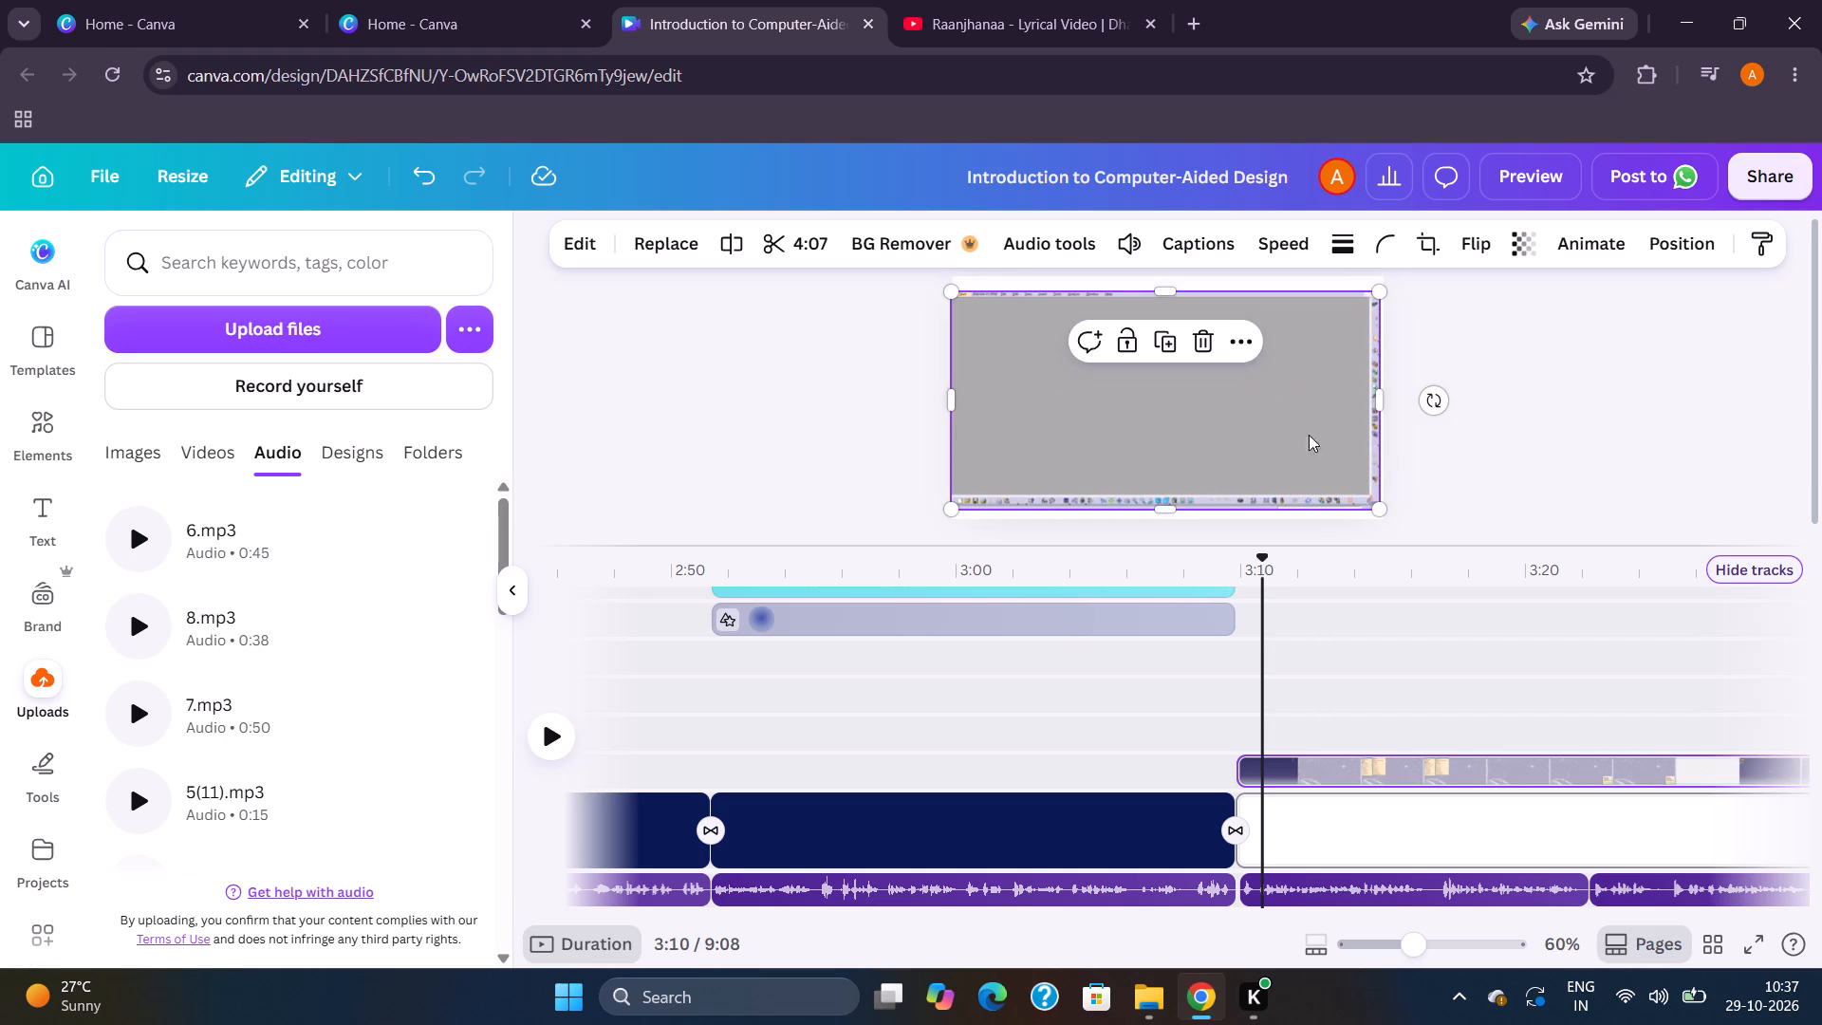
{"action": "left_click", "coordinate": [1543, 443]}
Review the CATIA recording in full-screen playback from about 3:32, and return to the editor.
{"action": "left_click", "coordinate": [1217, 728]}
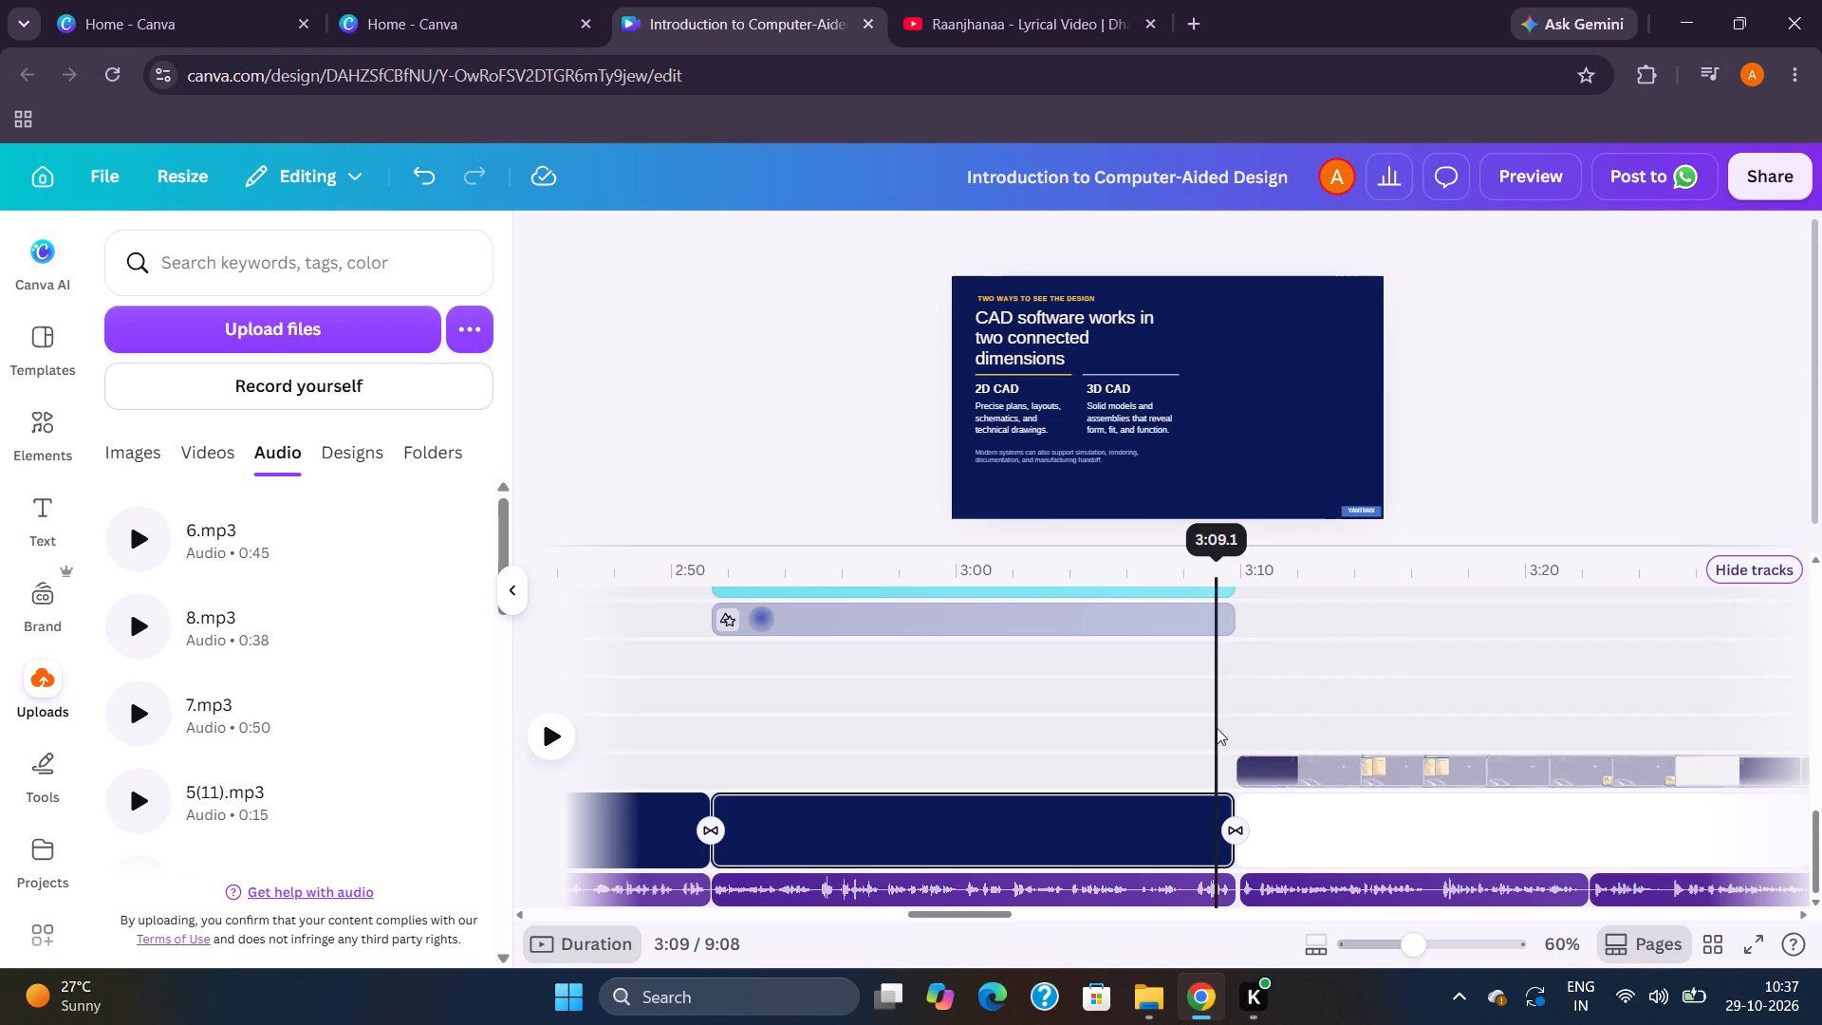
{"action": "left_click", "coordinate": [551, 737]}
{"action": "left_click", "coordinate": [1749, 944]}
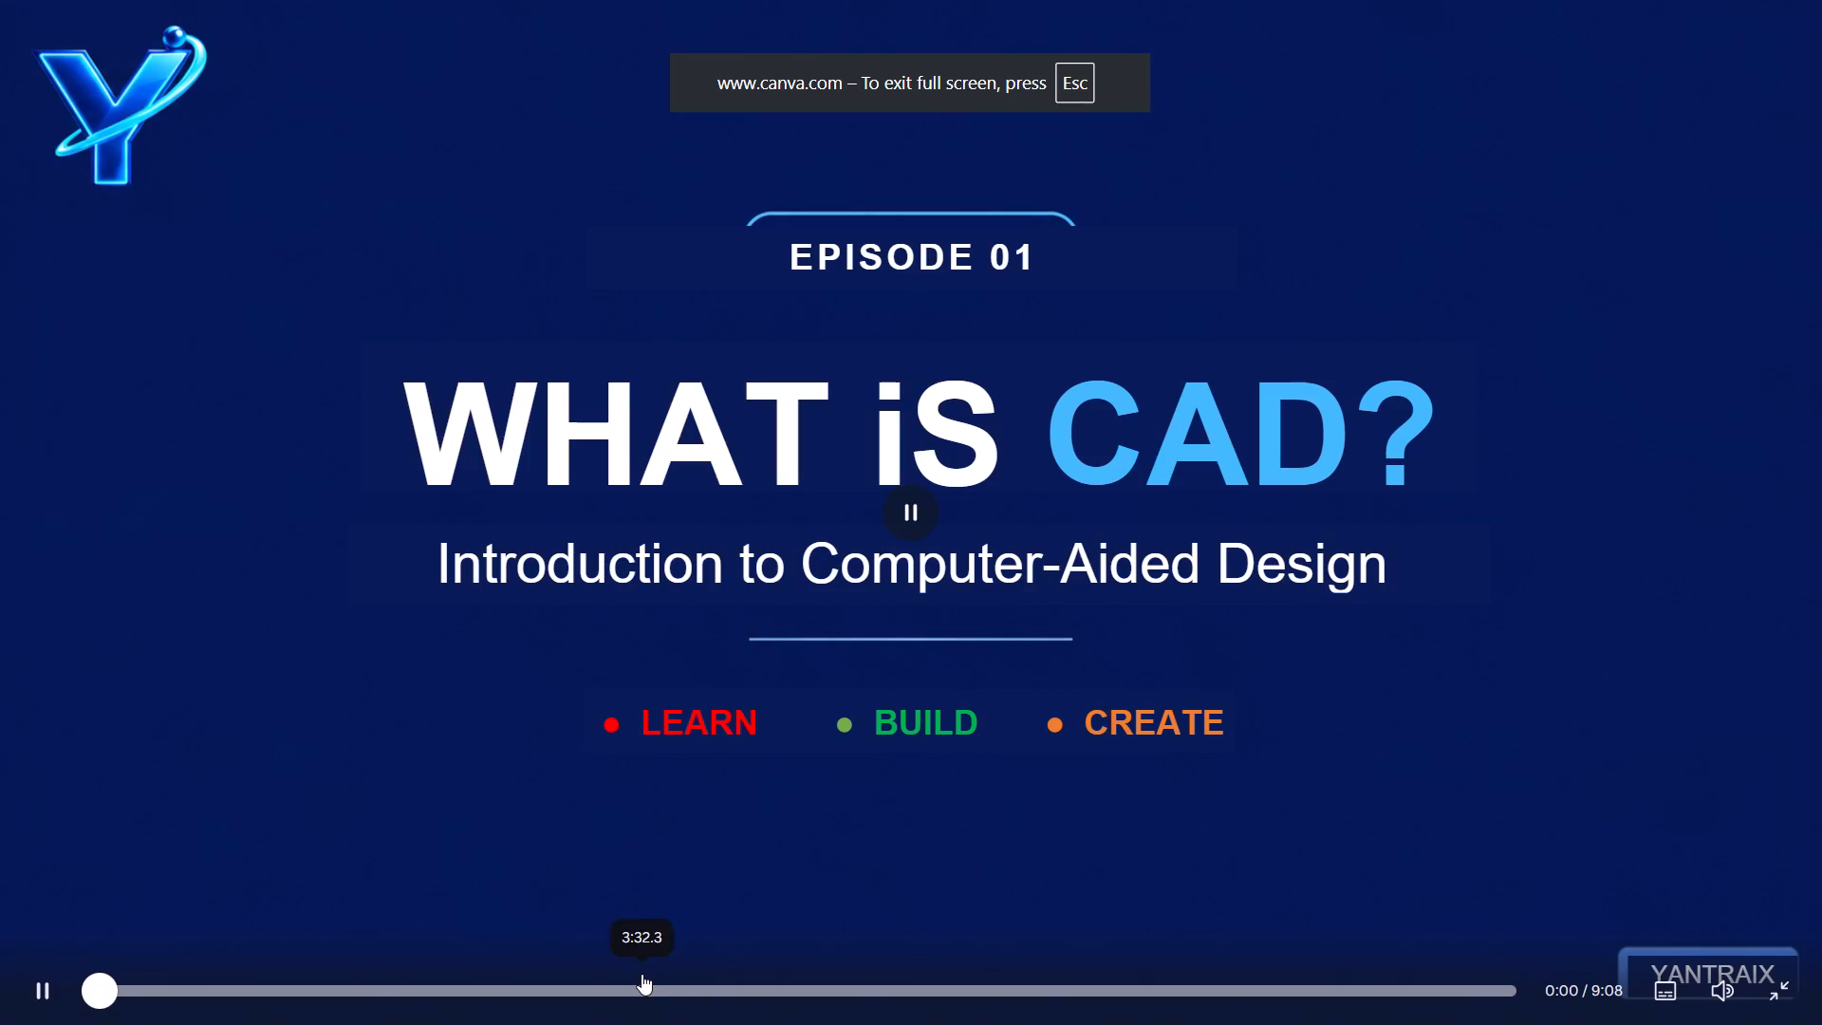
{"action": "left_click", "coordinate": [641, 974]}
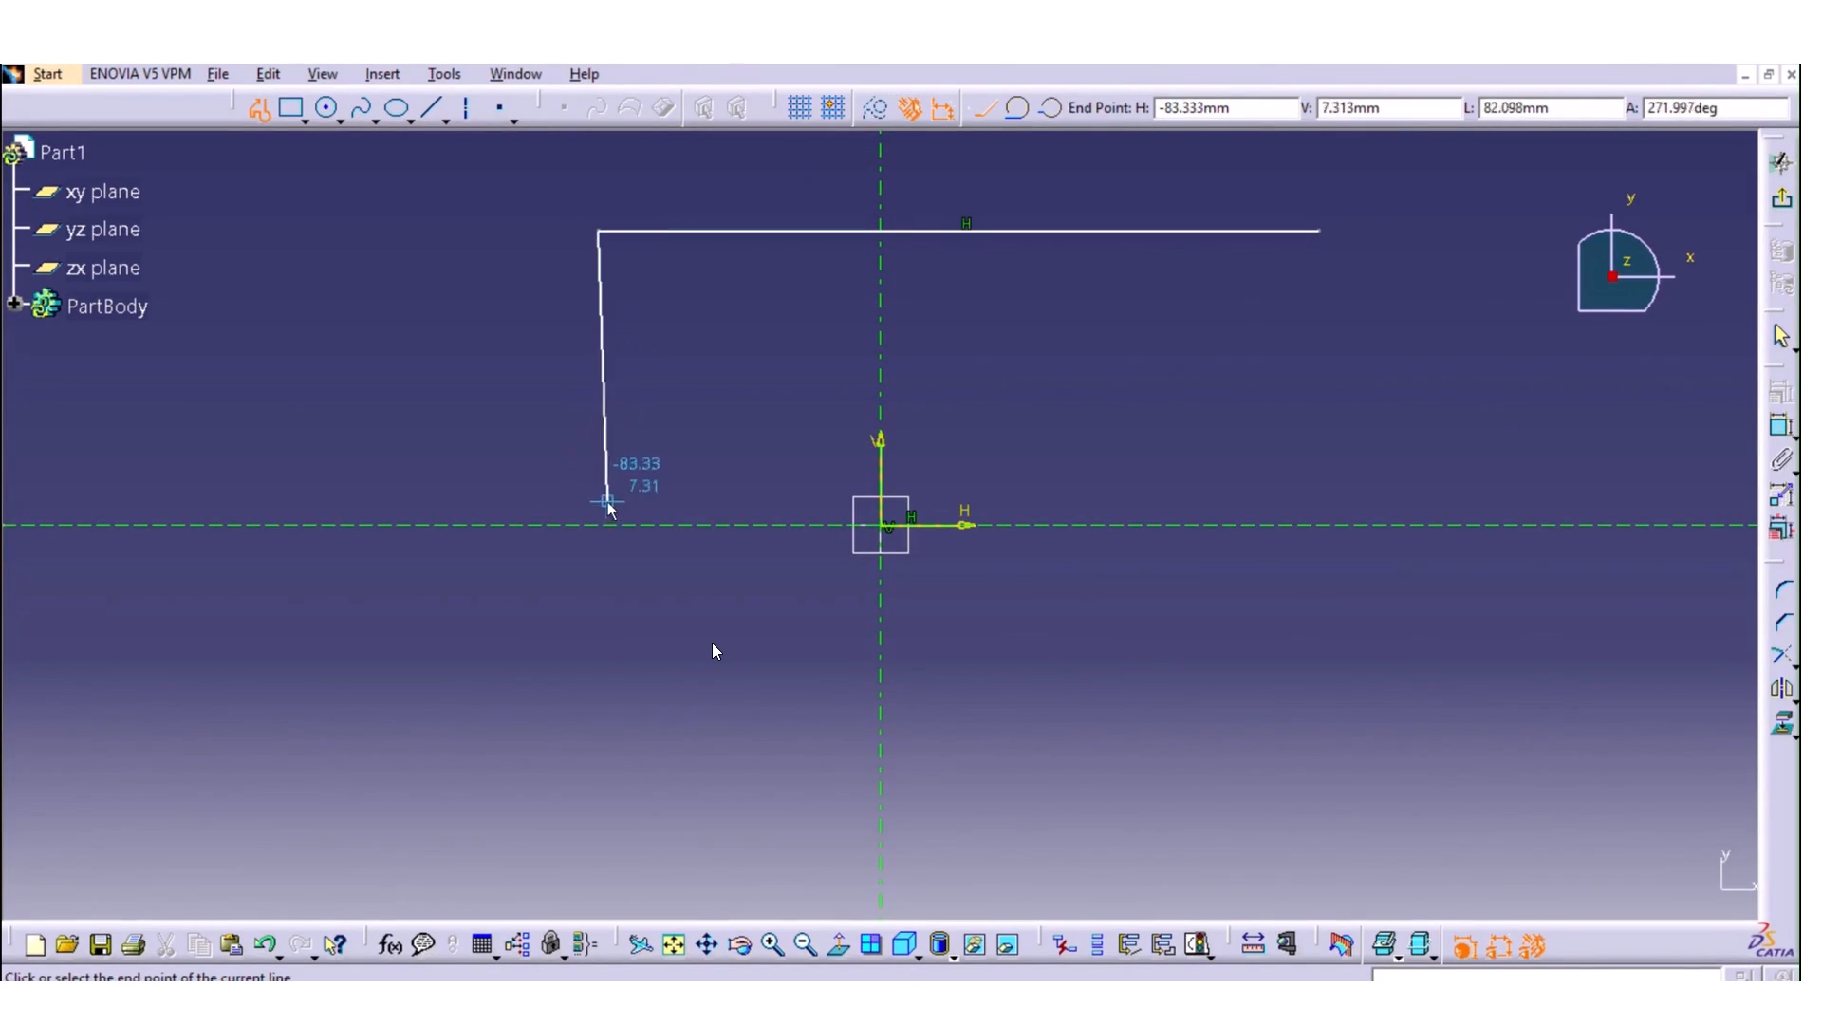
{"action": "key", "text": "space"}
{"action": "key", "text": "Escape"}
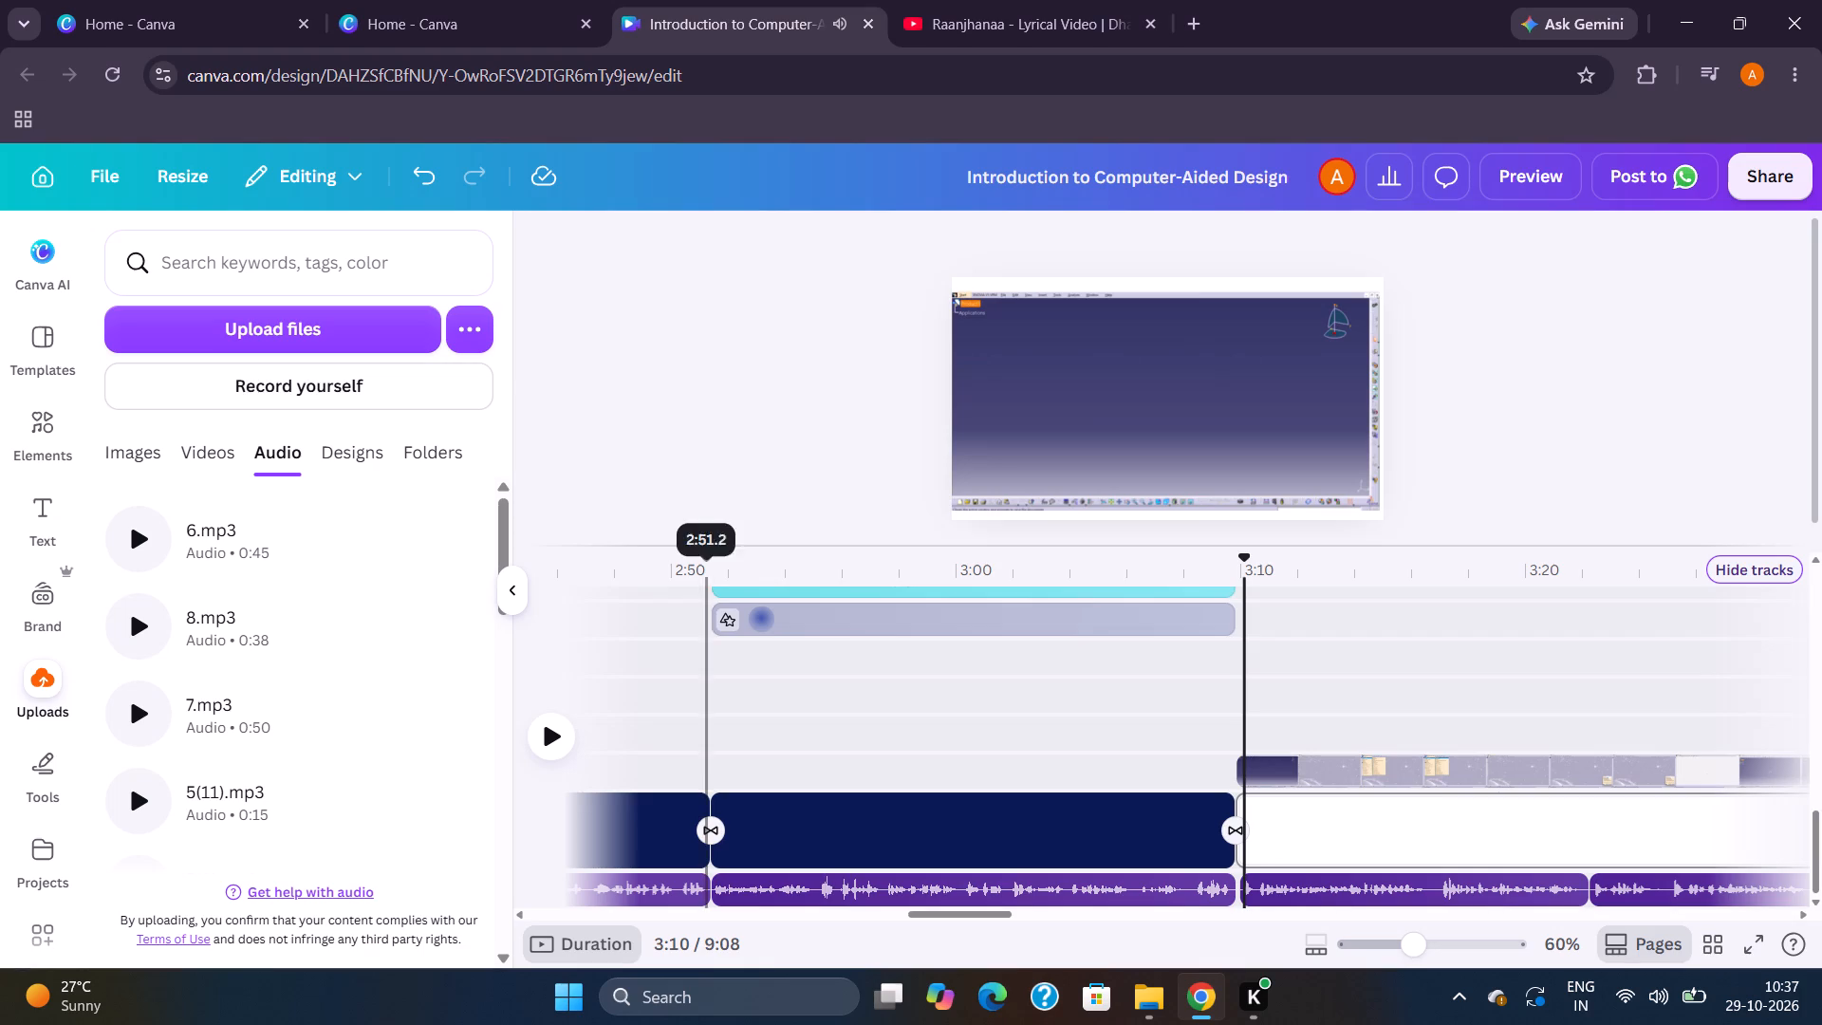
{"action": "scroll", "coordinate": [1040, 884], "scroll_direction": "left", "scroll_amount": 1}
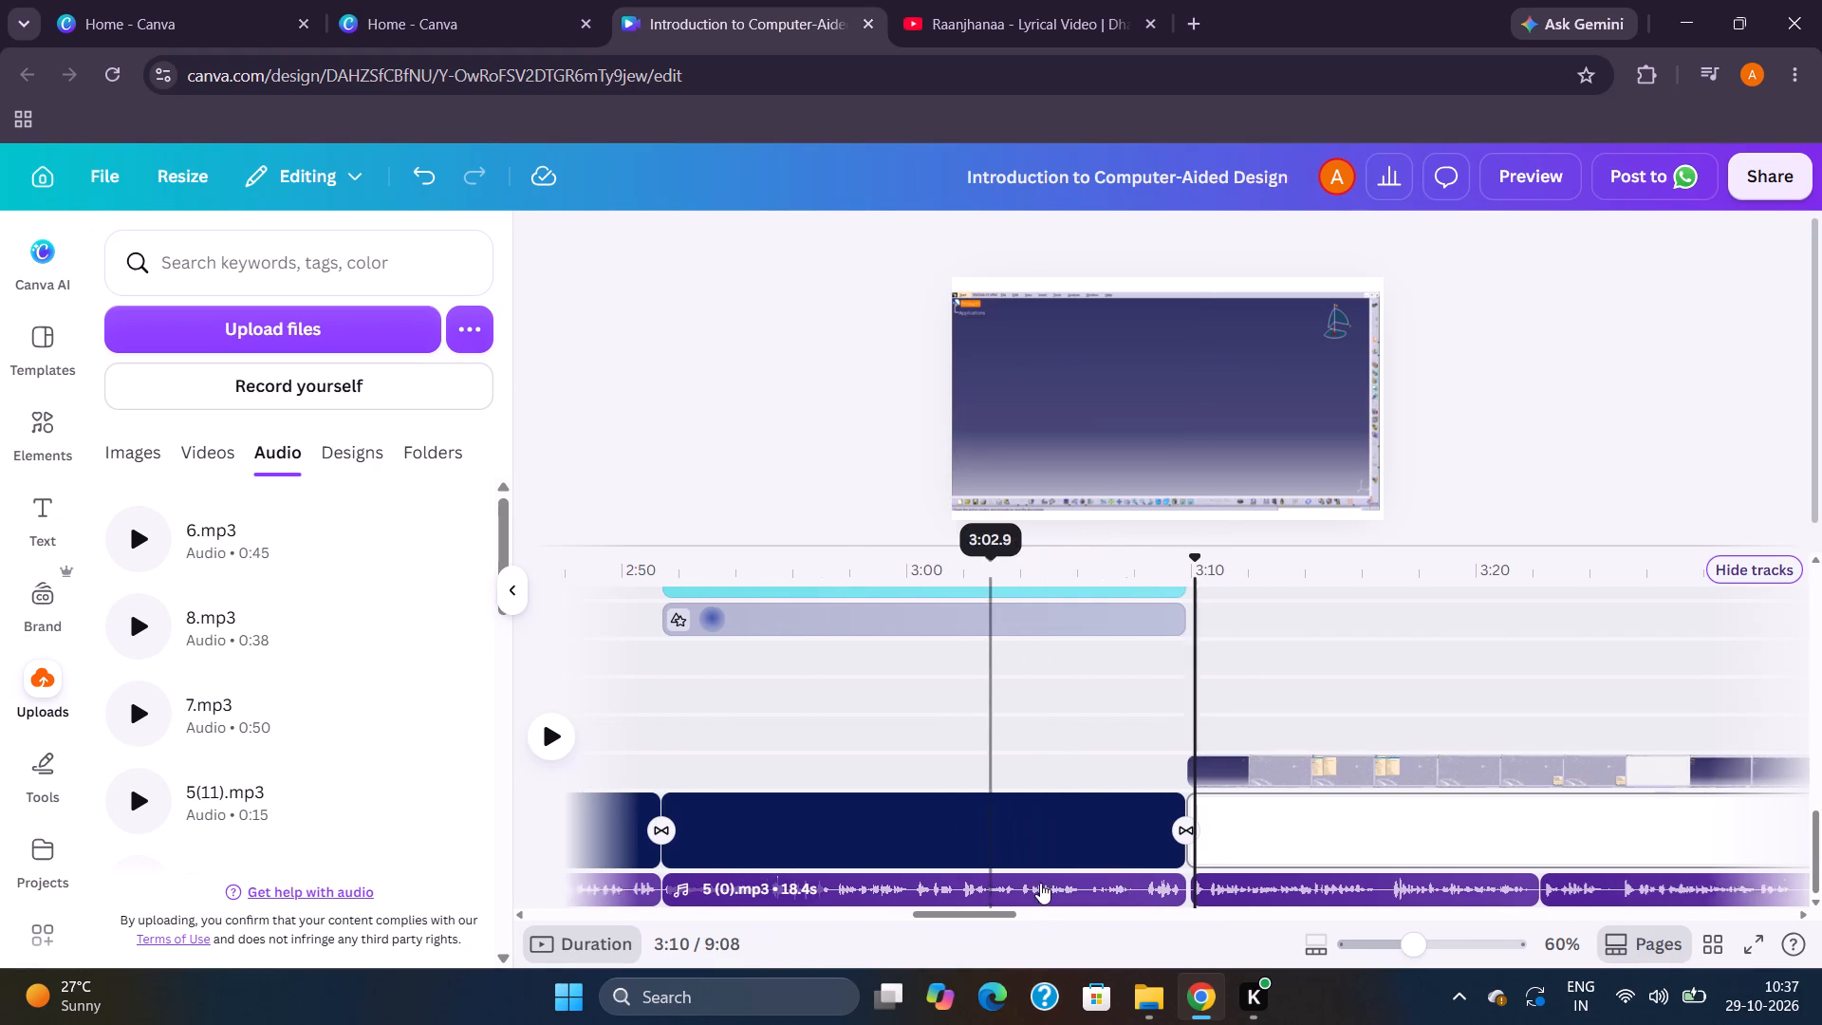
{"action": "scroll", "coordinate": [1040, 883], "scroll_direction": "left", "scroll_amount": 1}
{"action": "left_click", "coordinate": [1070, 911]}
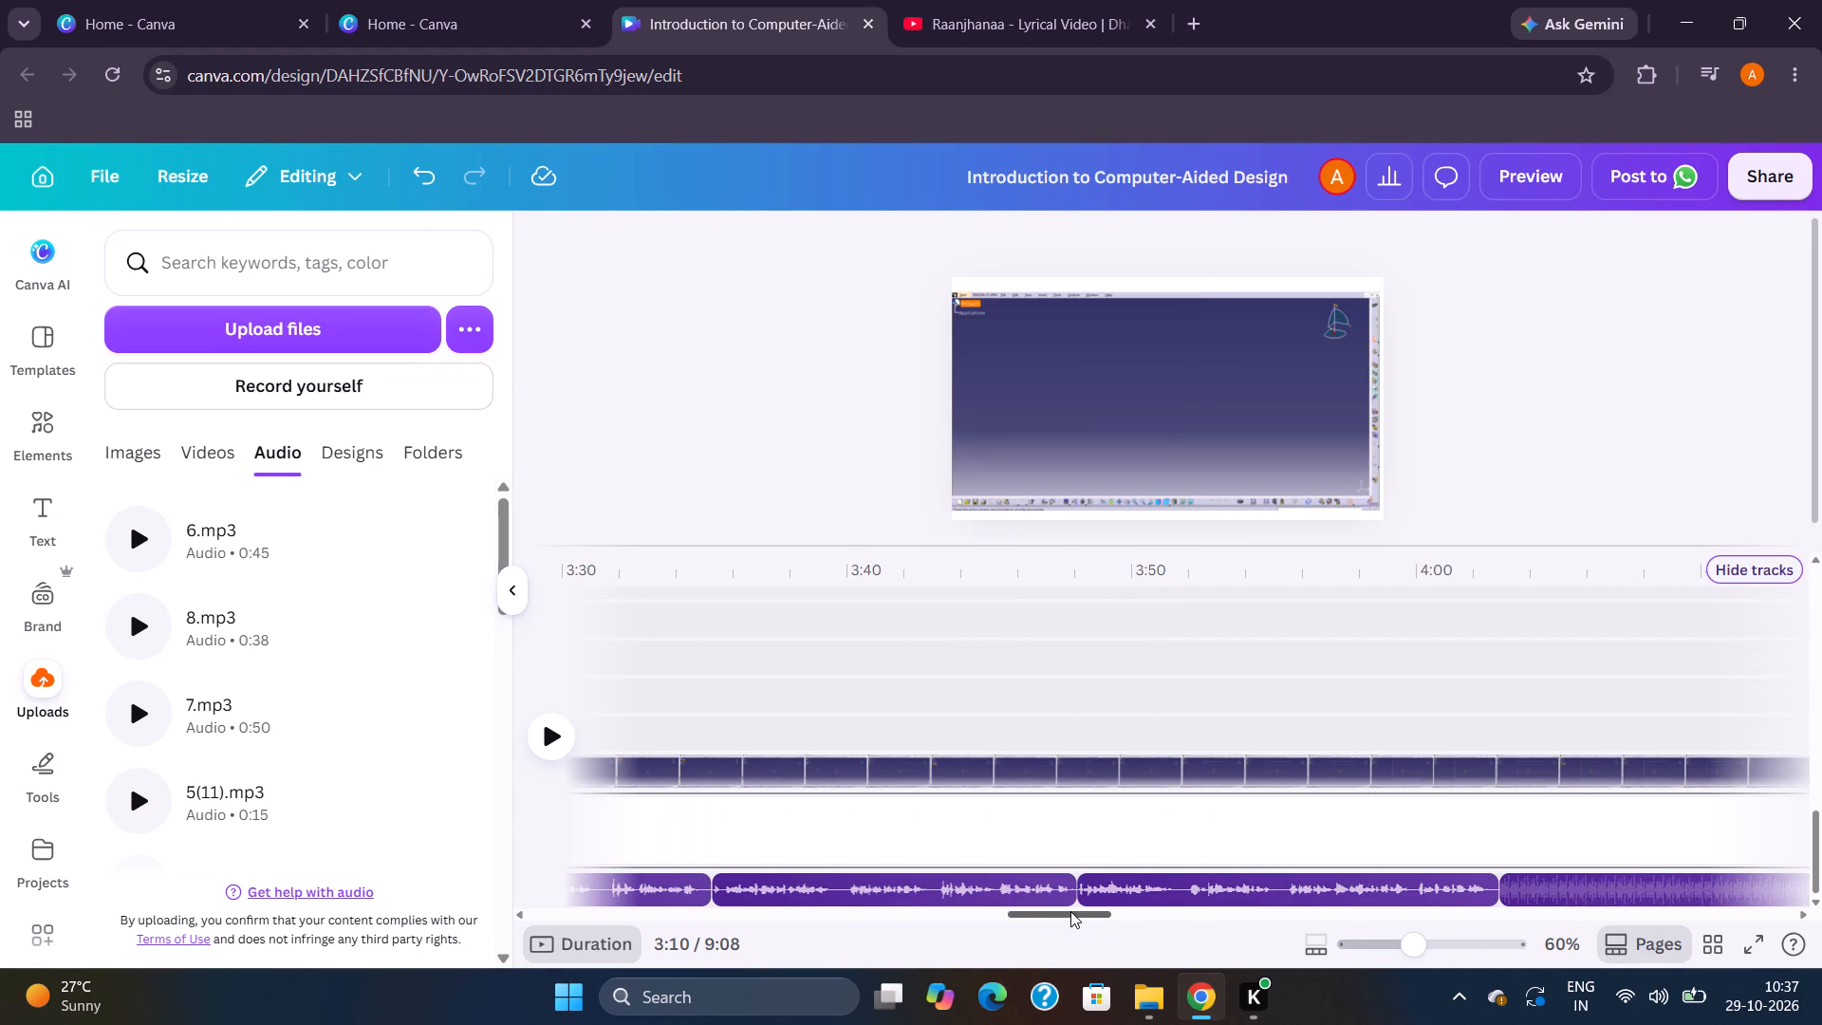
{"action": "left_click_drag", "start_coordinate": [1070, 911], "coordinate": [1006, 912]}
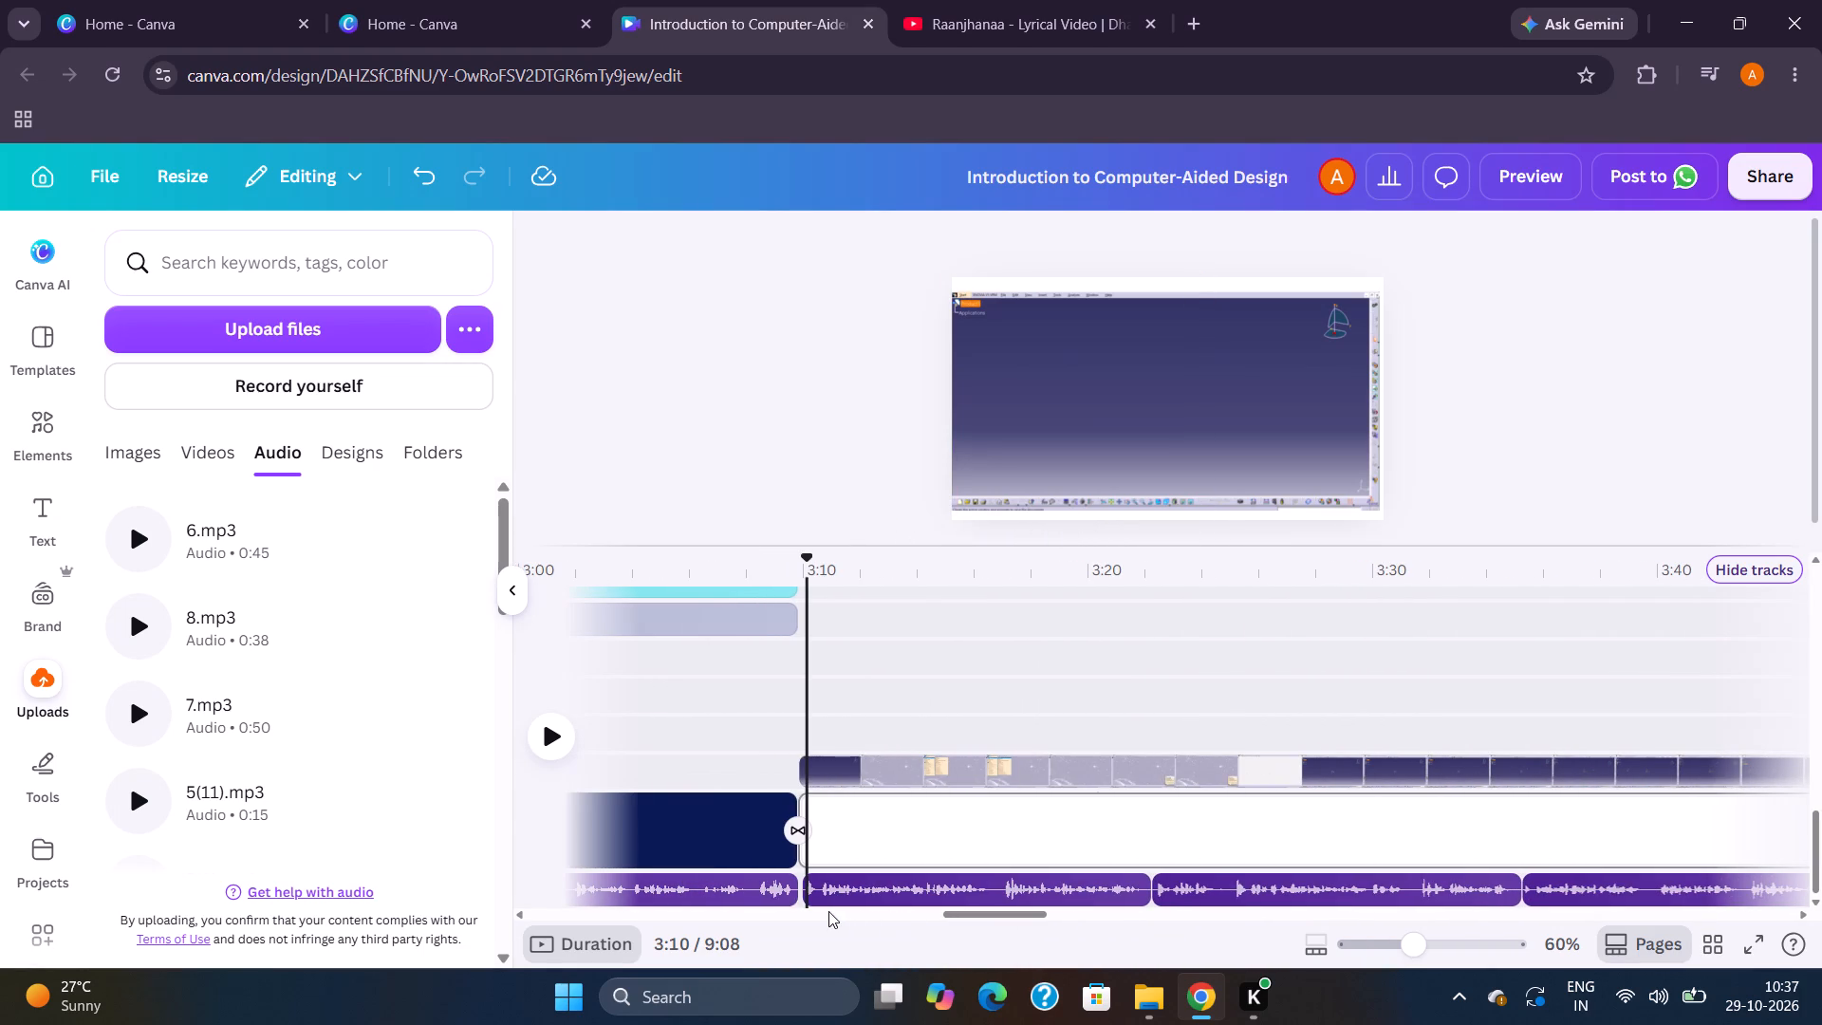
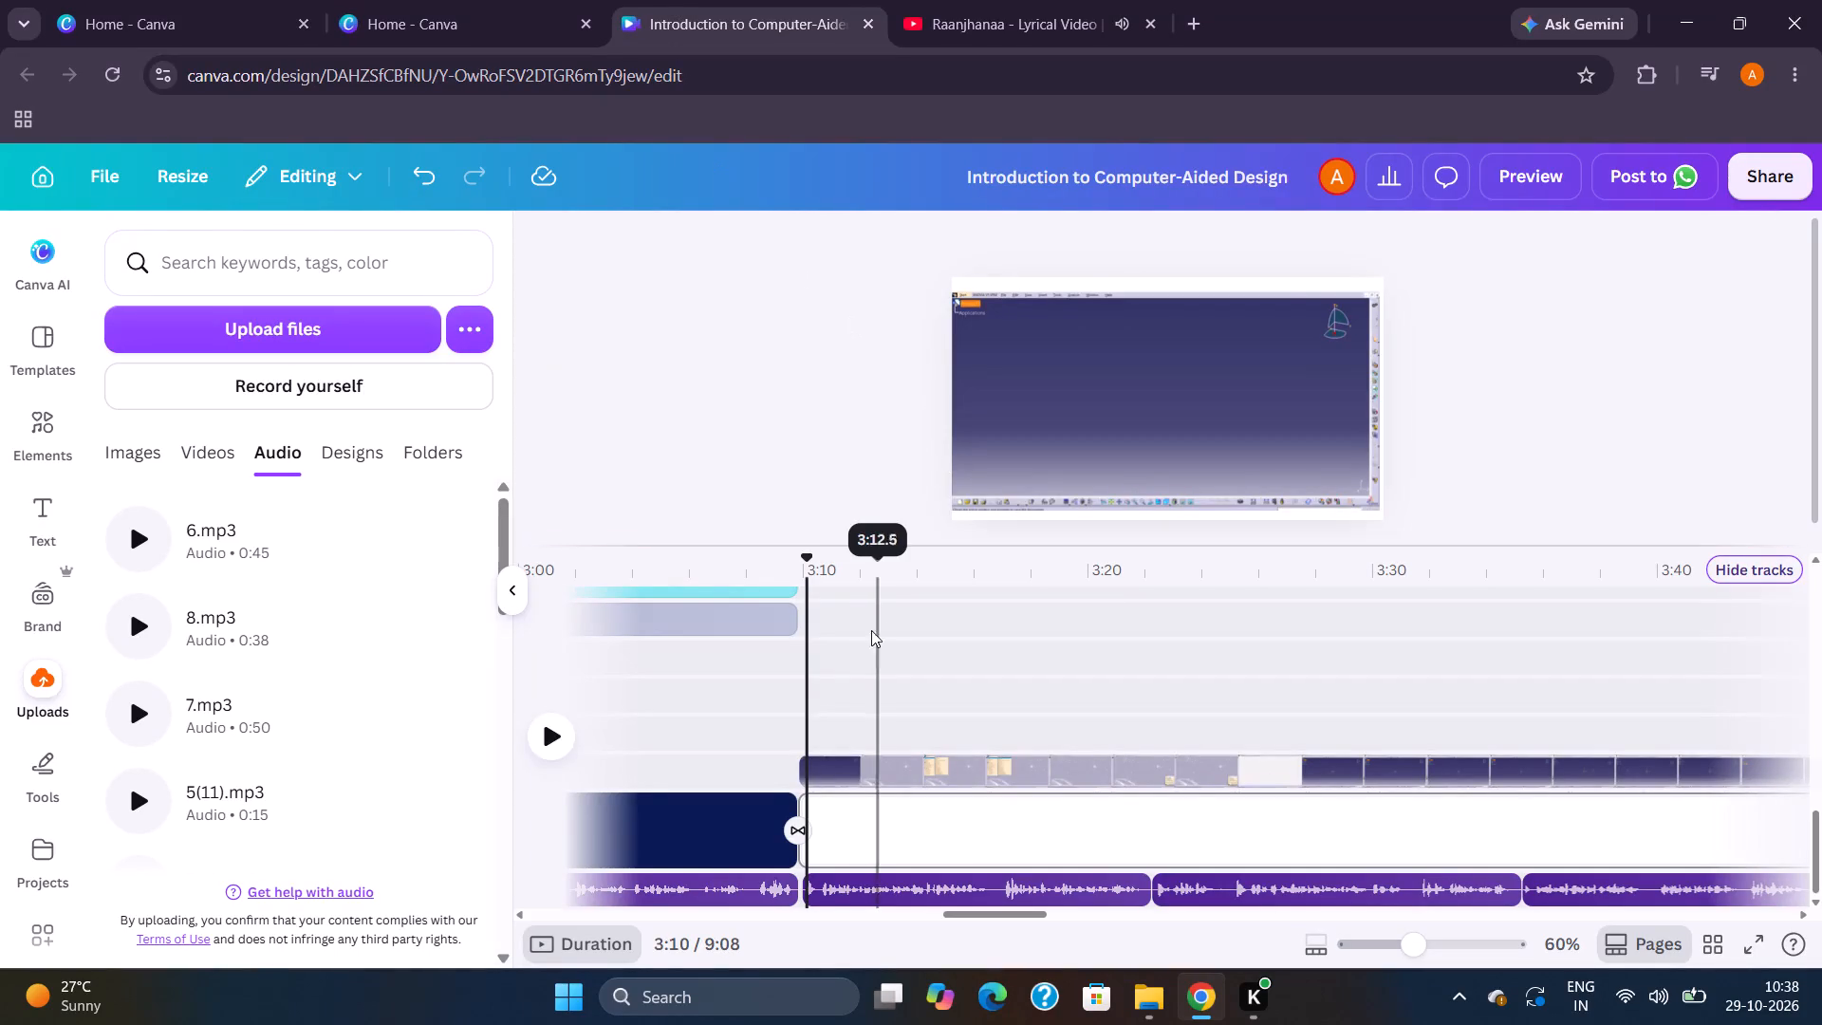
Scrub back from the start of the CATIA recording at about 3:10 to about 3:03 on the preceding page.
{"action": "left_click", "coordinate": [804, 674]}
{"action": "left_click_drag", "start_coordinate": [804, 674], "coordinate": [718, 659]}
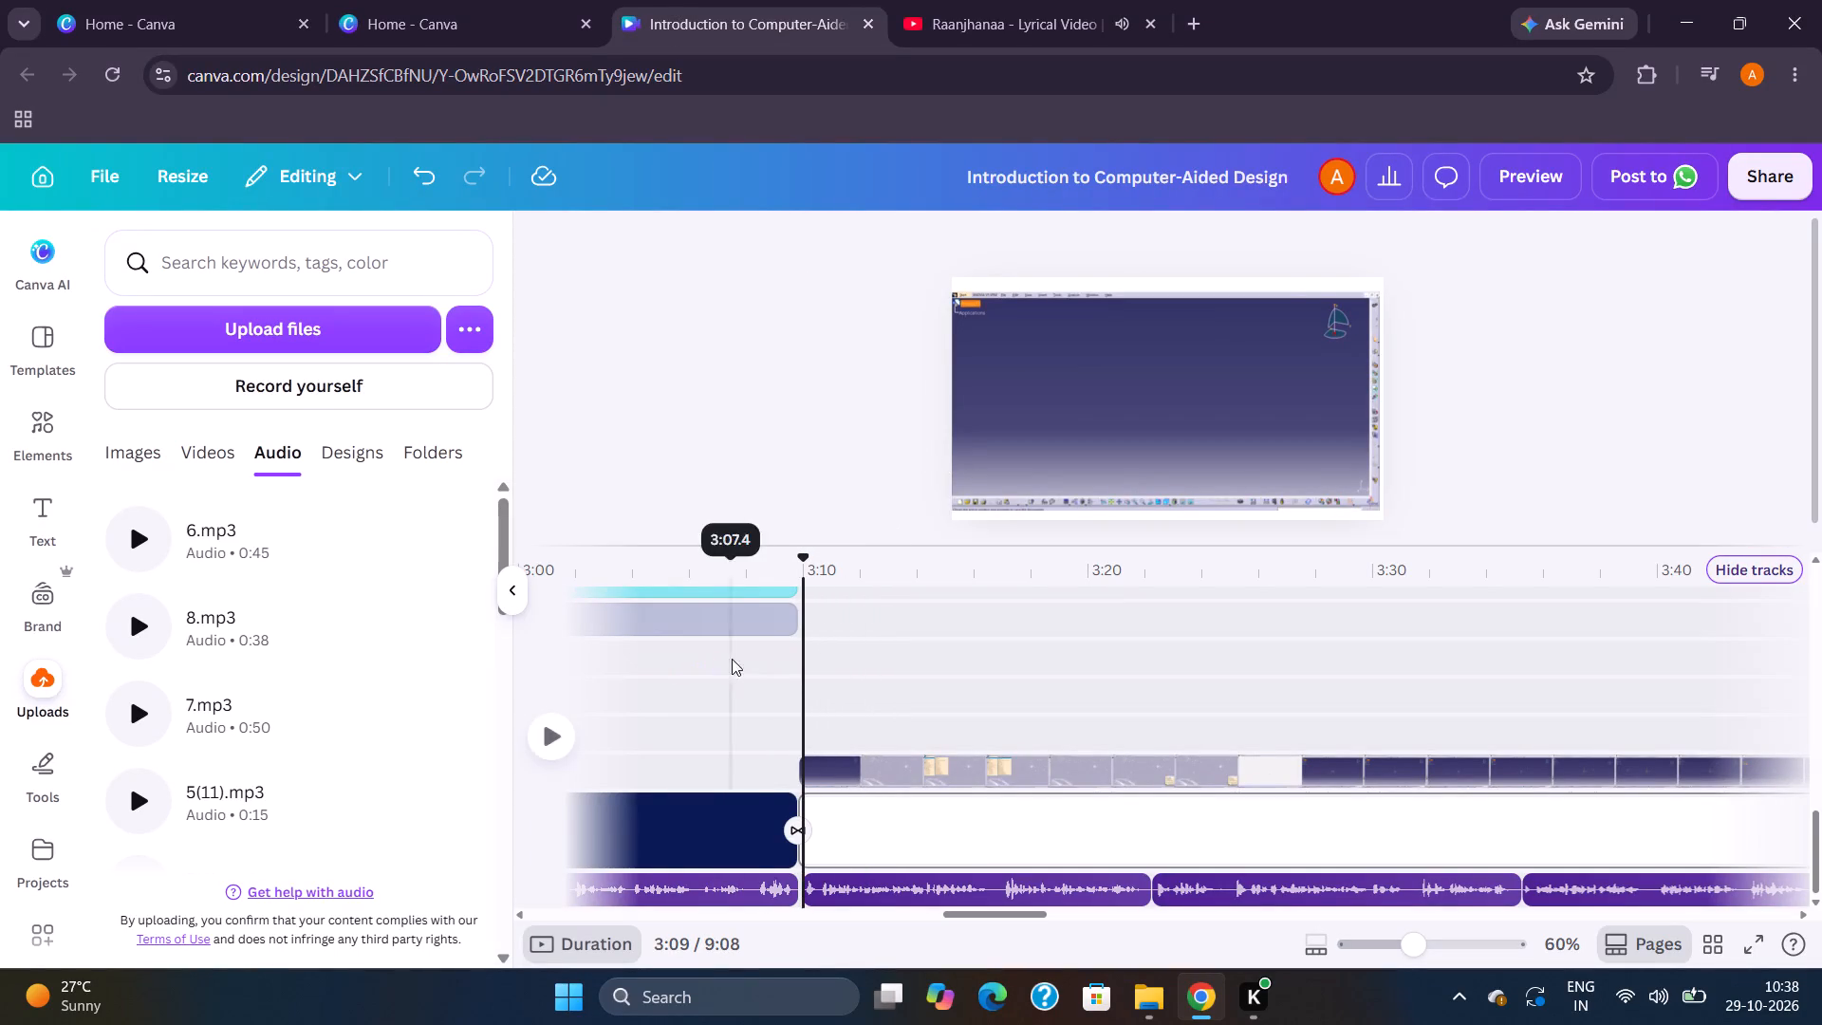
{"action": "left_click", "coordinate": [697, 677]}
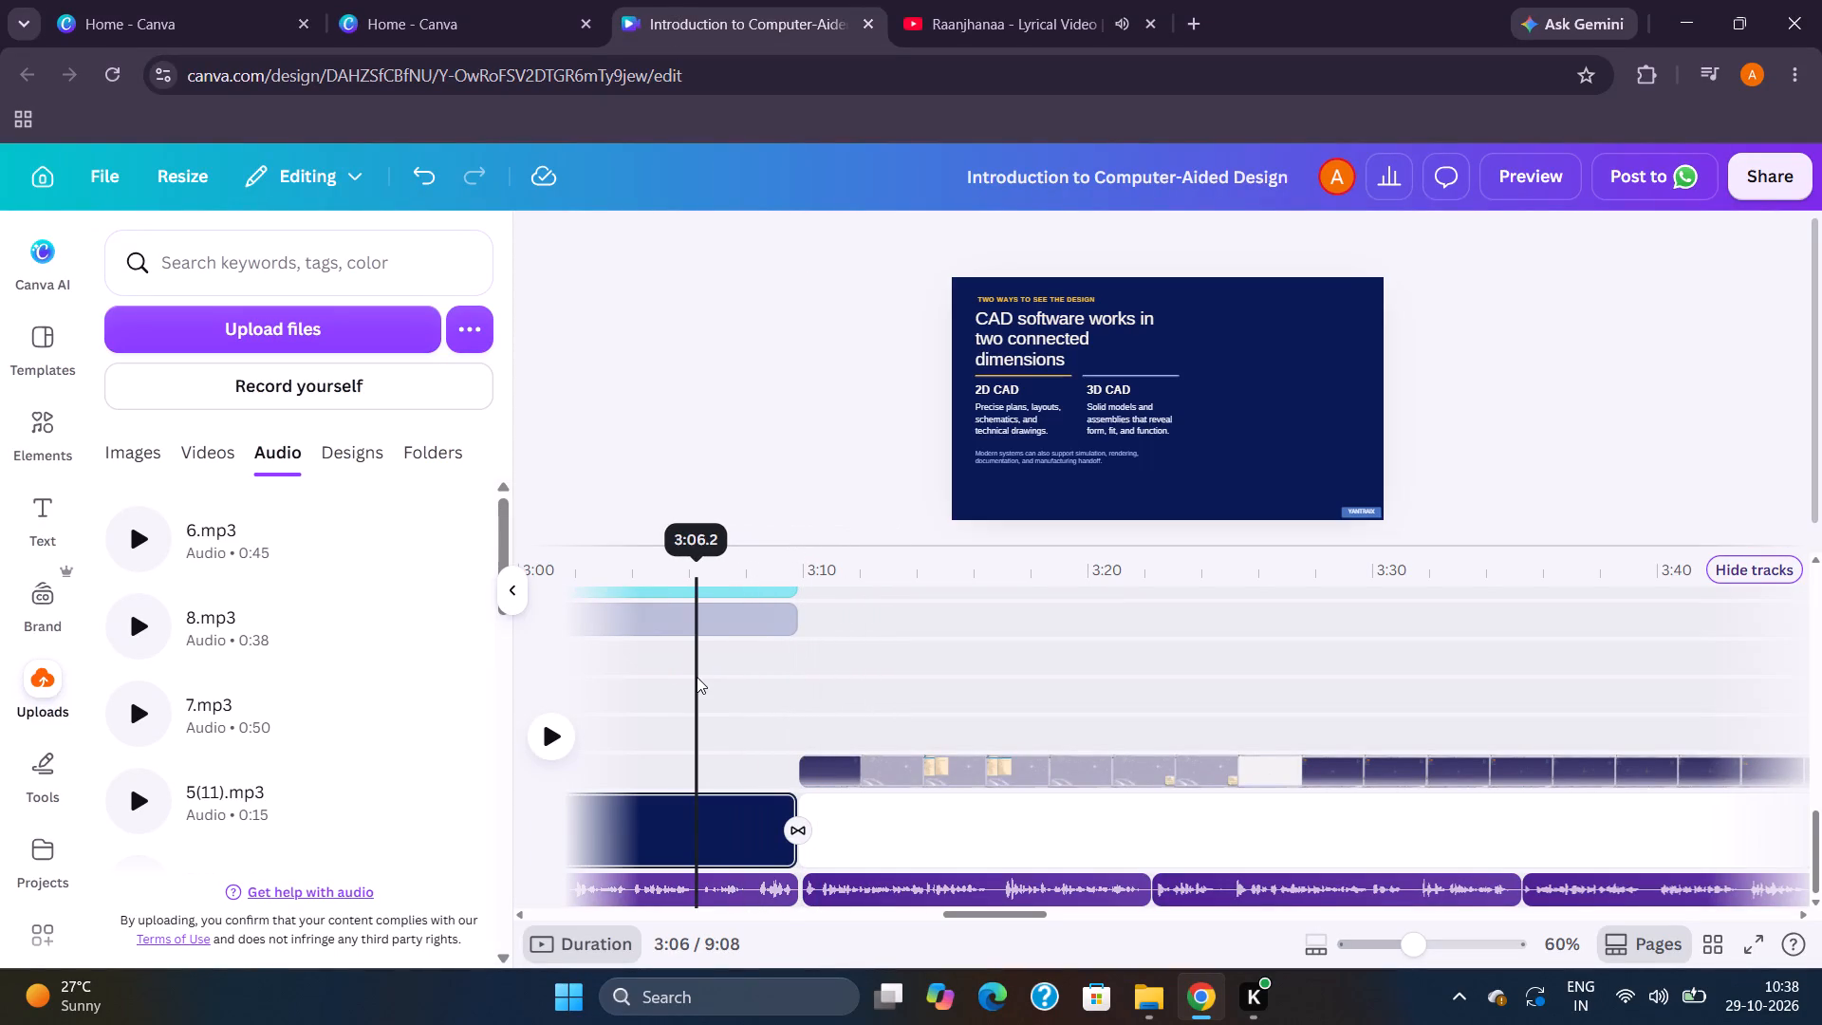
{"action": "left_click_drag", "start_coordinate": [697, 677], "coordinate": [686, 677]}
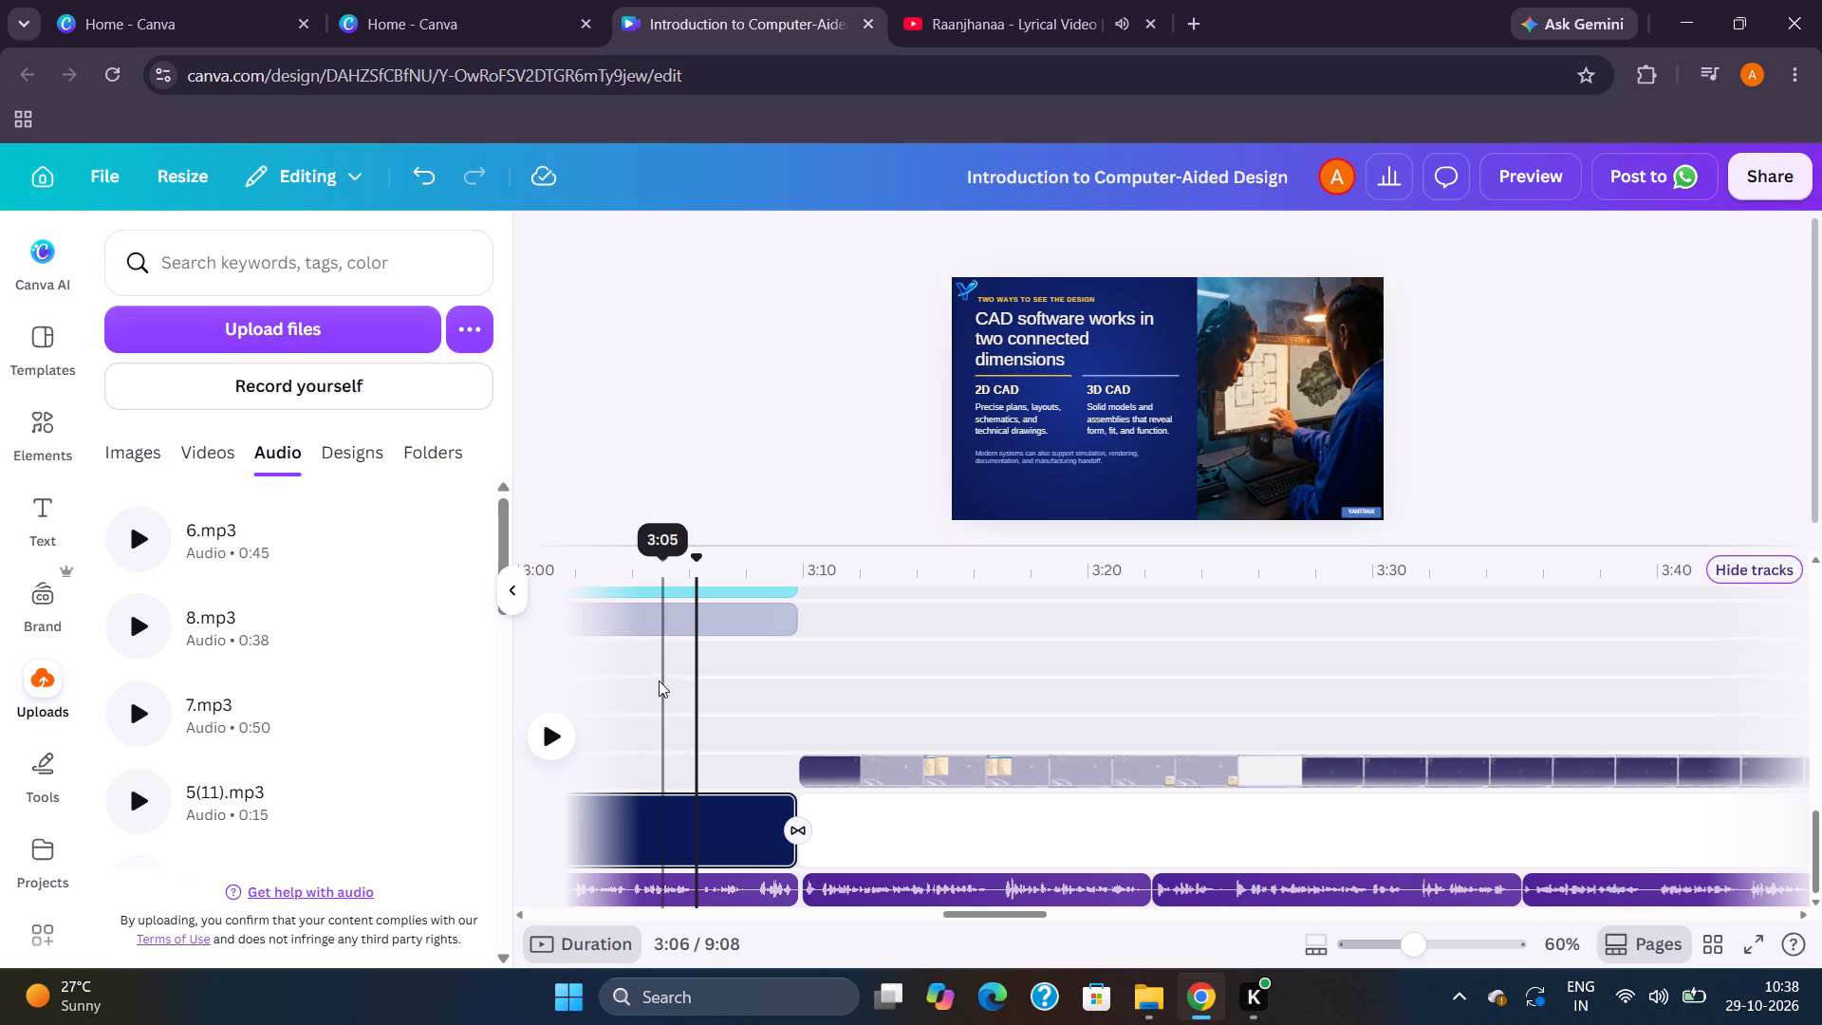
{"action": "left_click", "coordinate": [647, 682]}
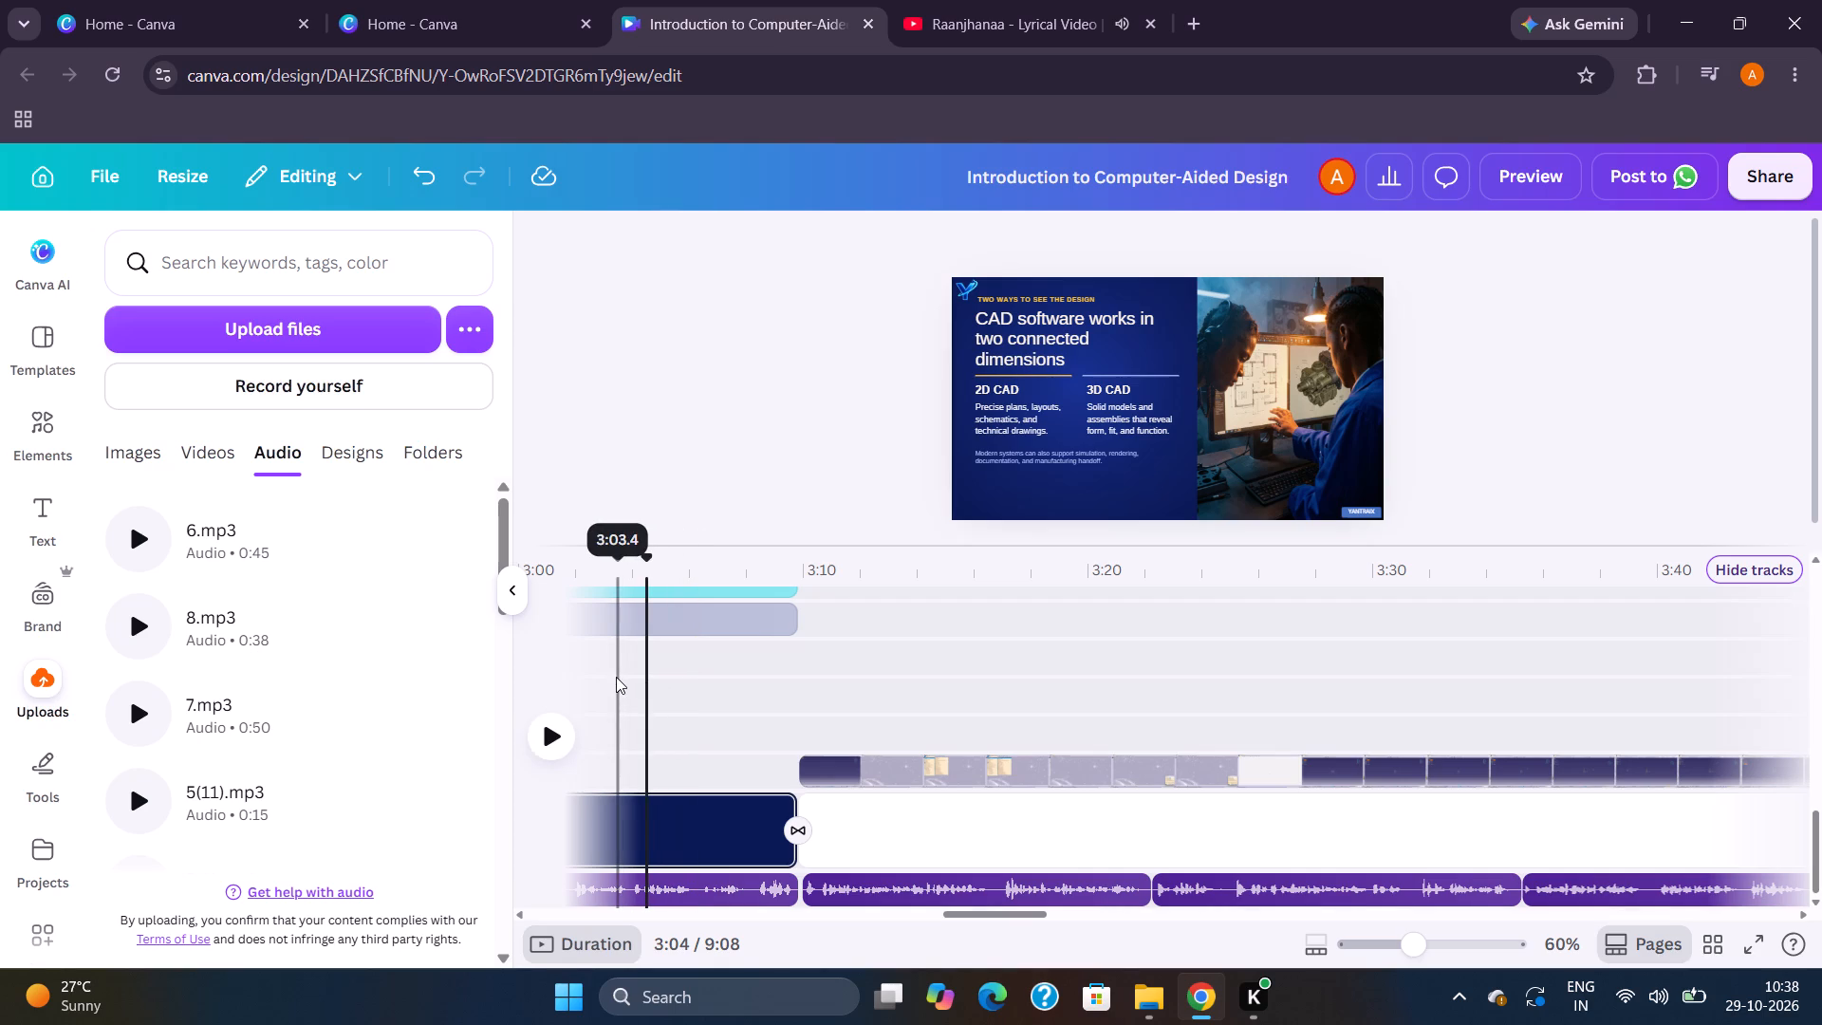
{"action": "left_click", "coordinate": [616, 677]}
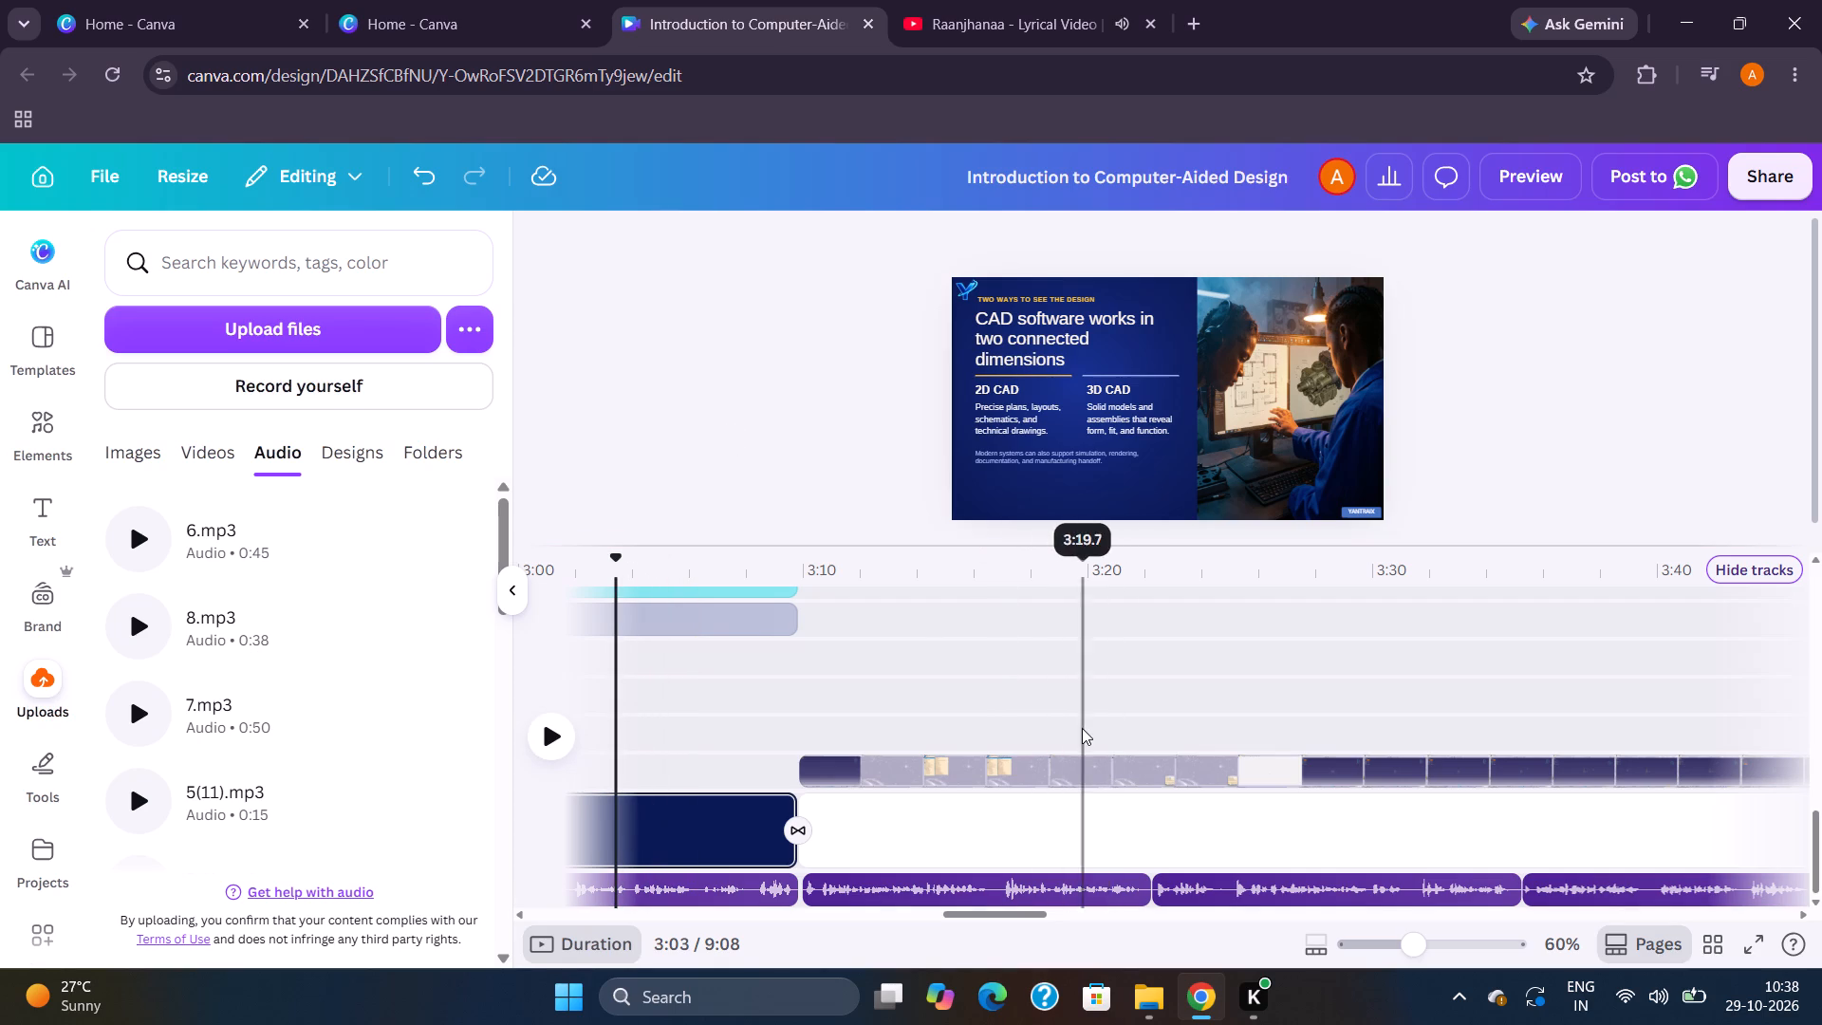
Move the last voice-over clip under the CATIA recording, 5(11).mp3, to about 7:02 so it ends where the following page begins.
{"action": "scroll", "coordinate": [1082, 723], "scroll_direction": "left", "scroll_amount": 15}
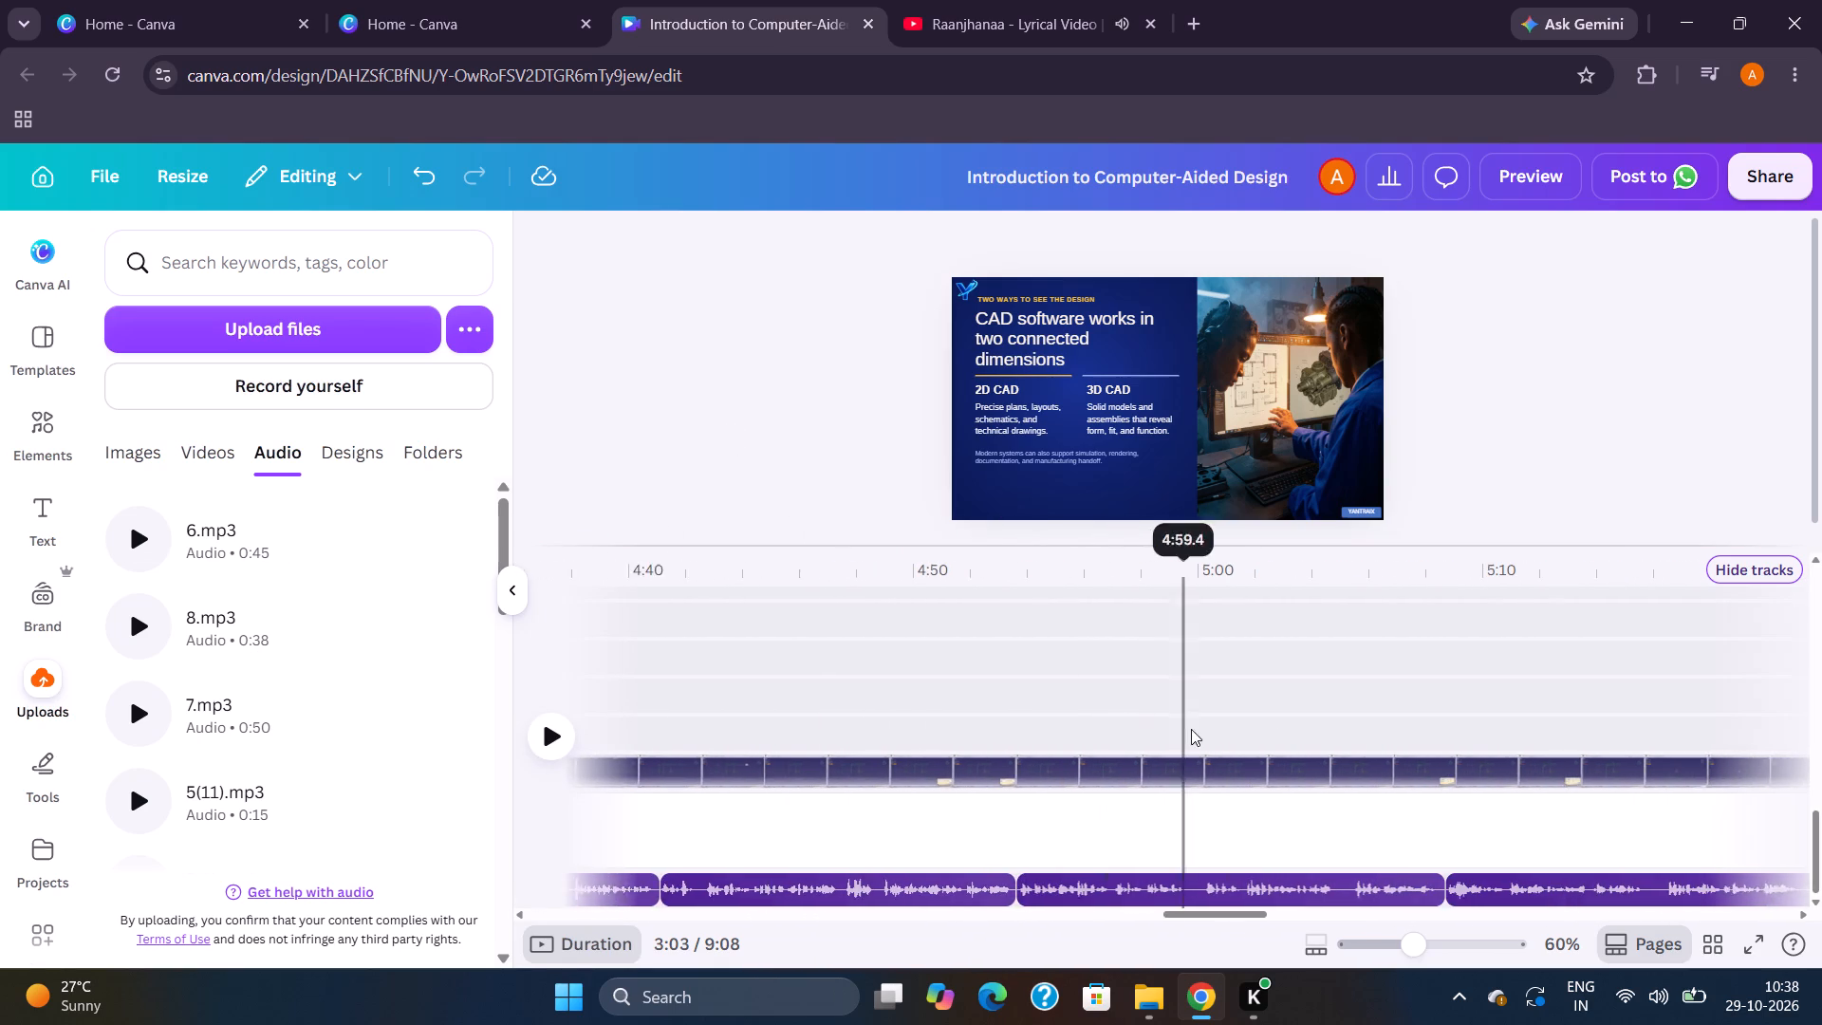
{"action": "scroll", "coordinate": [1360, 733], "scroll_direction": "left", "scroll_amount": 3}
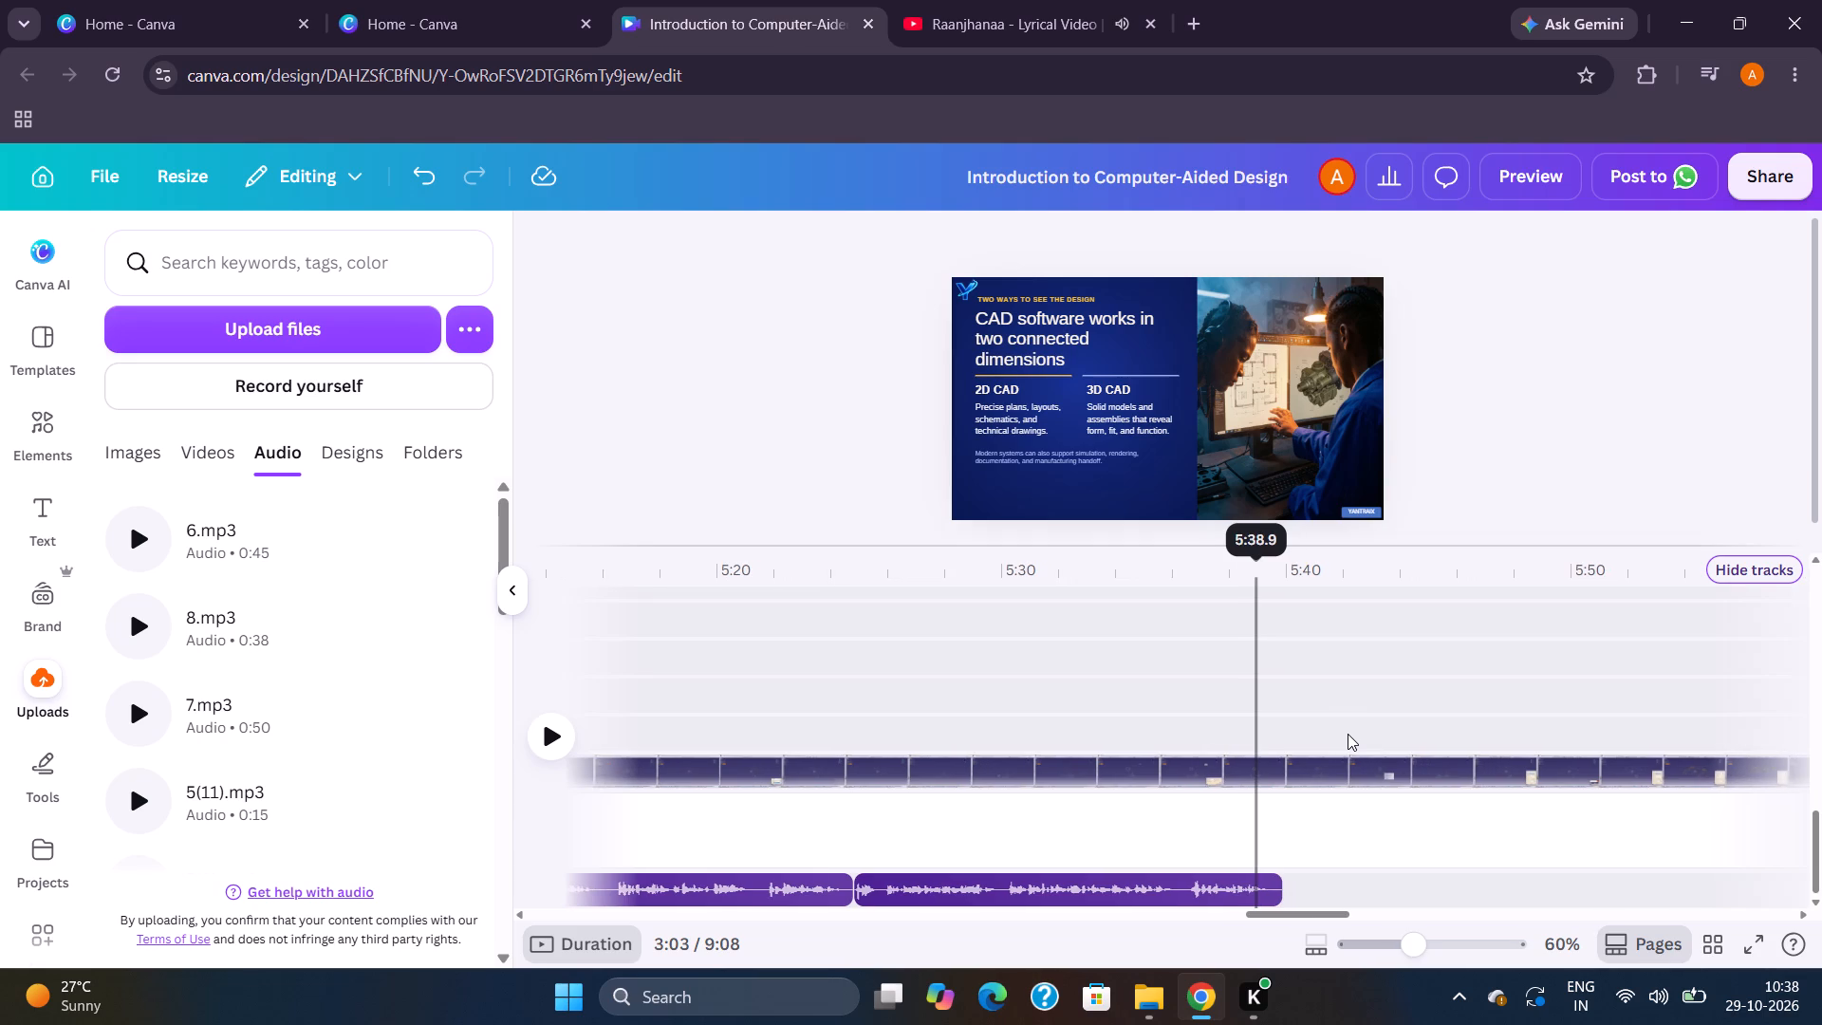
{"action": "scroll", "coordinate": [1348, 734], "scroll_direction": "left", "scroll_amount": 5}
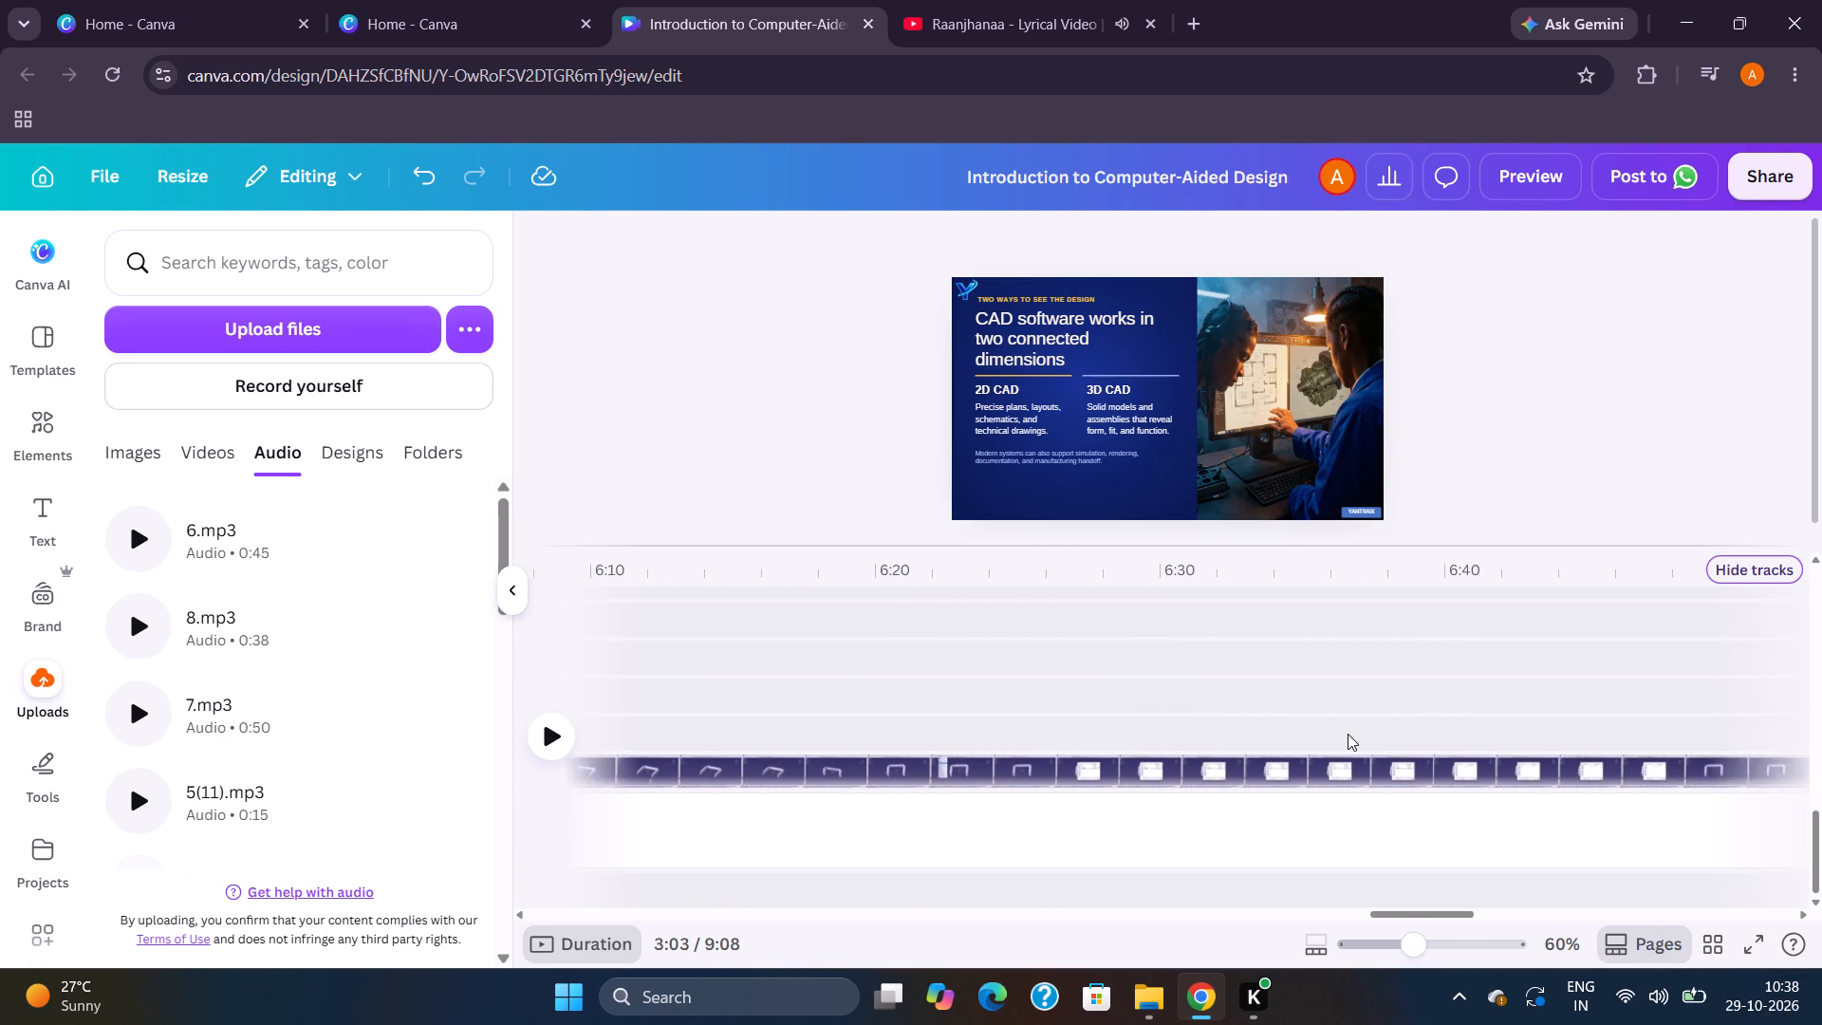
{"action": "scroll", "coordinate": [1348, 734], "scroll_direction": "left", "scroll_amount": 5}
{"action": "scroll", "coordinate": [1317, 734], "scroll_direction": "right", "scroll_amount": 3}
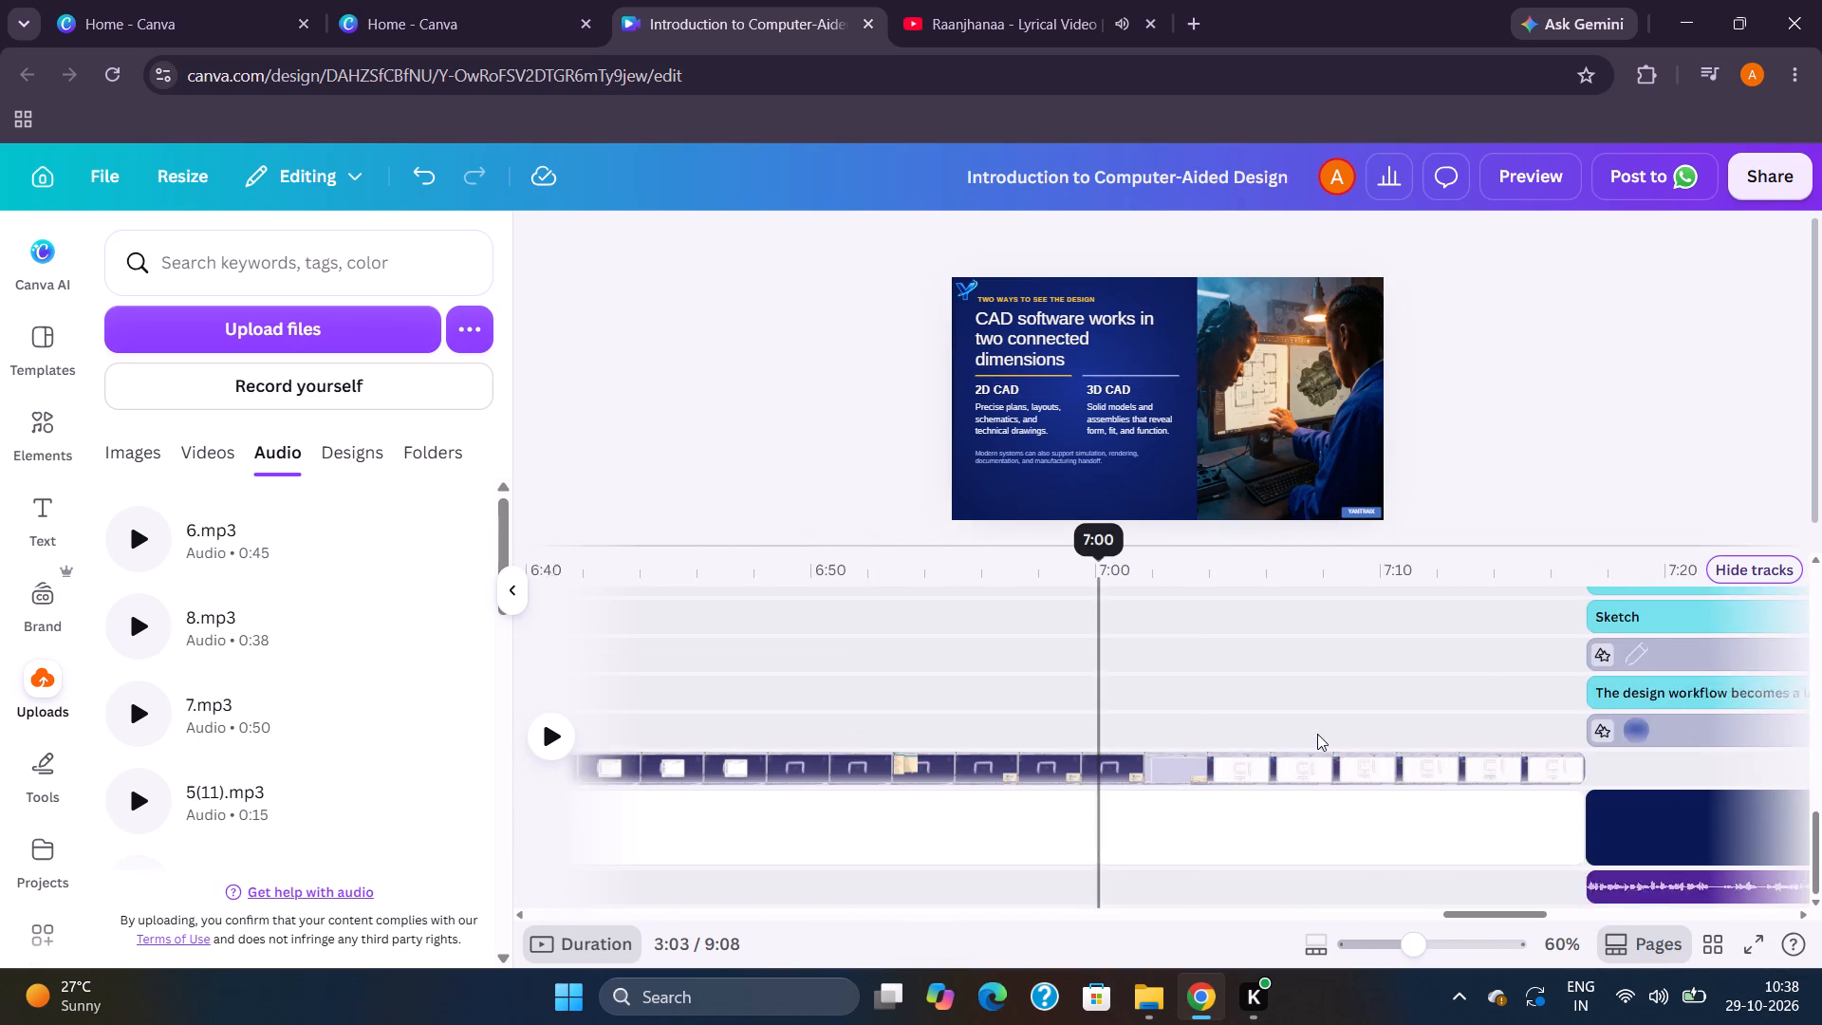
{"action": "scroll", "coordinate": [1317, 734], "scroll_direction": "right", "scroll_amount": 8}
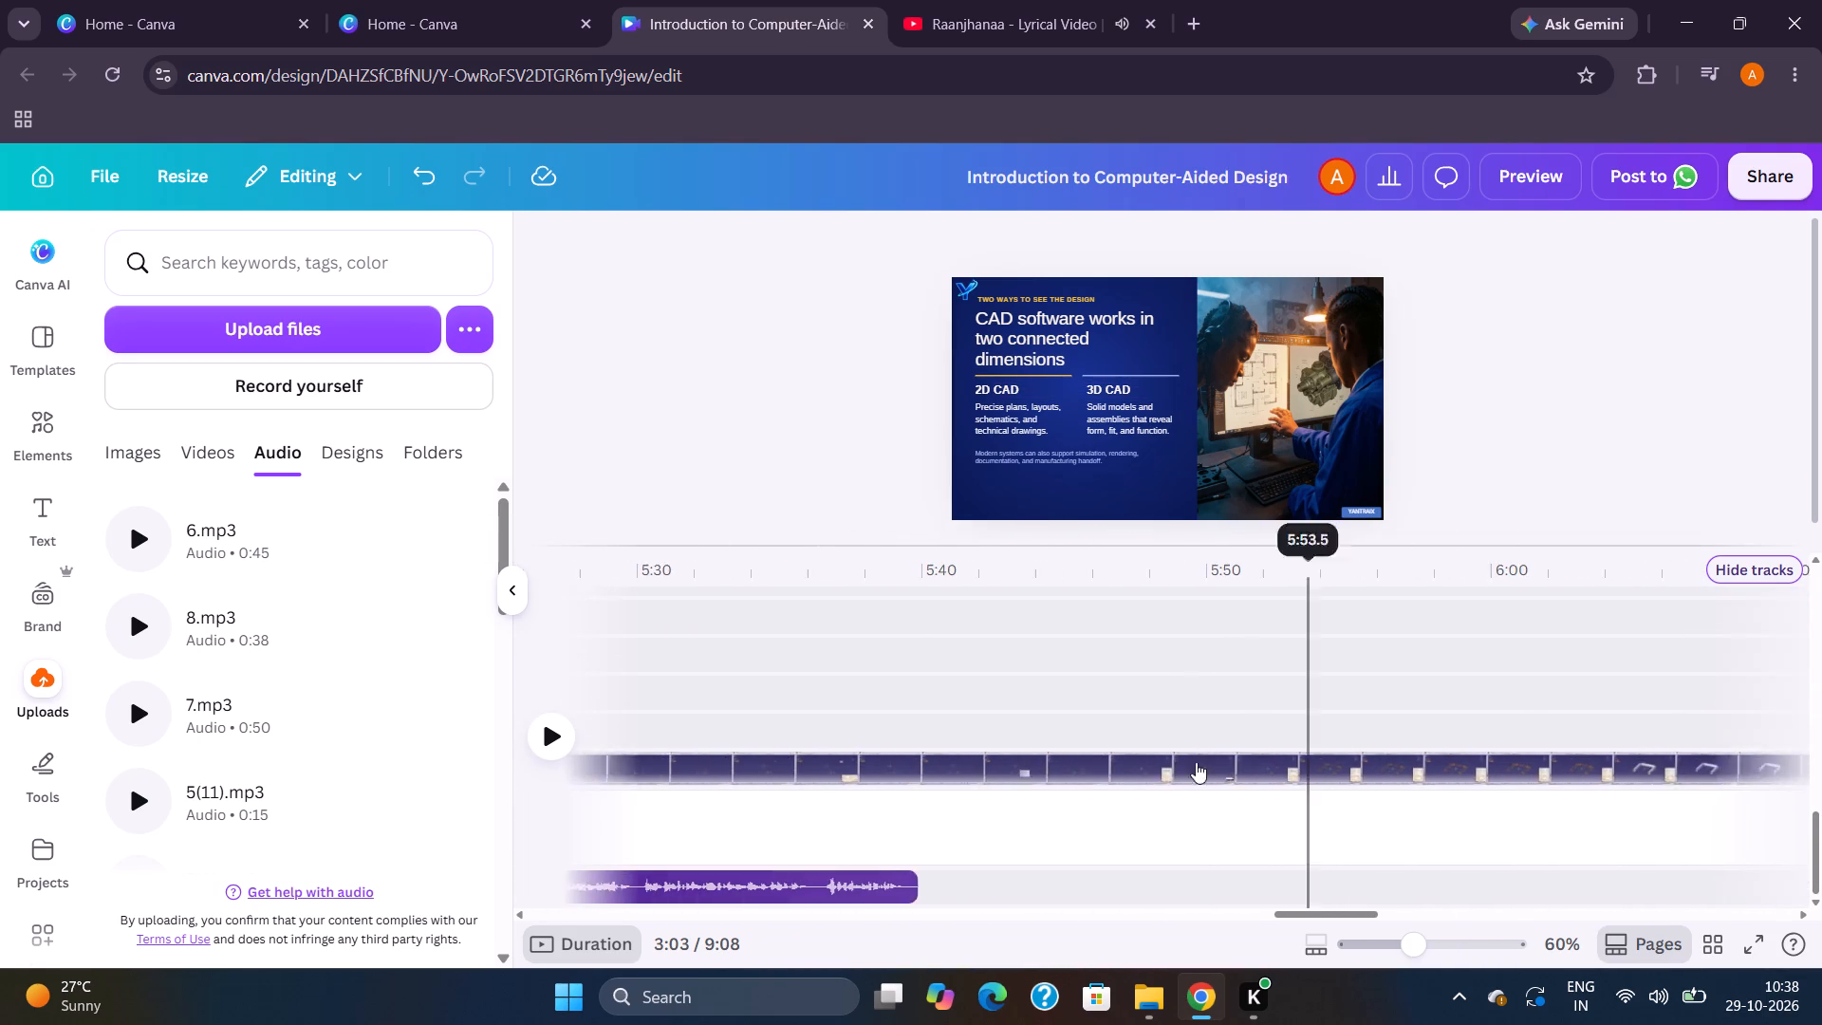
{"action": "scroll", "coordinate": [962, 859], "scroll_direction": "right", "scroll_amount": 1}
{"action": "left_click_drag", "start_coordinate": [947, 890], "coordinate": [1720, 748]}
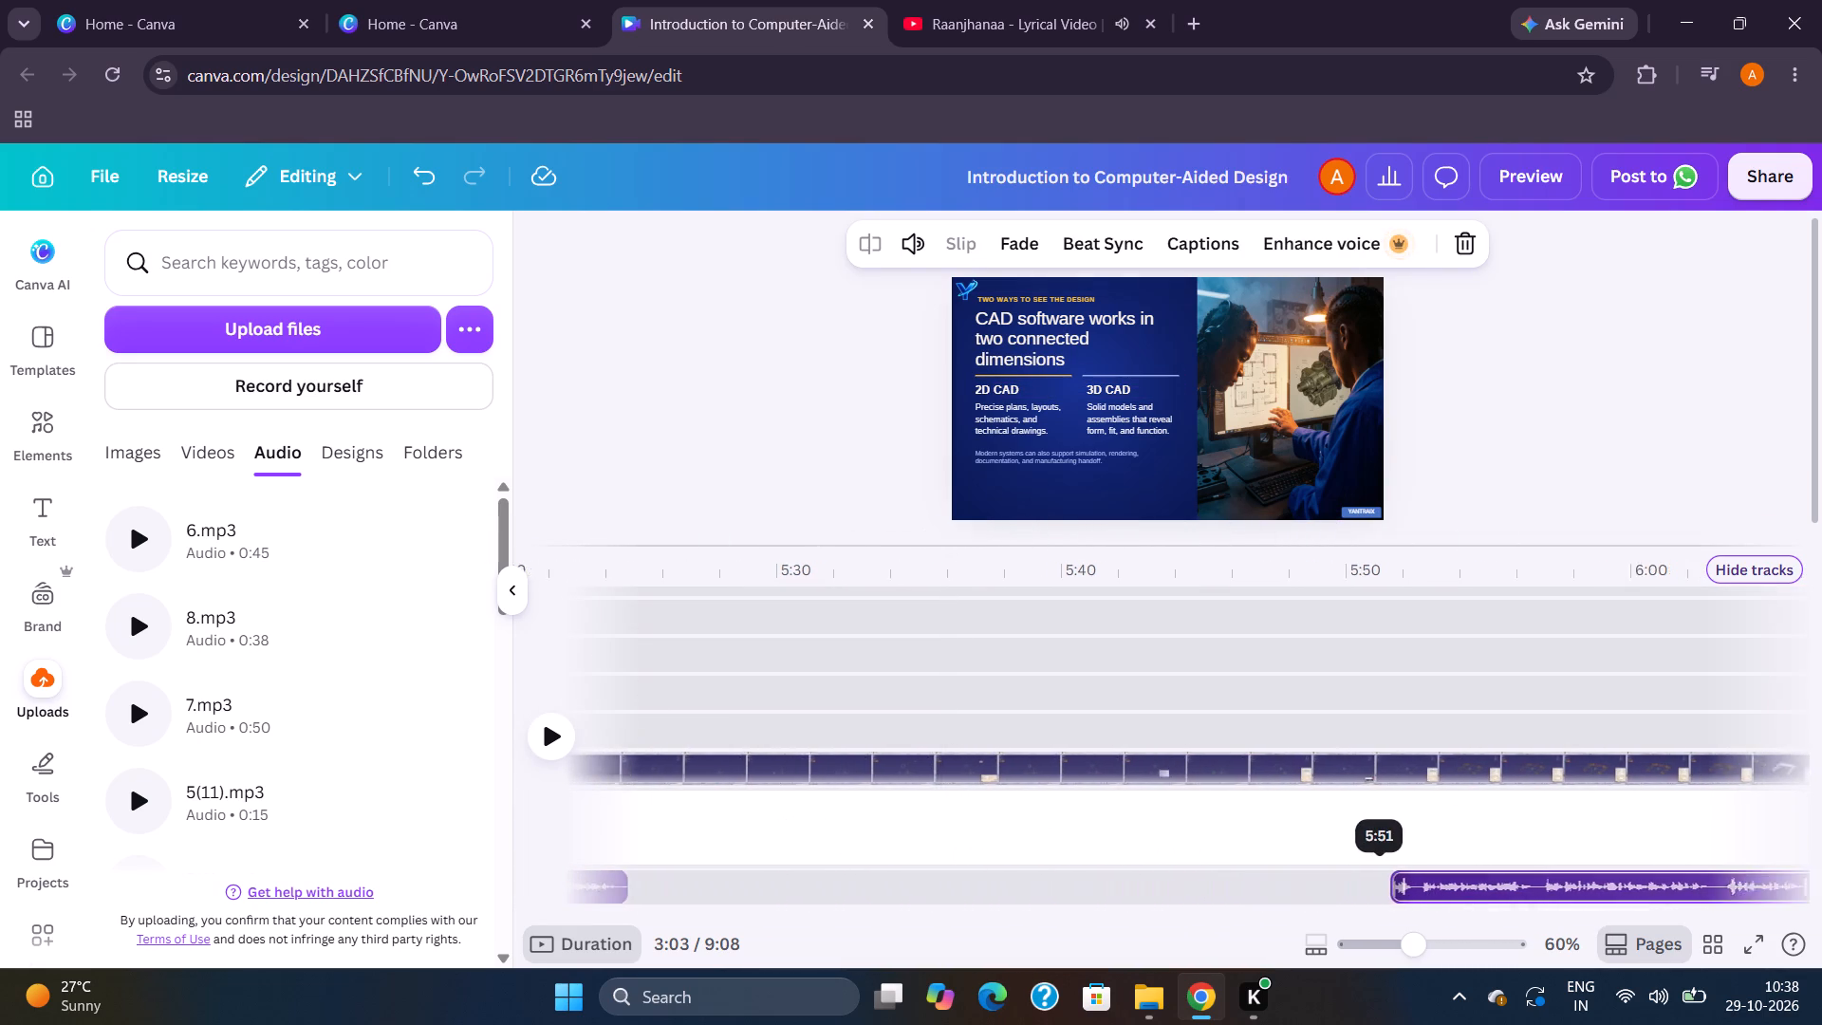
{"action": "left_click_drag", "start_coordinate": [1720, 748], "coordinate": [1763, 772]}
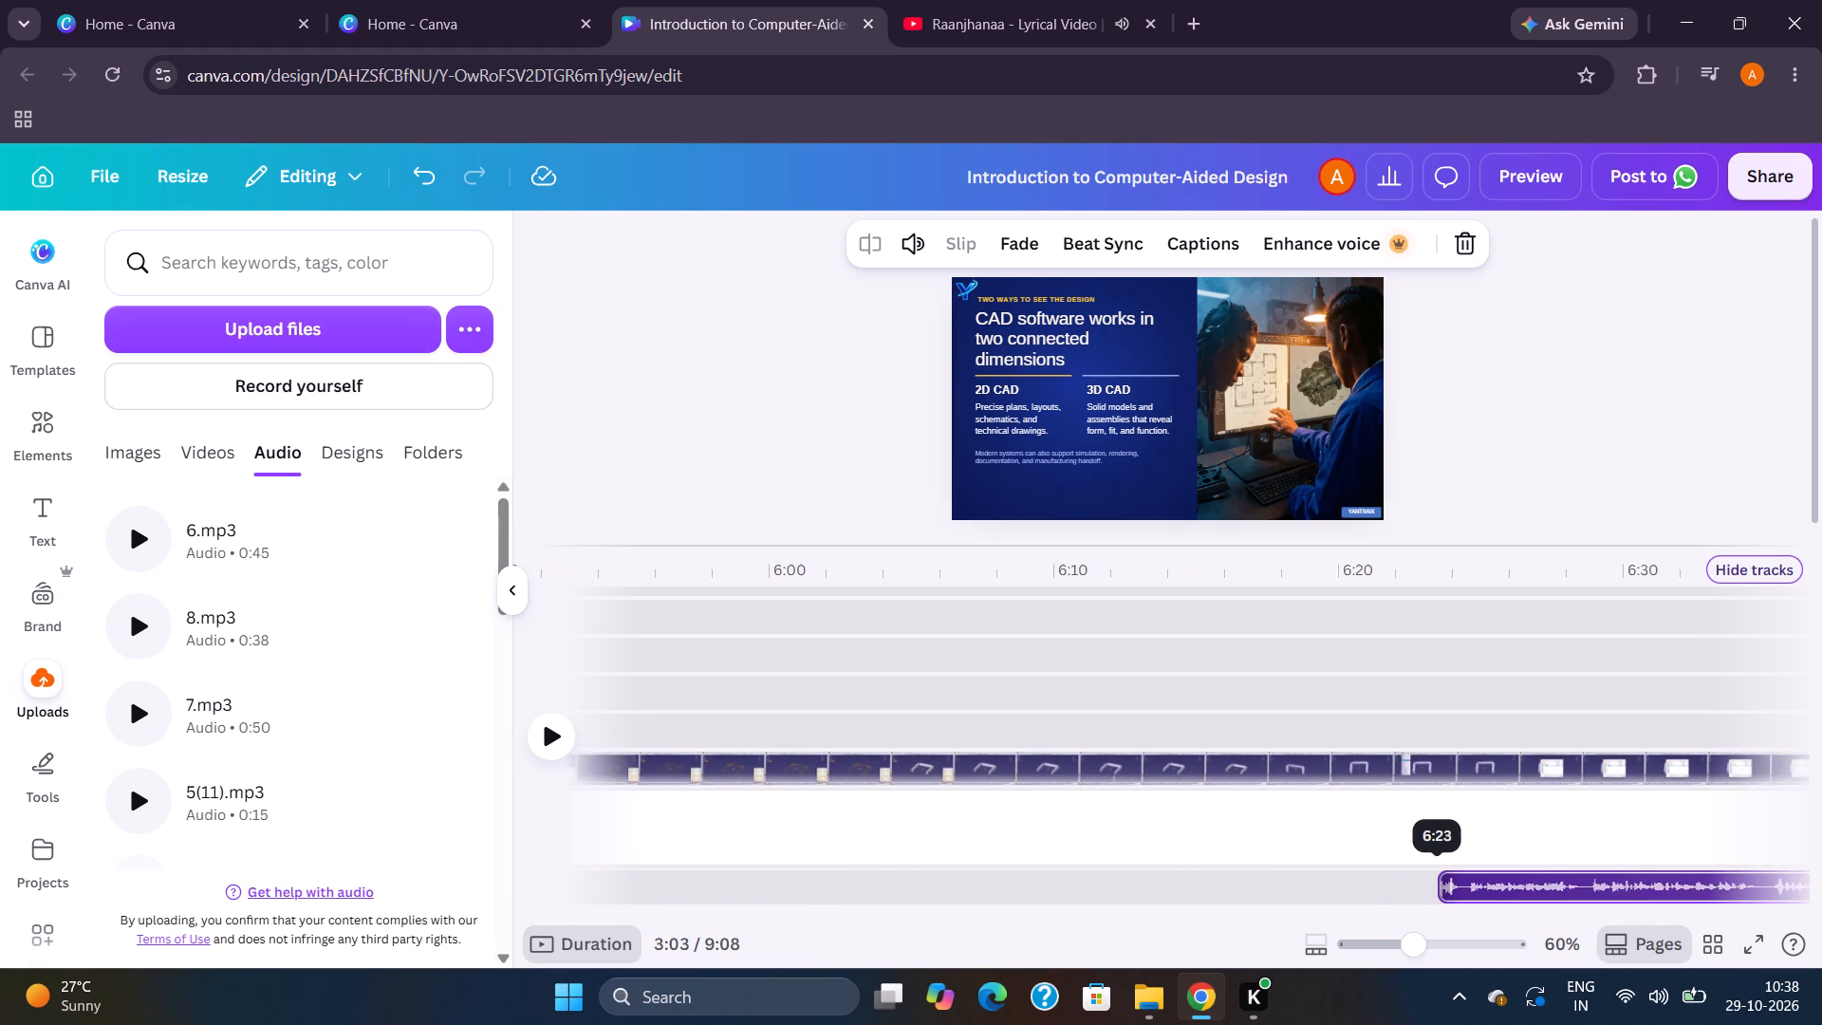
{"action": "left_click_drag", "start_coordinate": [1763, 772], "coordinate": [1650, 786]}
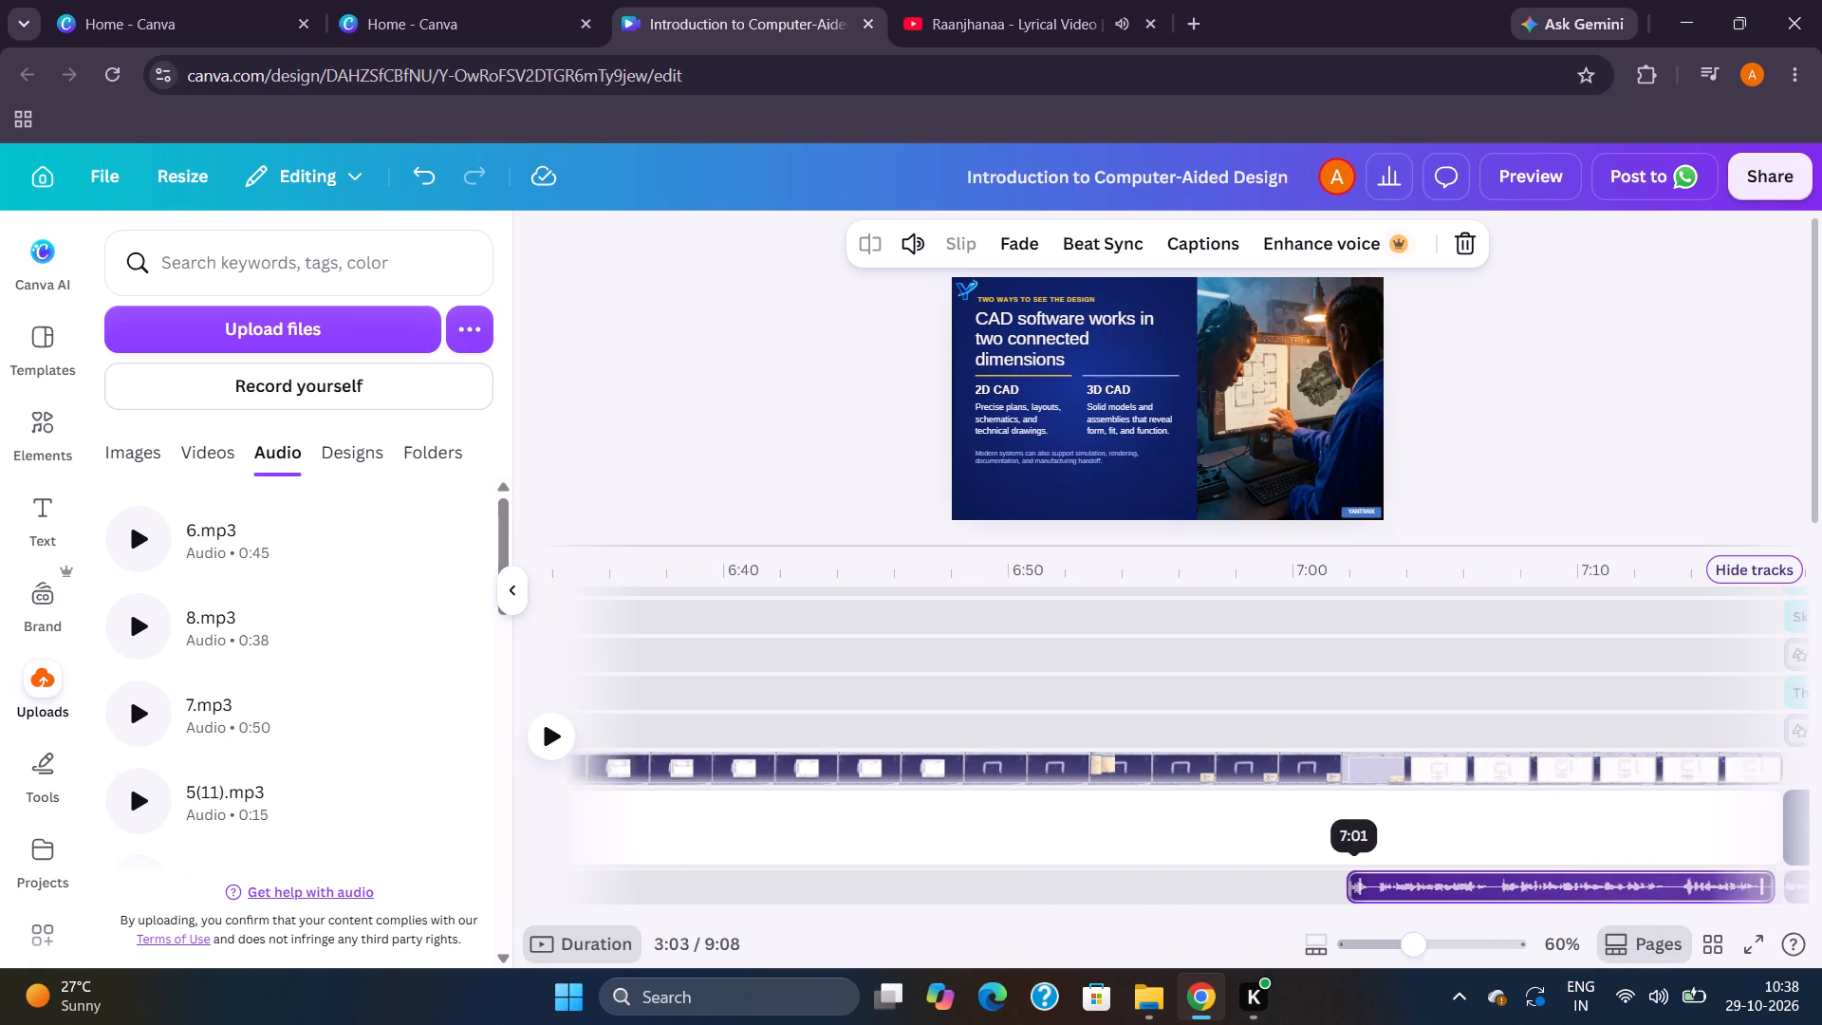
{"action": "left_click_drag", "start_coordinate": [1650, 786], "coordinate": [1427, 804]}
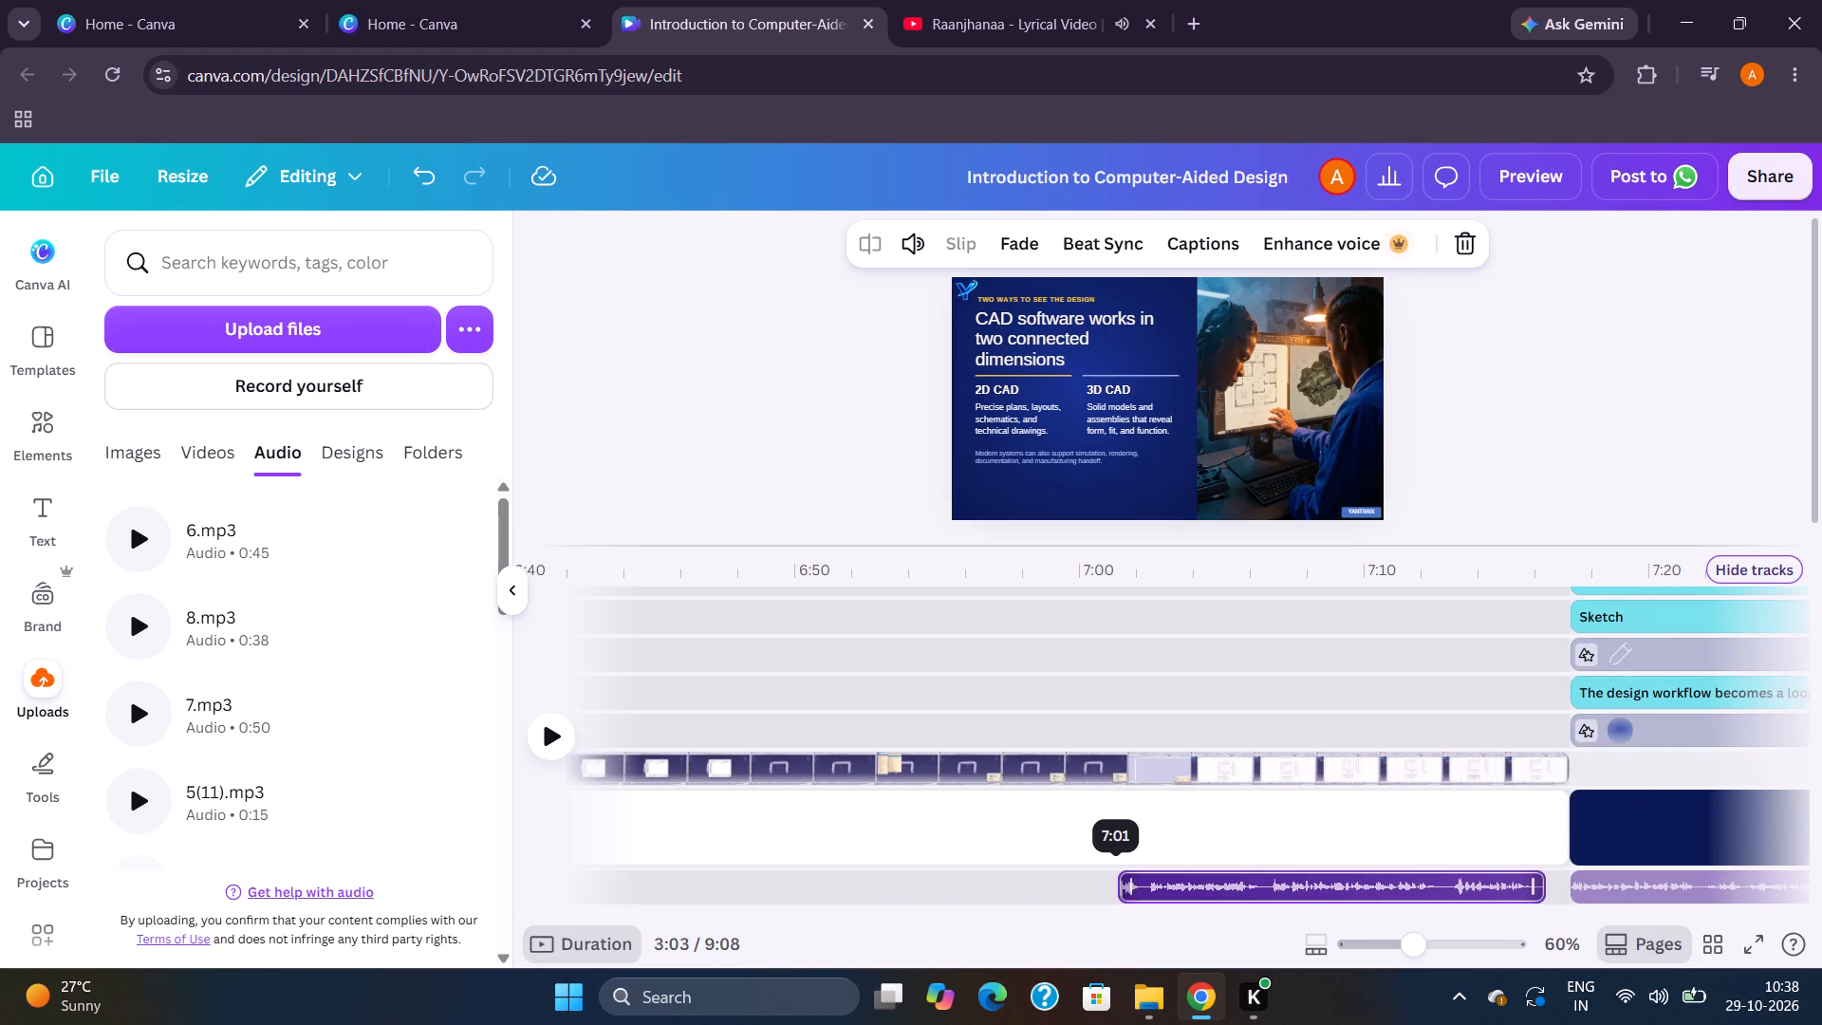
{"action": "left_click_drag", "start_coordinate": [1427, 804], "coordinate": [1441, 805]}
Move the CATIA recording out of the blank page onto the page track as its own page, directly after the blank page.
{"action": "scroll", "coordinate": [1473, 704], "scroll_direction": "left", "scroll_amount": 4}
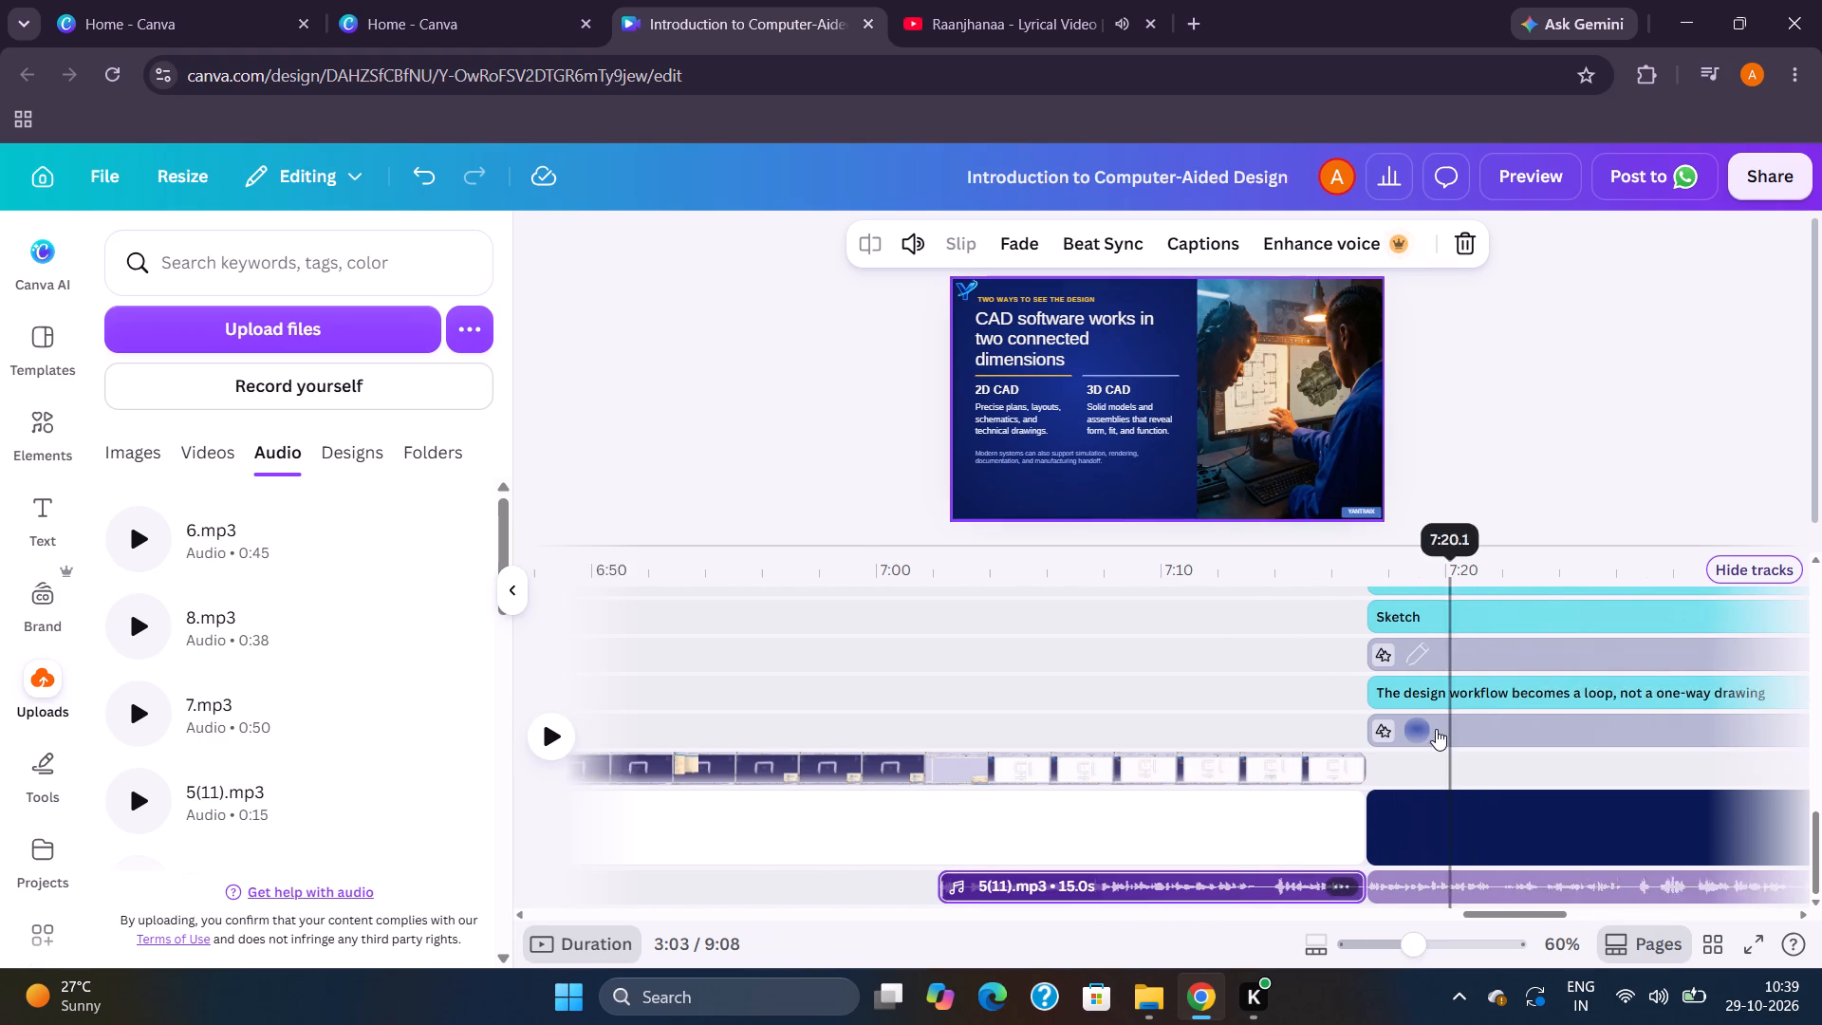
{"action": "scroll", "coordinate": [1436, 729], "scroll_direction": "left", "scroll_amount": 6}
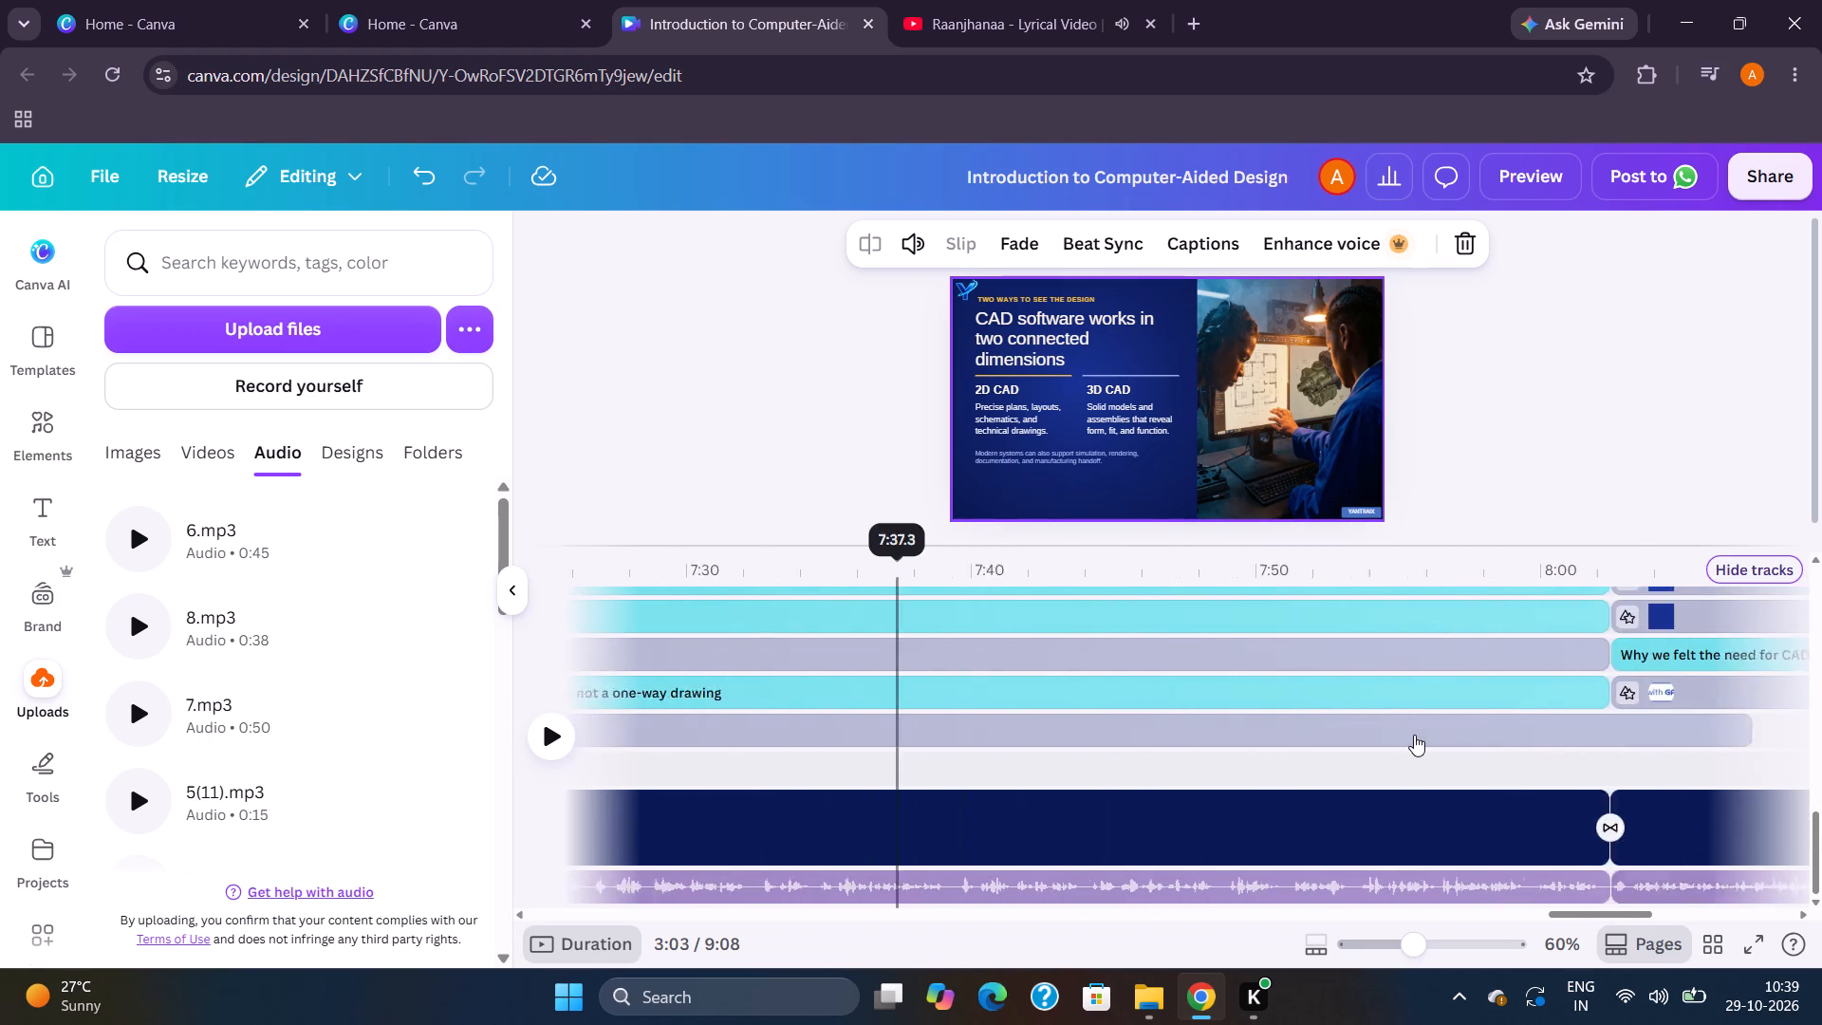
{"action": "scroll", "coordinate": [1414, 735], "scroll_direction": "right", "scroll_amount": 2}
{"action": "scroll", "coordinate": [1144, 783], "scroll_direction": "right", "scroll_amount": 3}
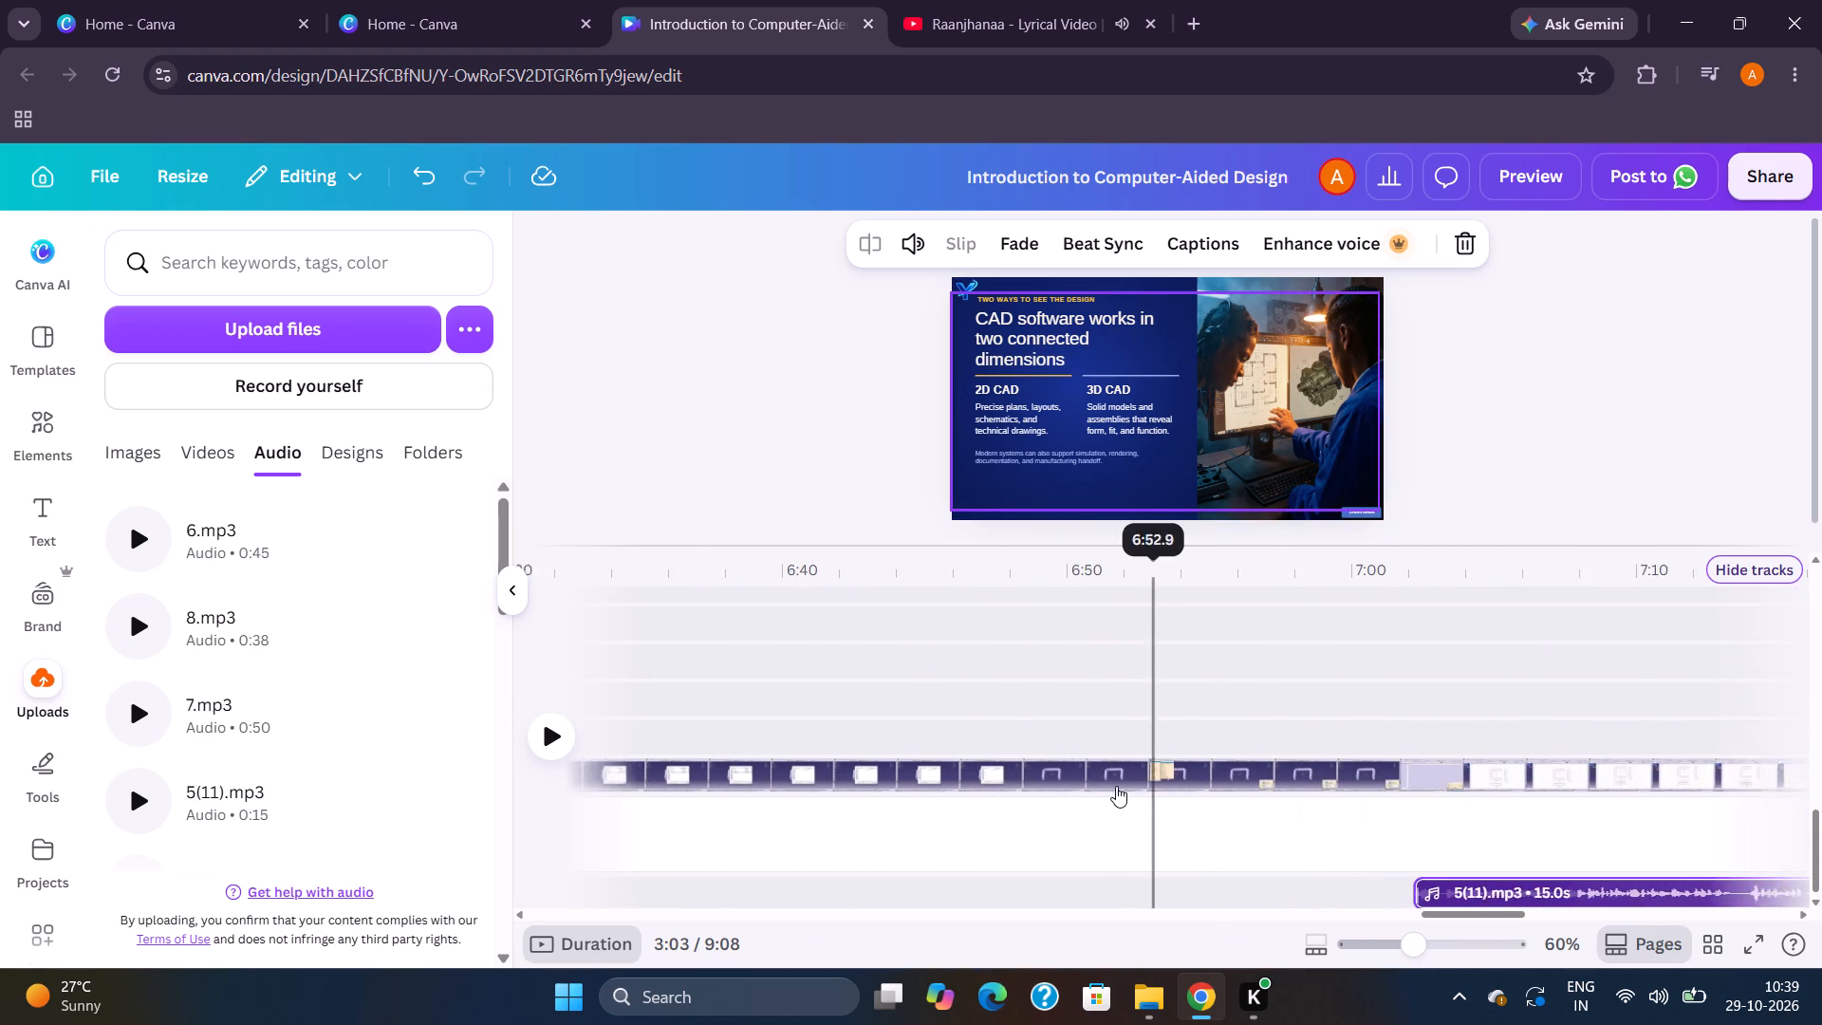
{"action": "left_click", "coordinate": [1102, 769]}
{"action": "left_click_drag", "start_coordinate": [1071, 772], "coordinate": [1069, 779]}
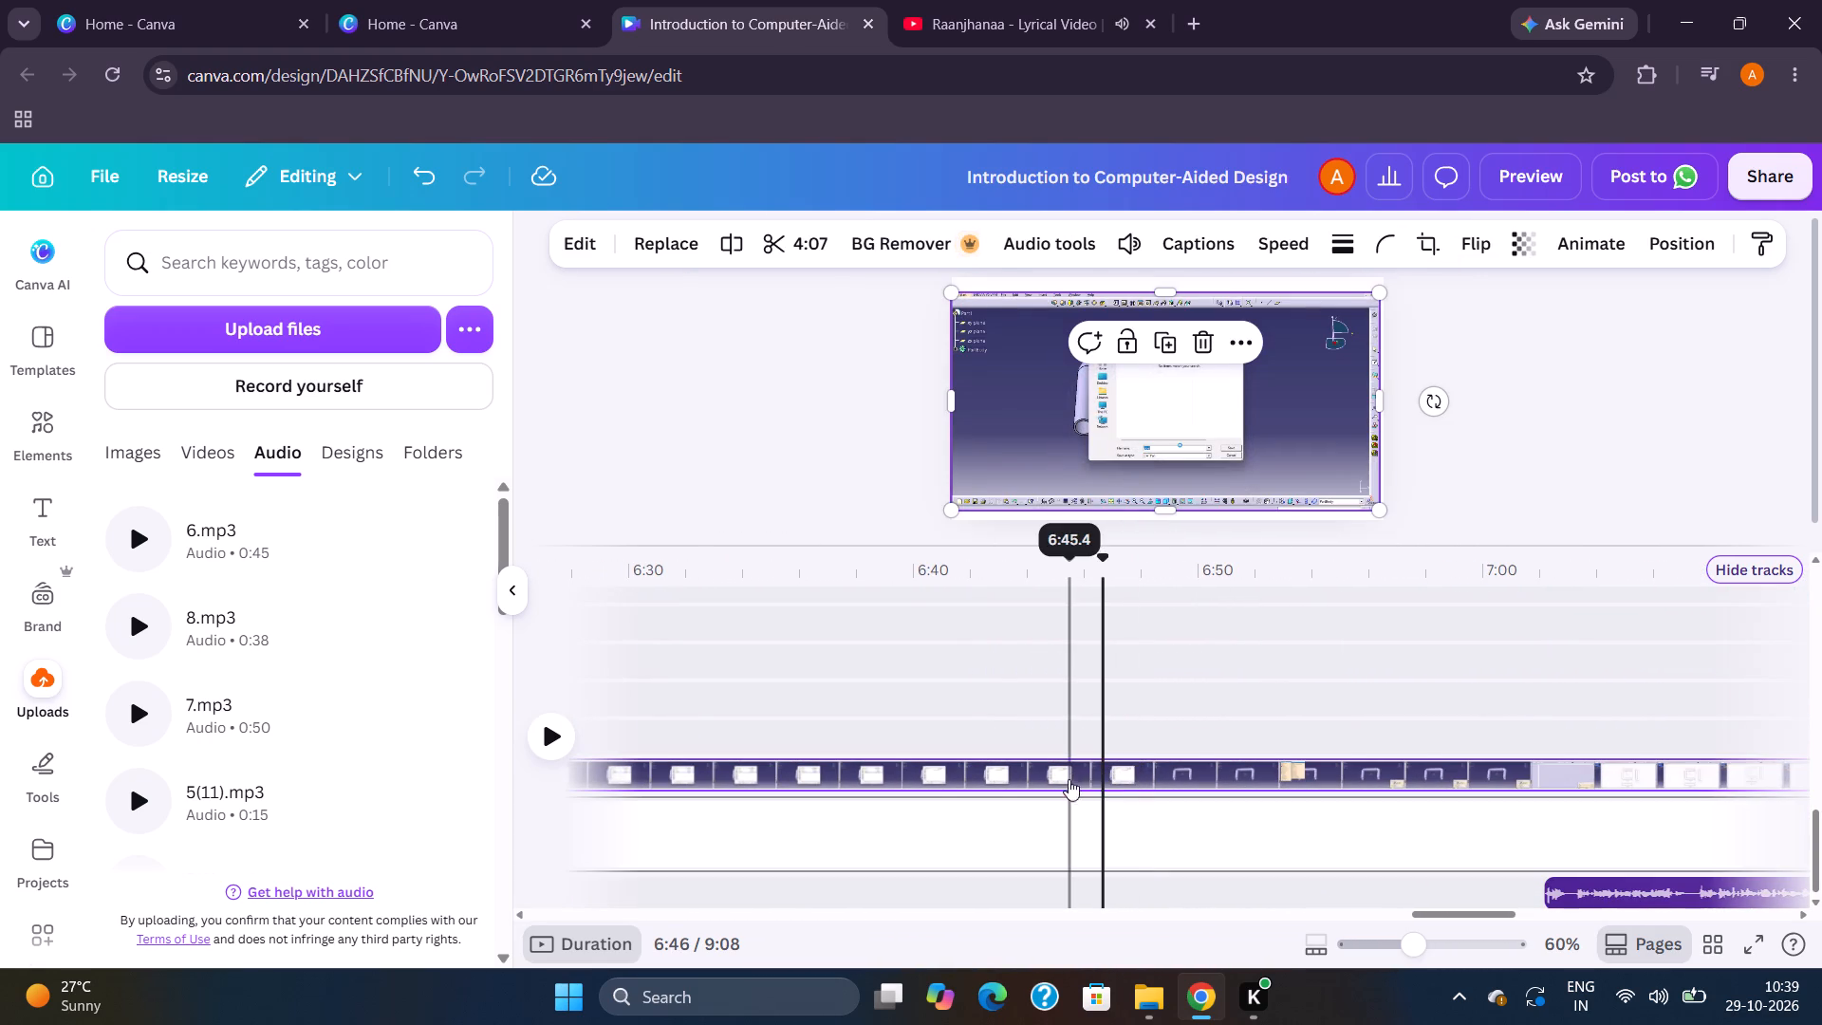
{"action": "left_click_drag", "start_coordinate": [1069, 779], "coordinate": [1106, 829]}
Check and delete the leftover blank white page that starts at about 3:10, before the CATIA recording page.
{"action": "scroll", "coordinate": [1085, 826], "scroll_direction": "right", "scroll_amount": 2}
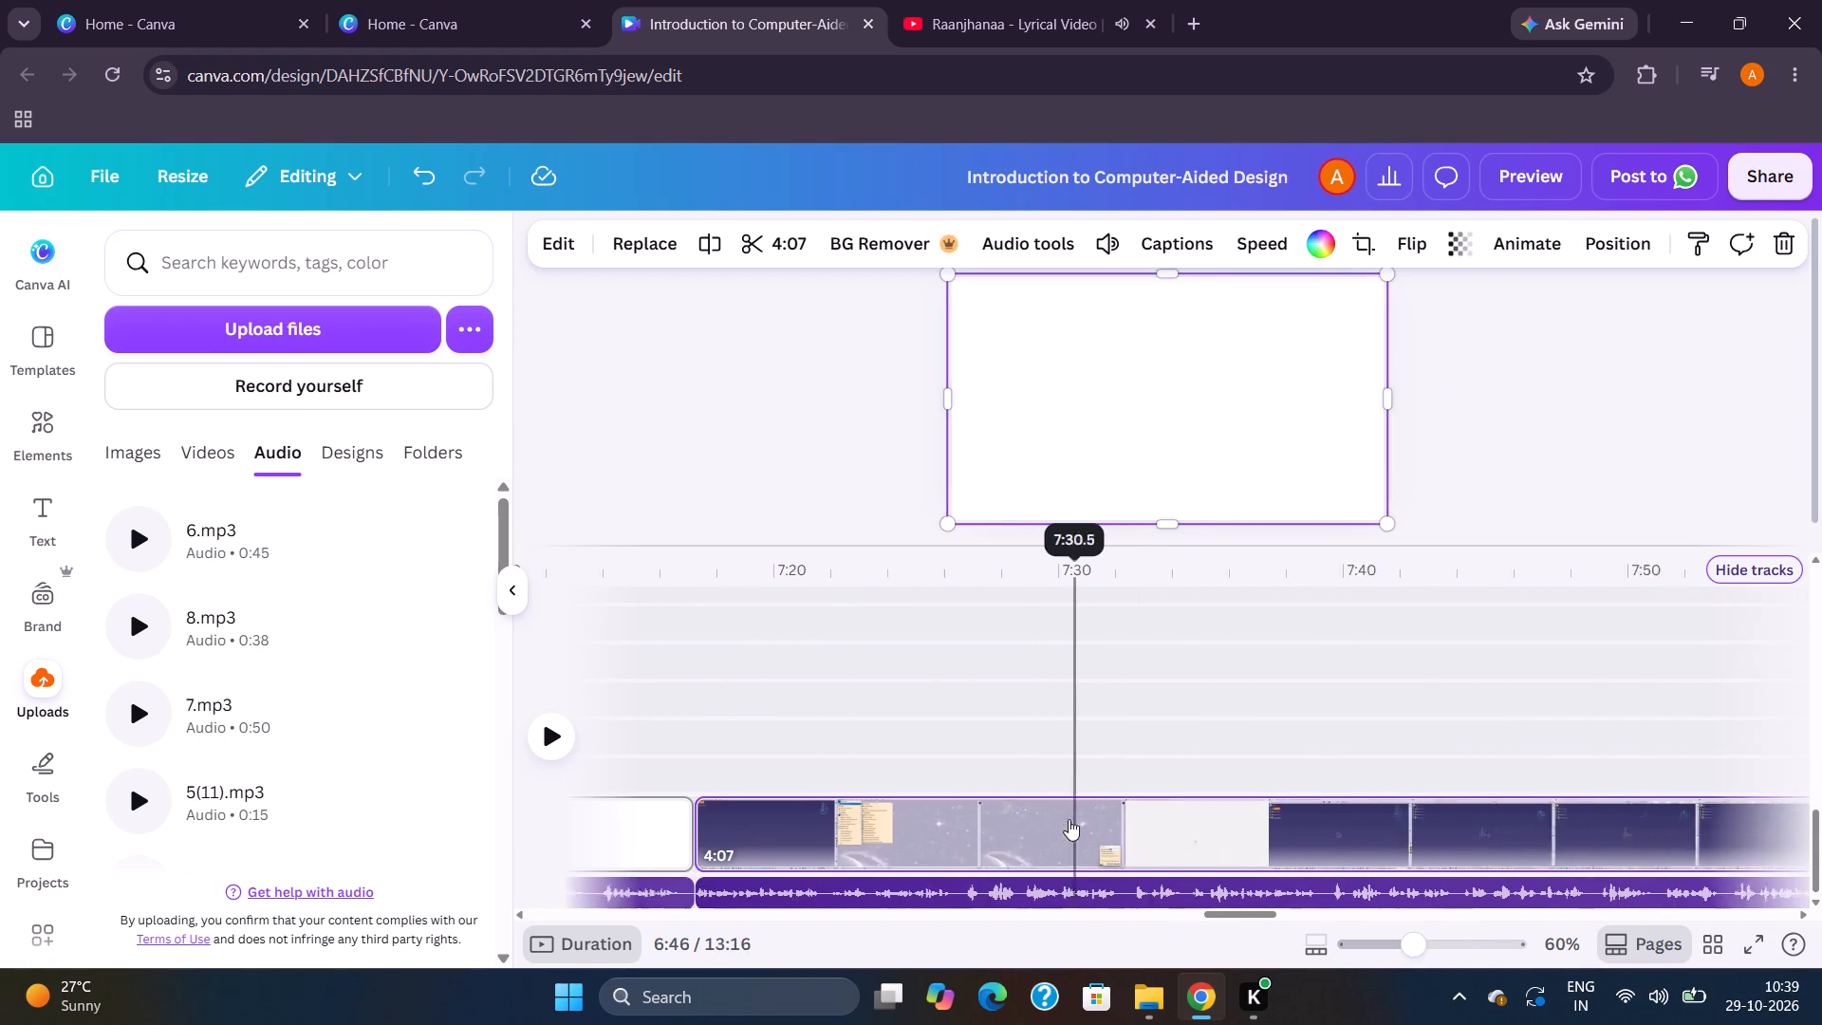
{"action": "scroll", "coordinate": [1069, 819], "scroll_direction": "right", "scroll_amount": 10}
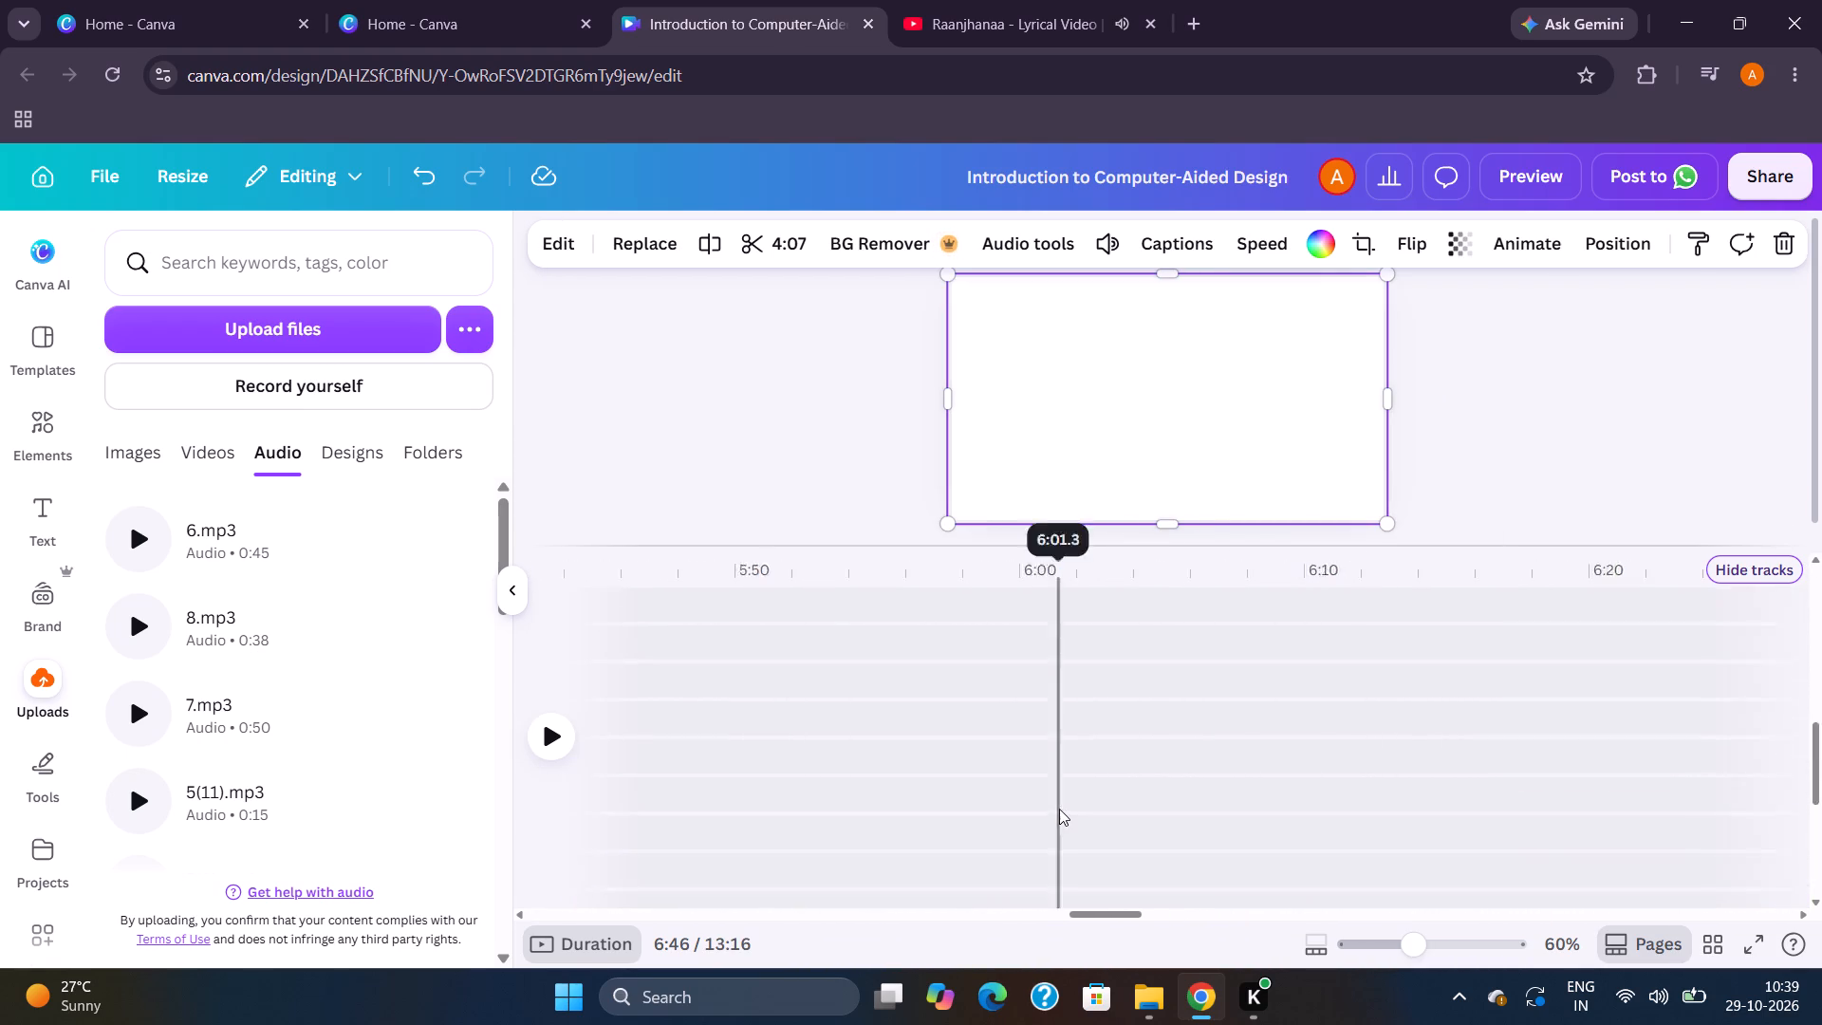
{"action": "scroll", "coordinate": [1059, 809], "scroll_direction": "down", "scroll_amount": 6}
{"action": "scroll", "coordinate": [1016, 814], "scroll_direction": "right", "scroll_amount": 4}
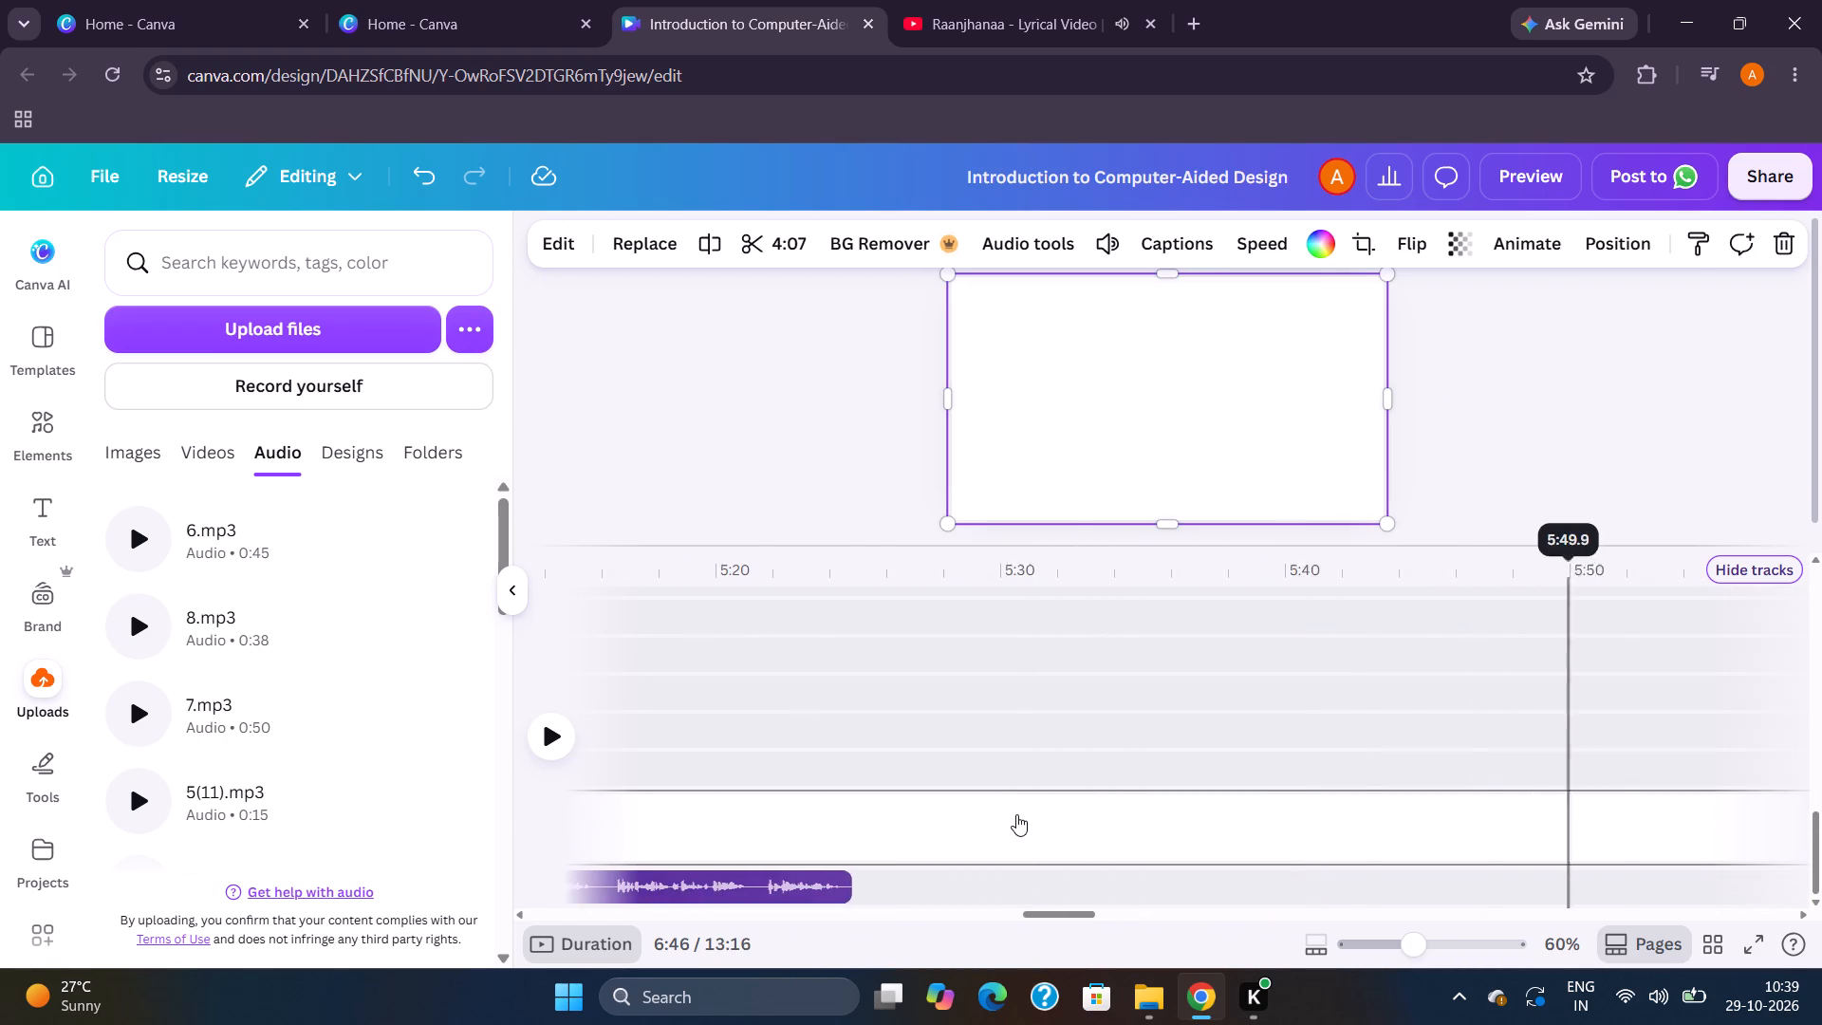
{"action": "scroll", "coordinate": [1016, 814], "scroll_direction": "right", "scroll_amount": 9}
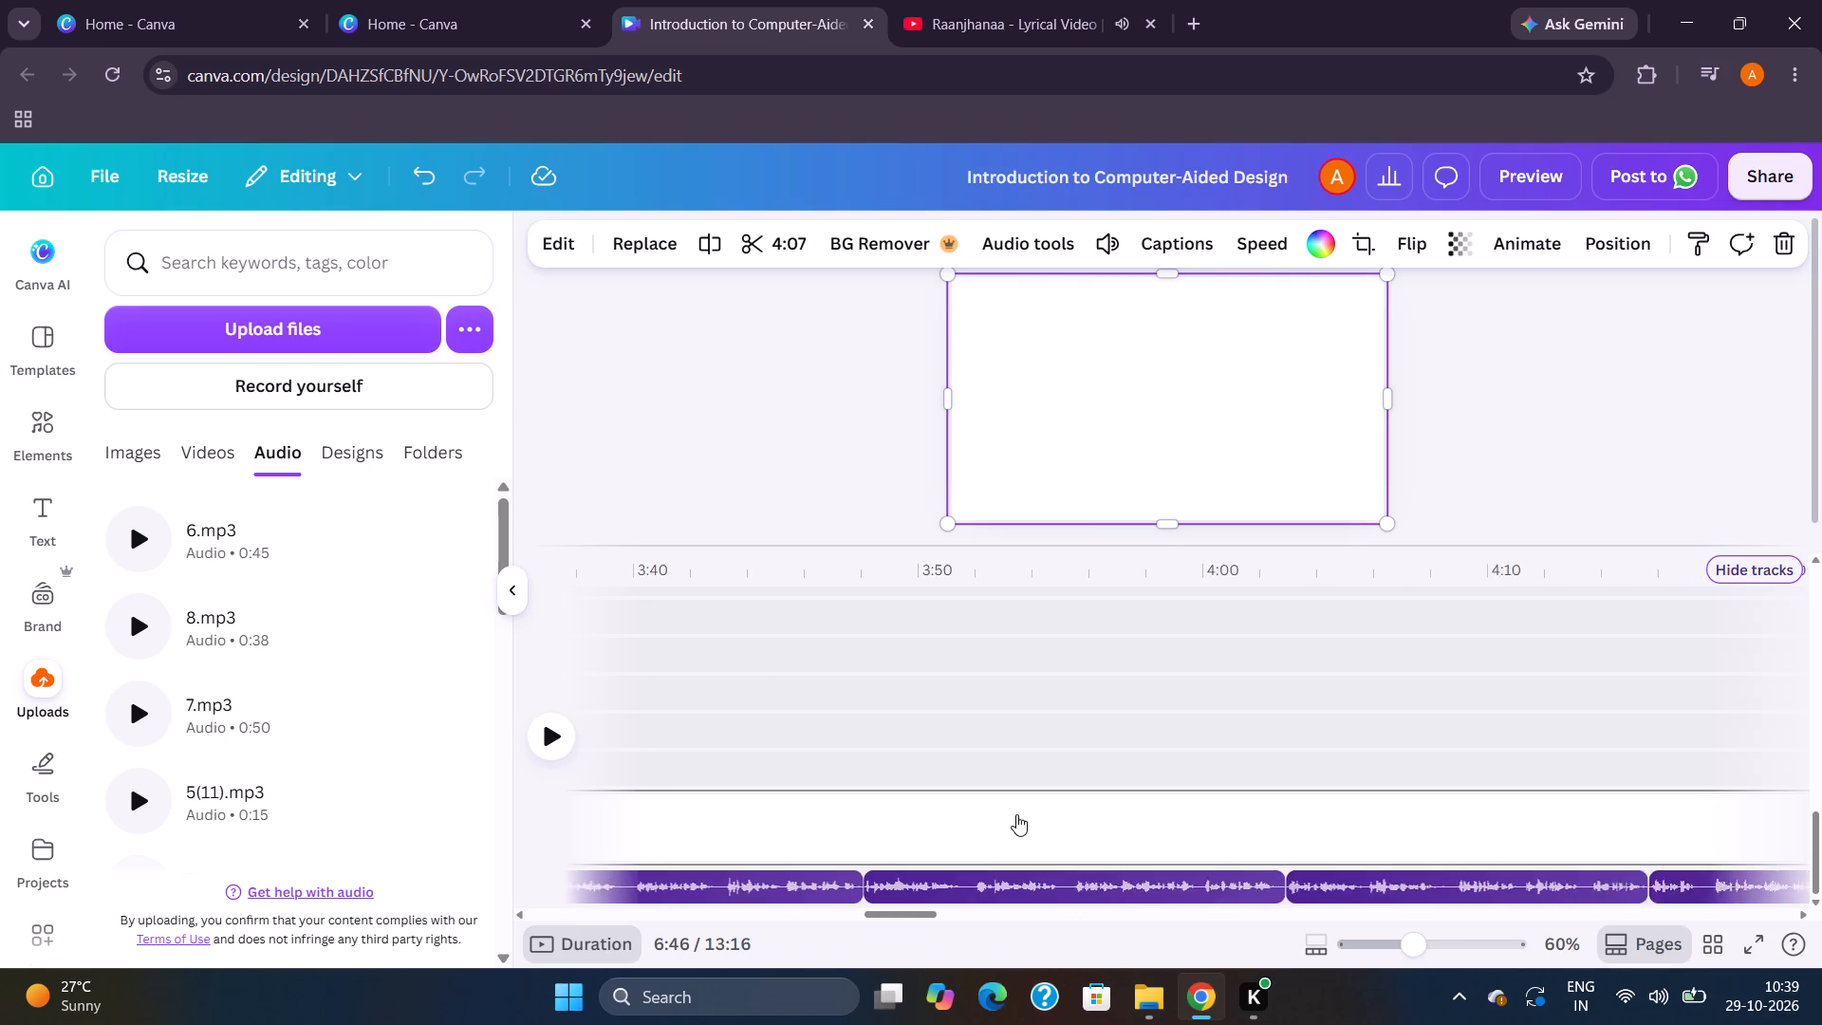
{"action": "scroll", "coordinate": [1016, 809], "scroll_direction": "right", "scroll_amount": 2}
{"action": "left_click", "coordinate": [1014, 810]}
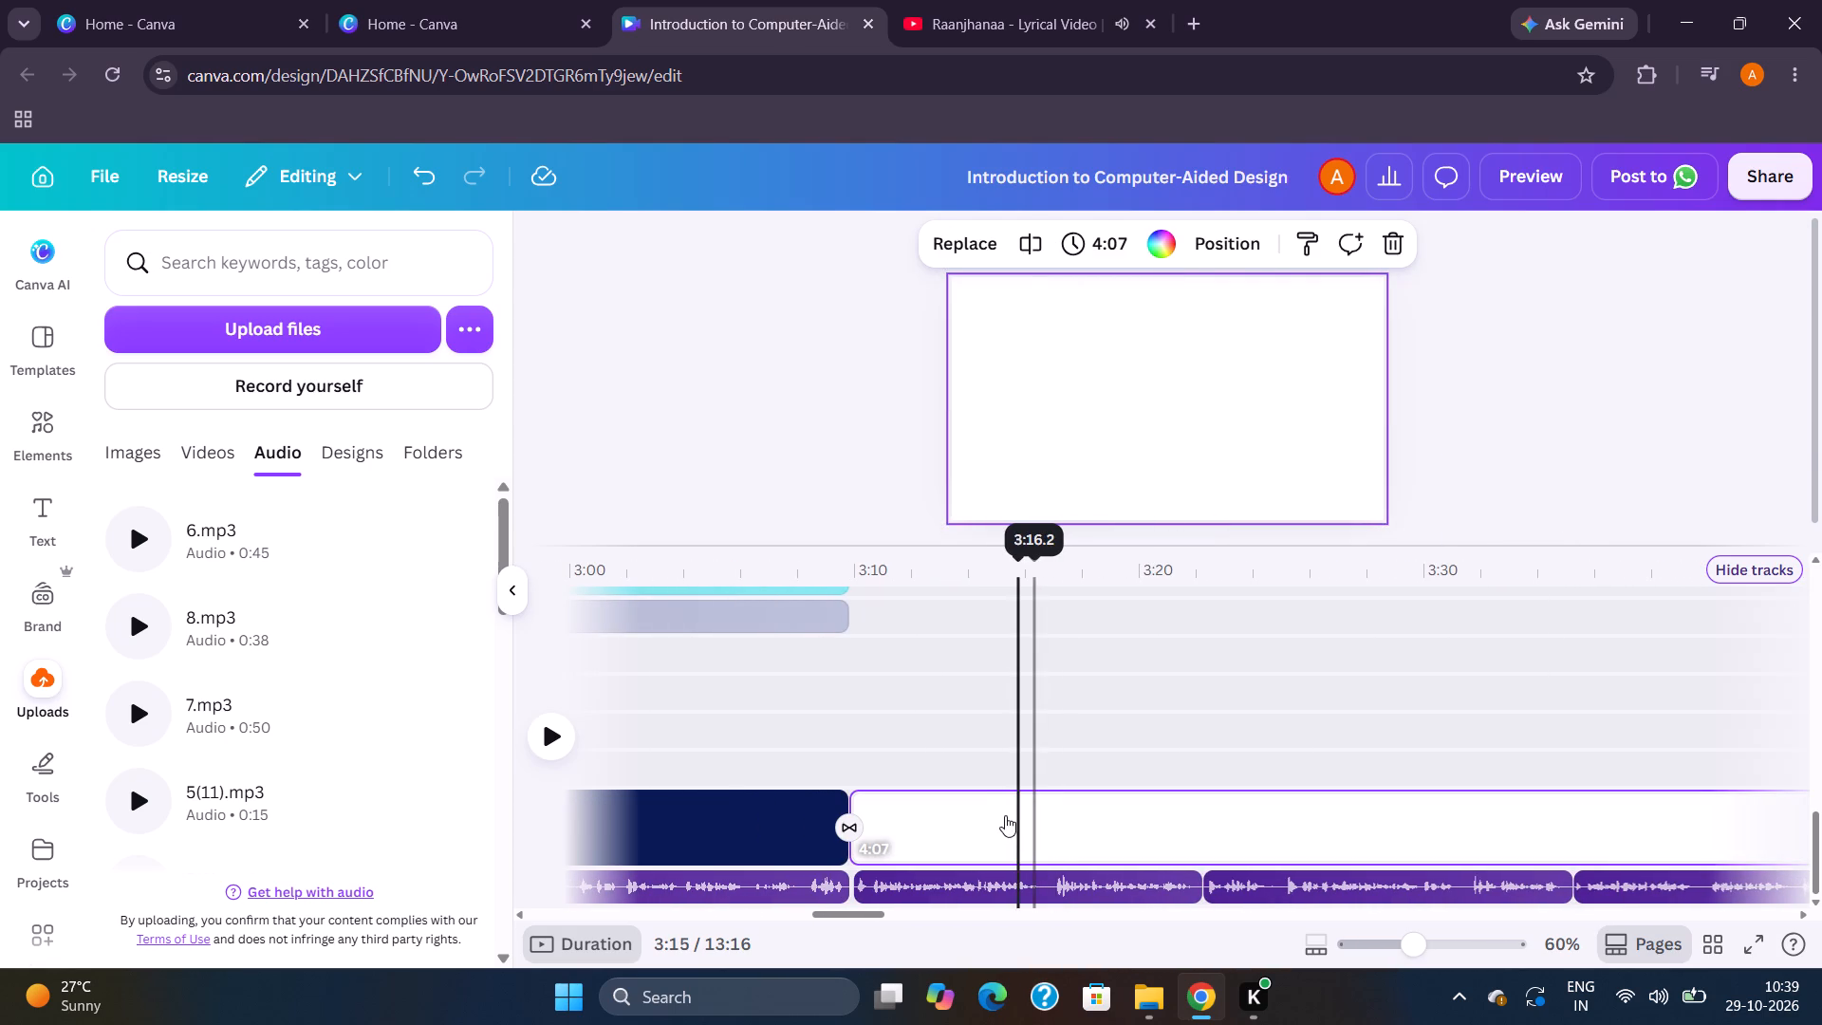
{"action": "left_click", "coordinate": [962, 811]}
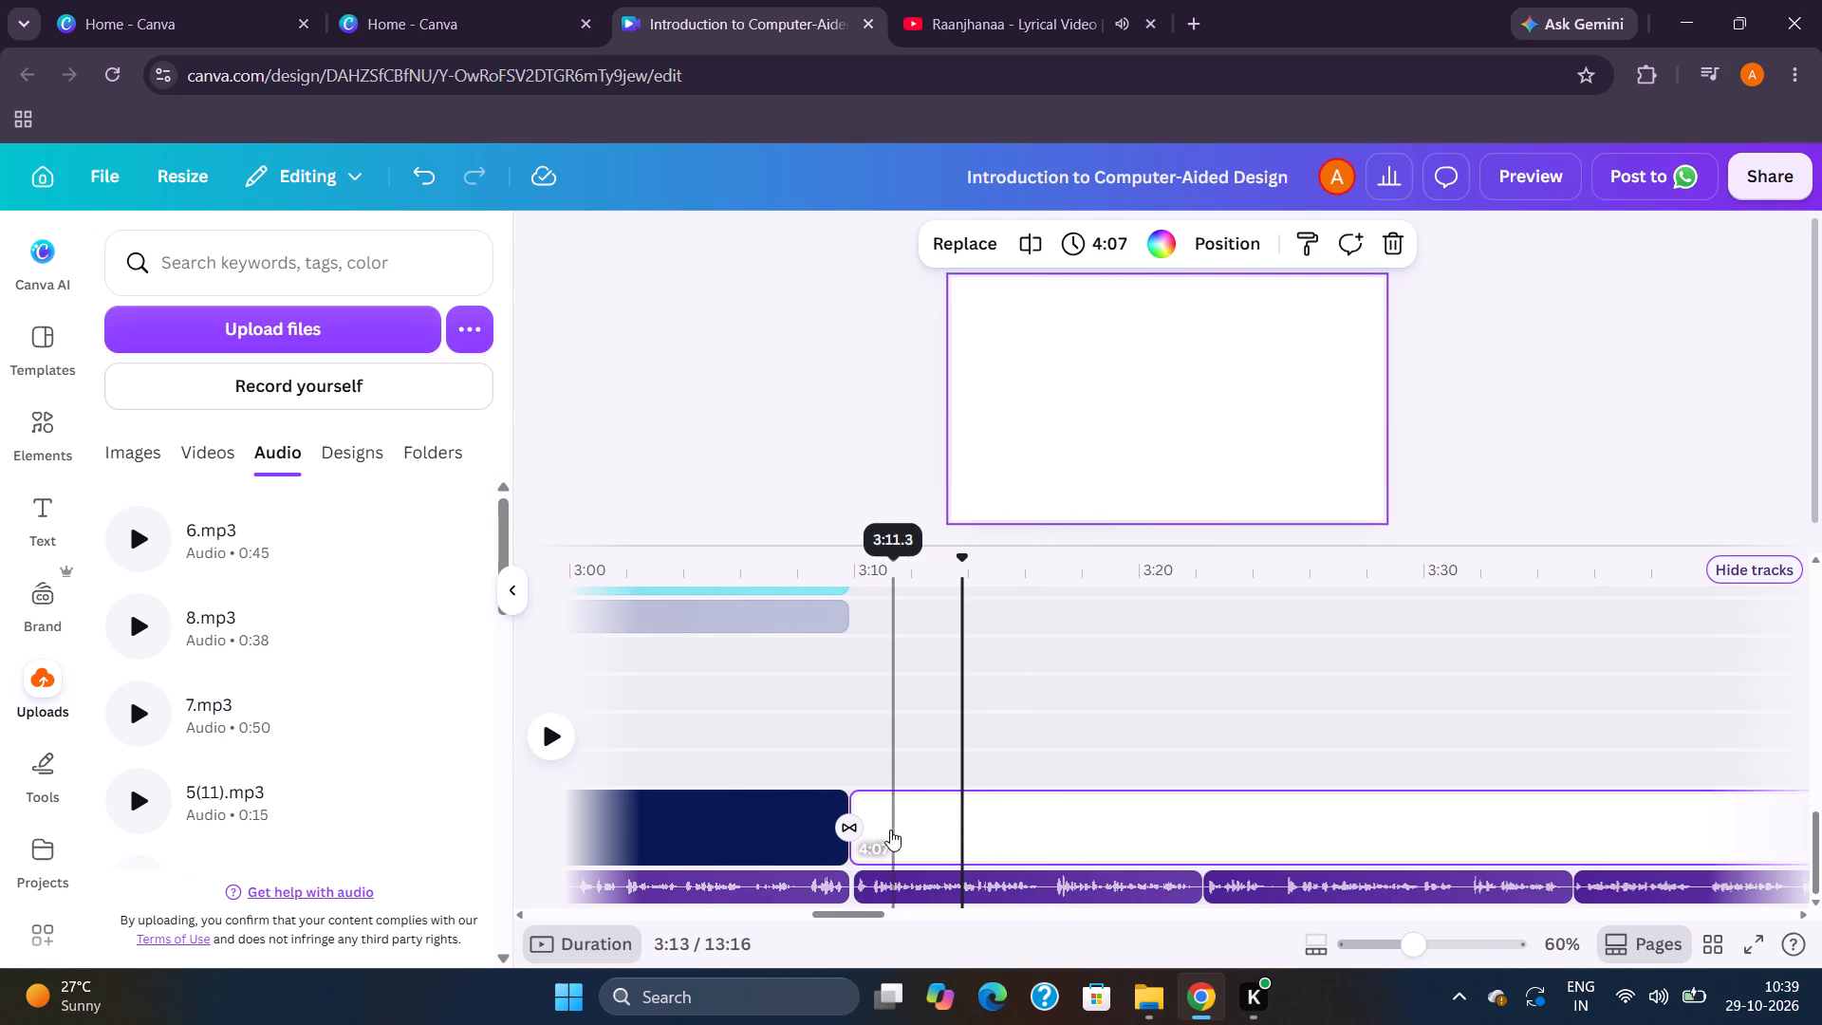
{"action": "left_click", "coordinate": [917, 828]}
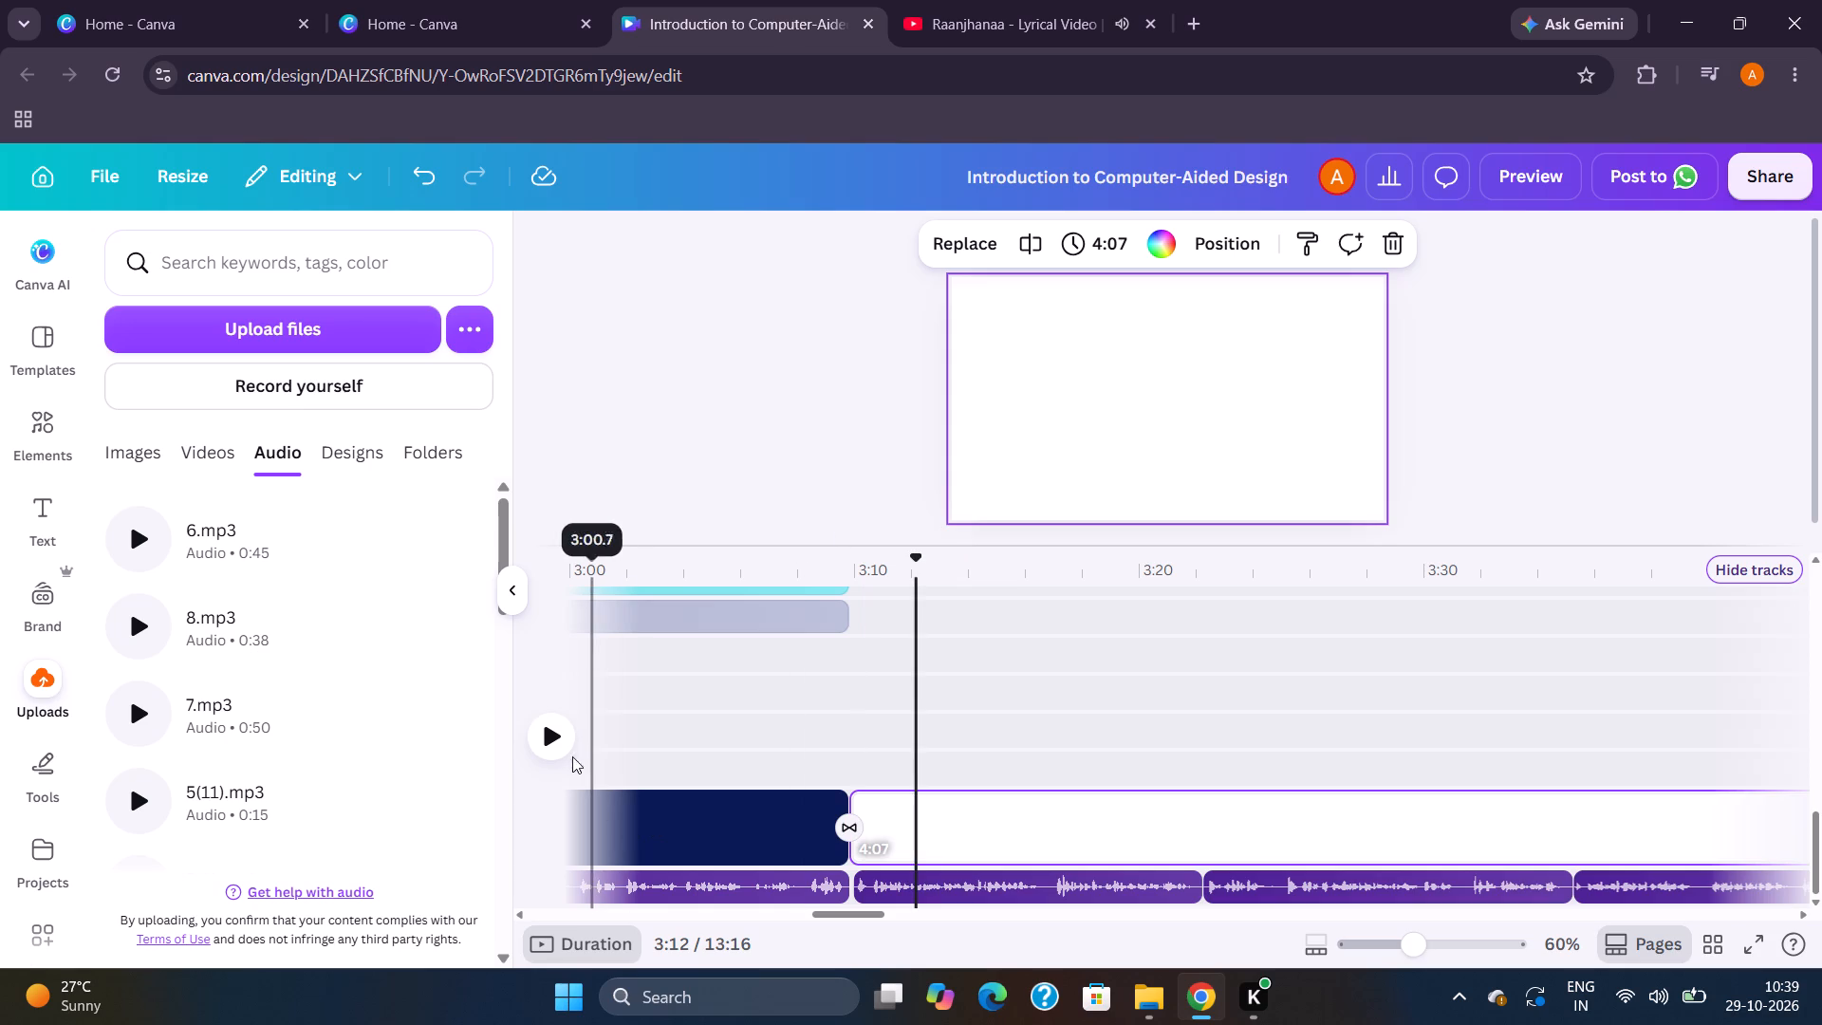
{"action": "left_click", "coordinate": [549, 748]}
{"action": "left_click", "coordinate": [549, 748]}
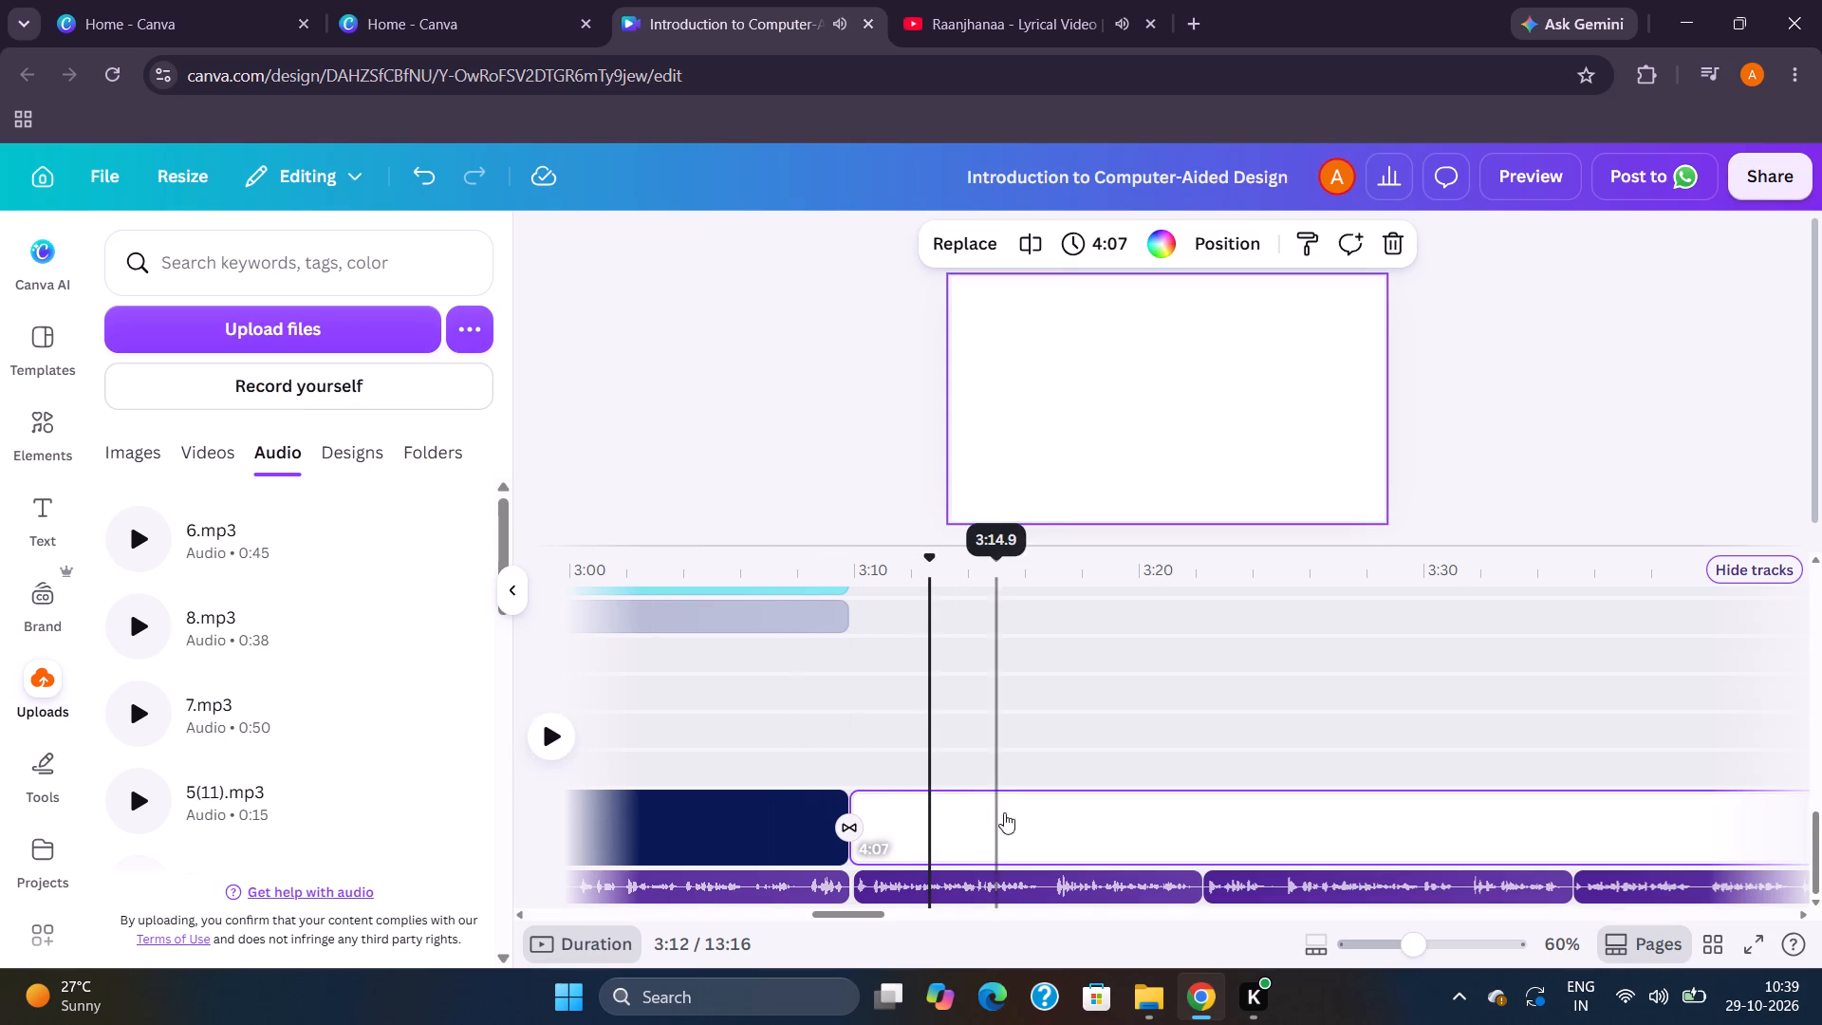
{"action": "left_click", "coordinate": [1013, 814]}
{"action": "key", "text": "Delete"}
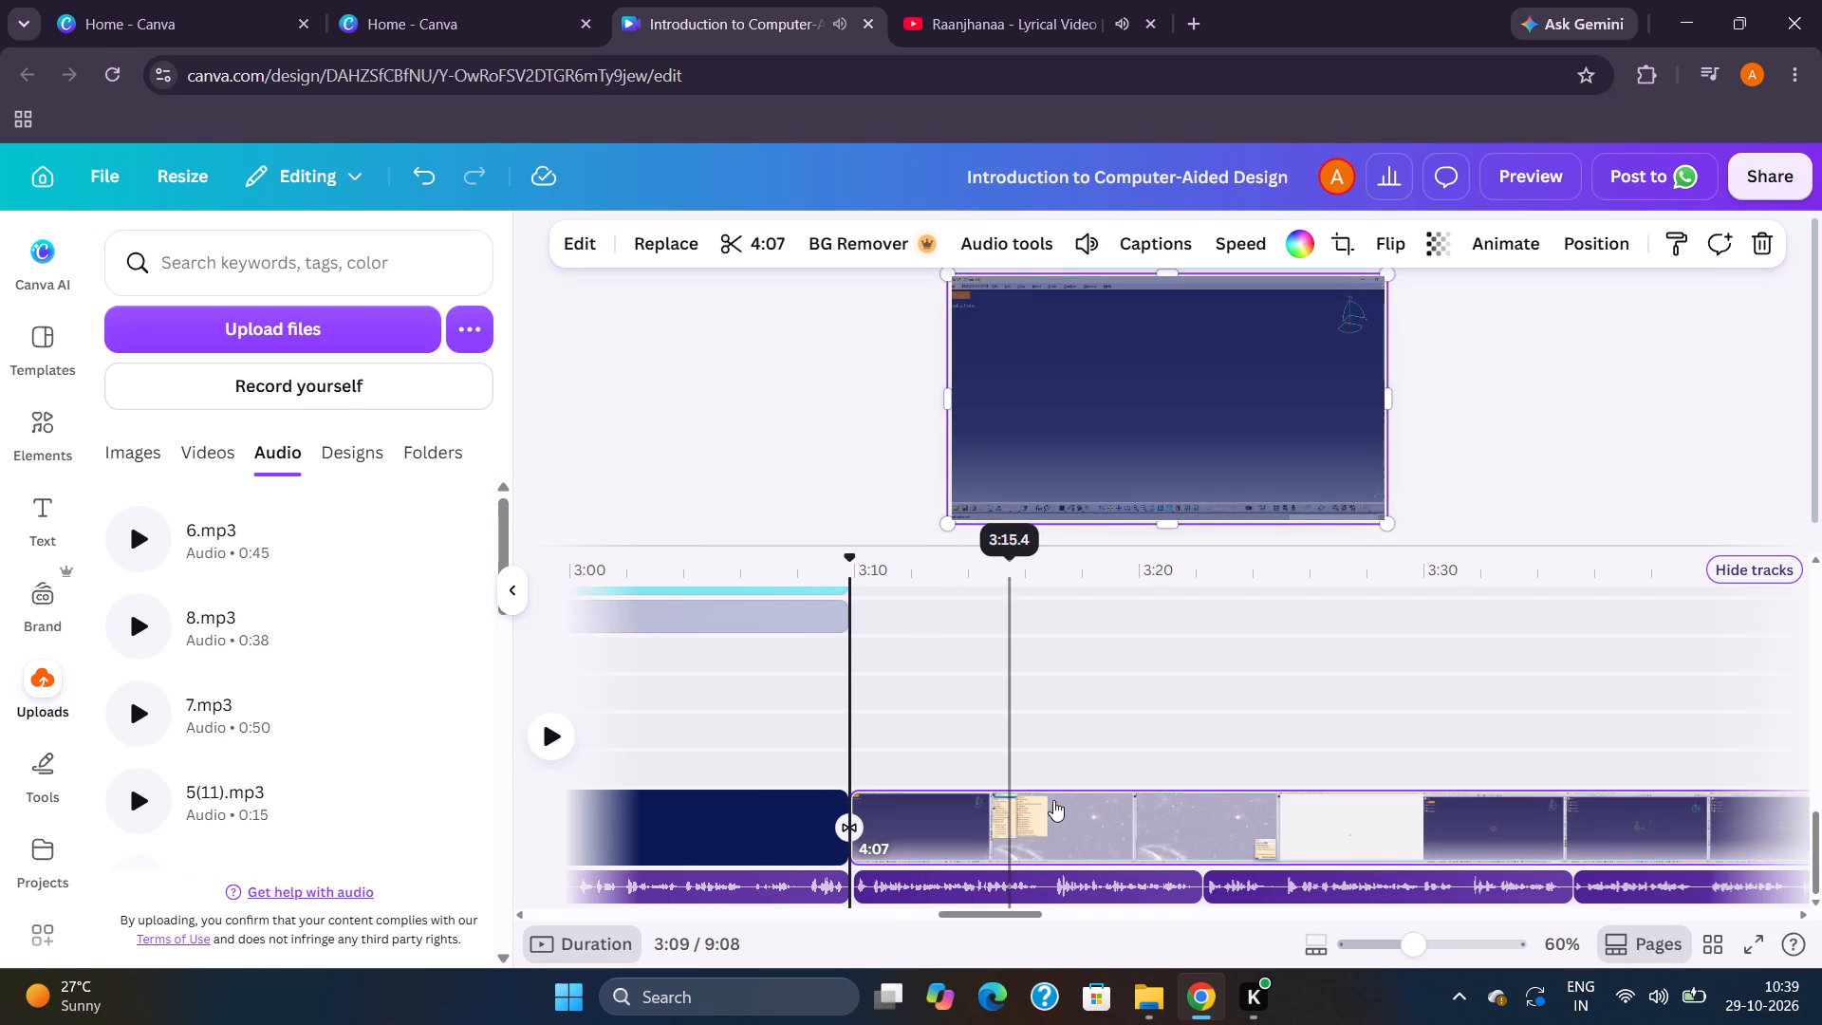
Shift the 5(11).mp3 voice-over clip slightly earlier to start at about 7:01, near the end of the CATIA recording.
{"action": "scroll", "coordinate": [1032, 802], "scroll_direction": "left", "scroll_amount": 11}
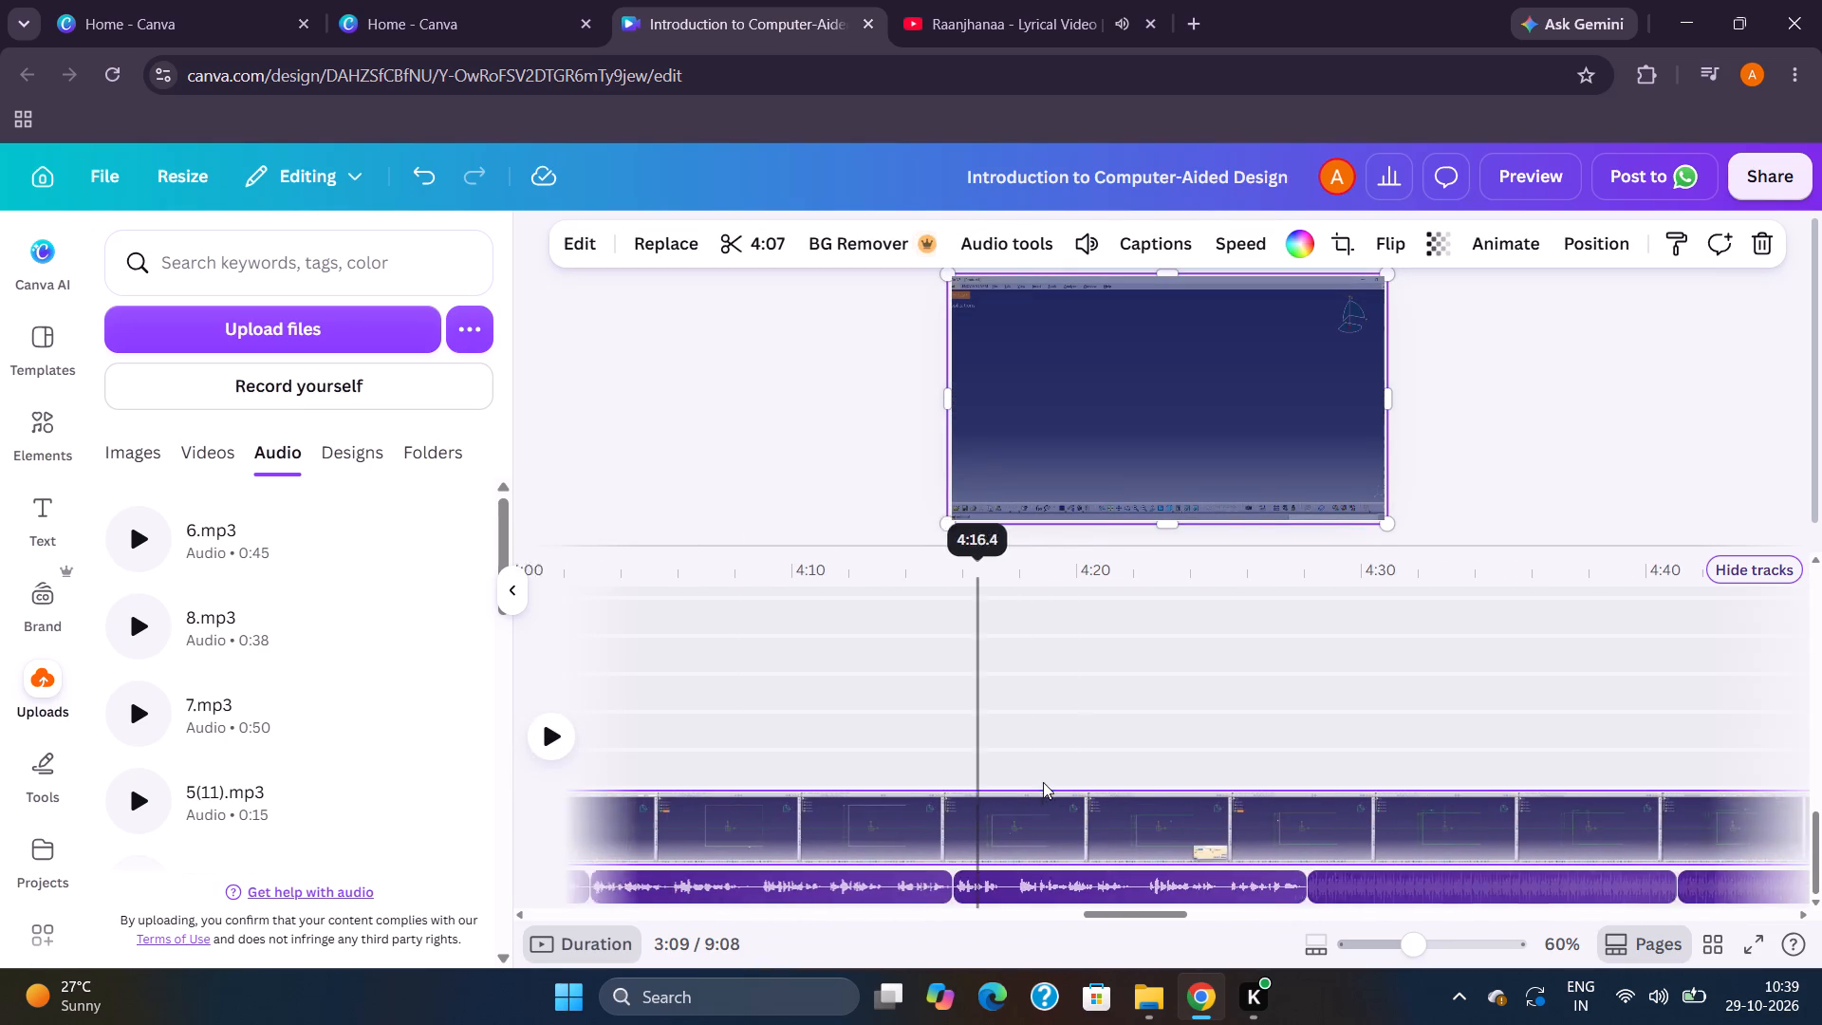
{"action": "scroll", "coordinate": [1043, 782], "scroll_direction": "left", "scroll_amount": 7}
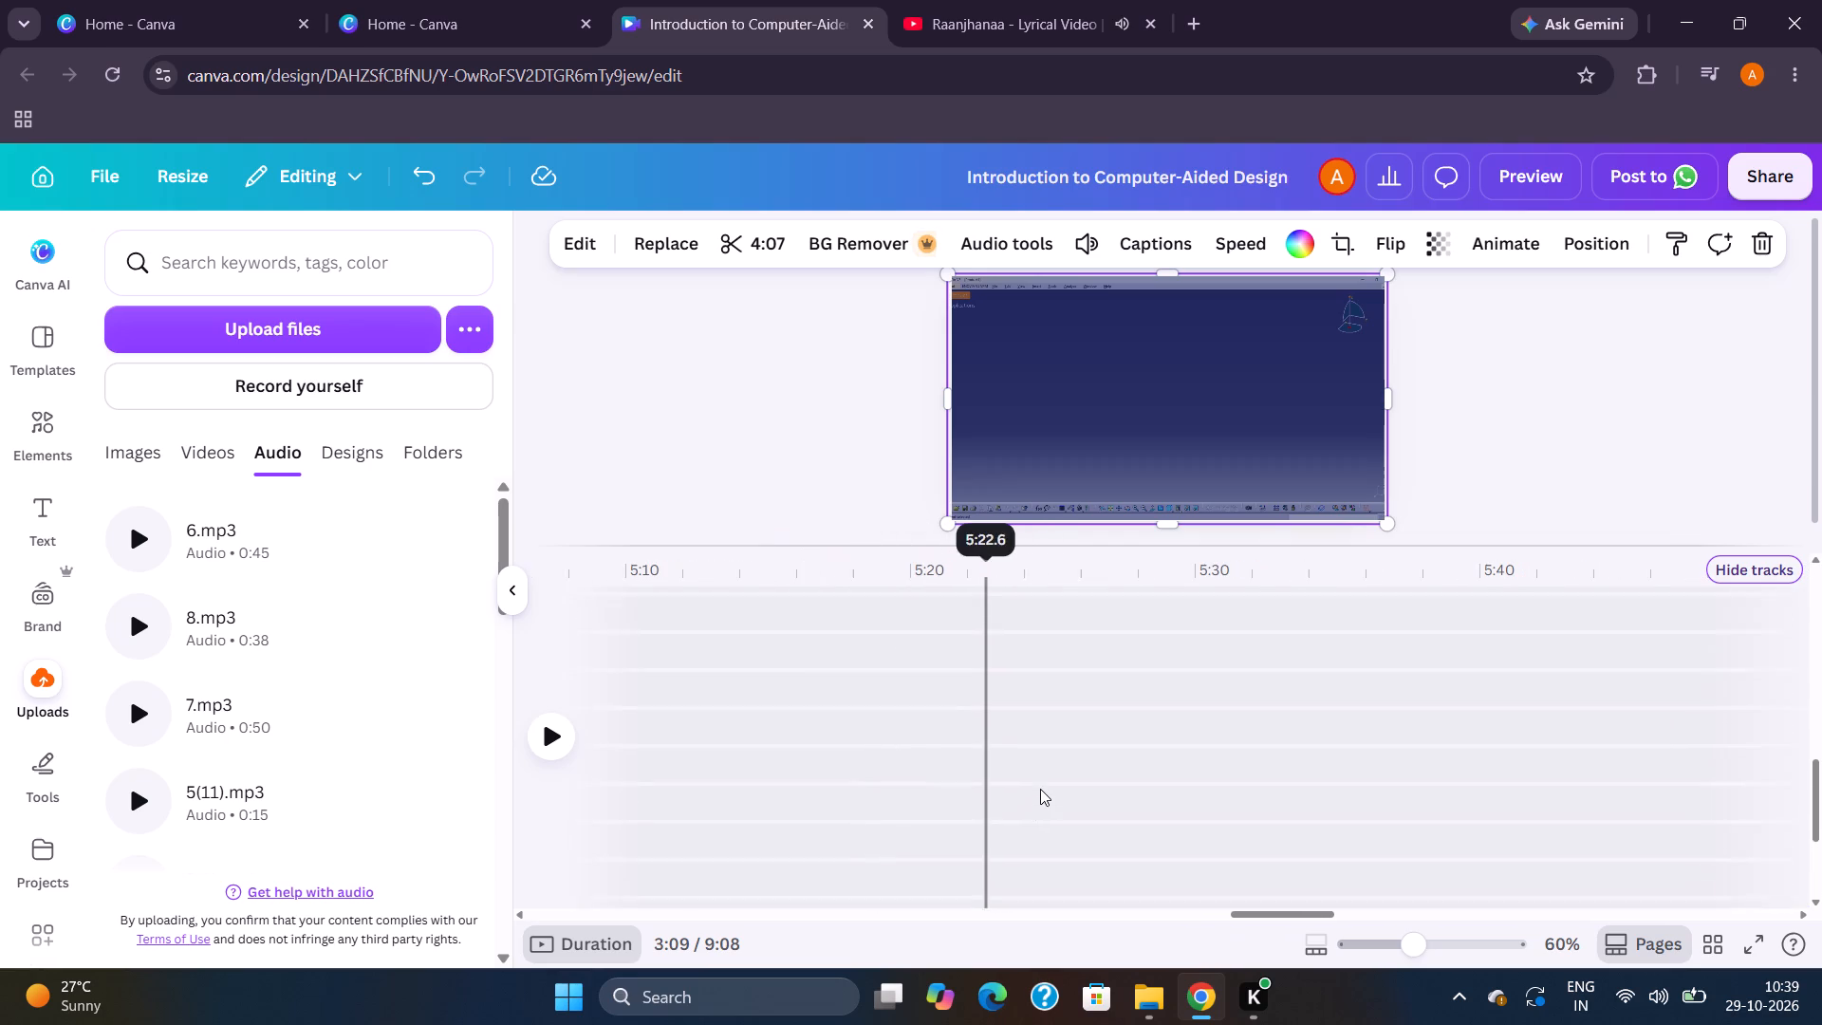
{"action": "scroll", "coordinate": [1040, 788], "scroll_direction": "down", "scroll_amount": 4}
{"action": "scroll", "coordinate": [1040, 784], "scroll_direction": "left", "scroll_amount": 5}
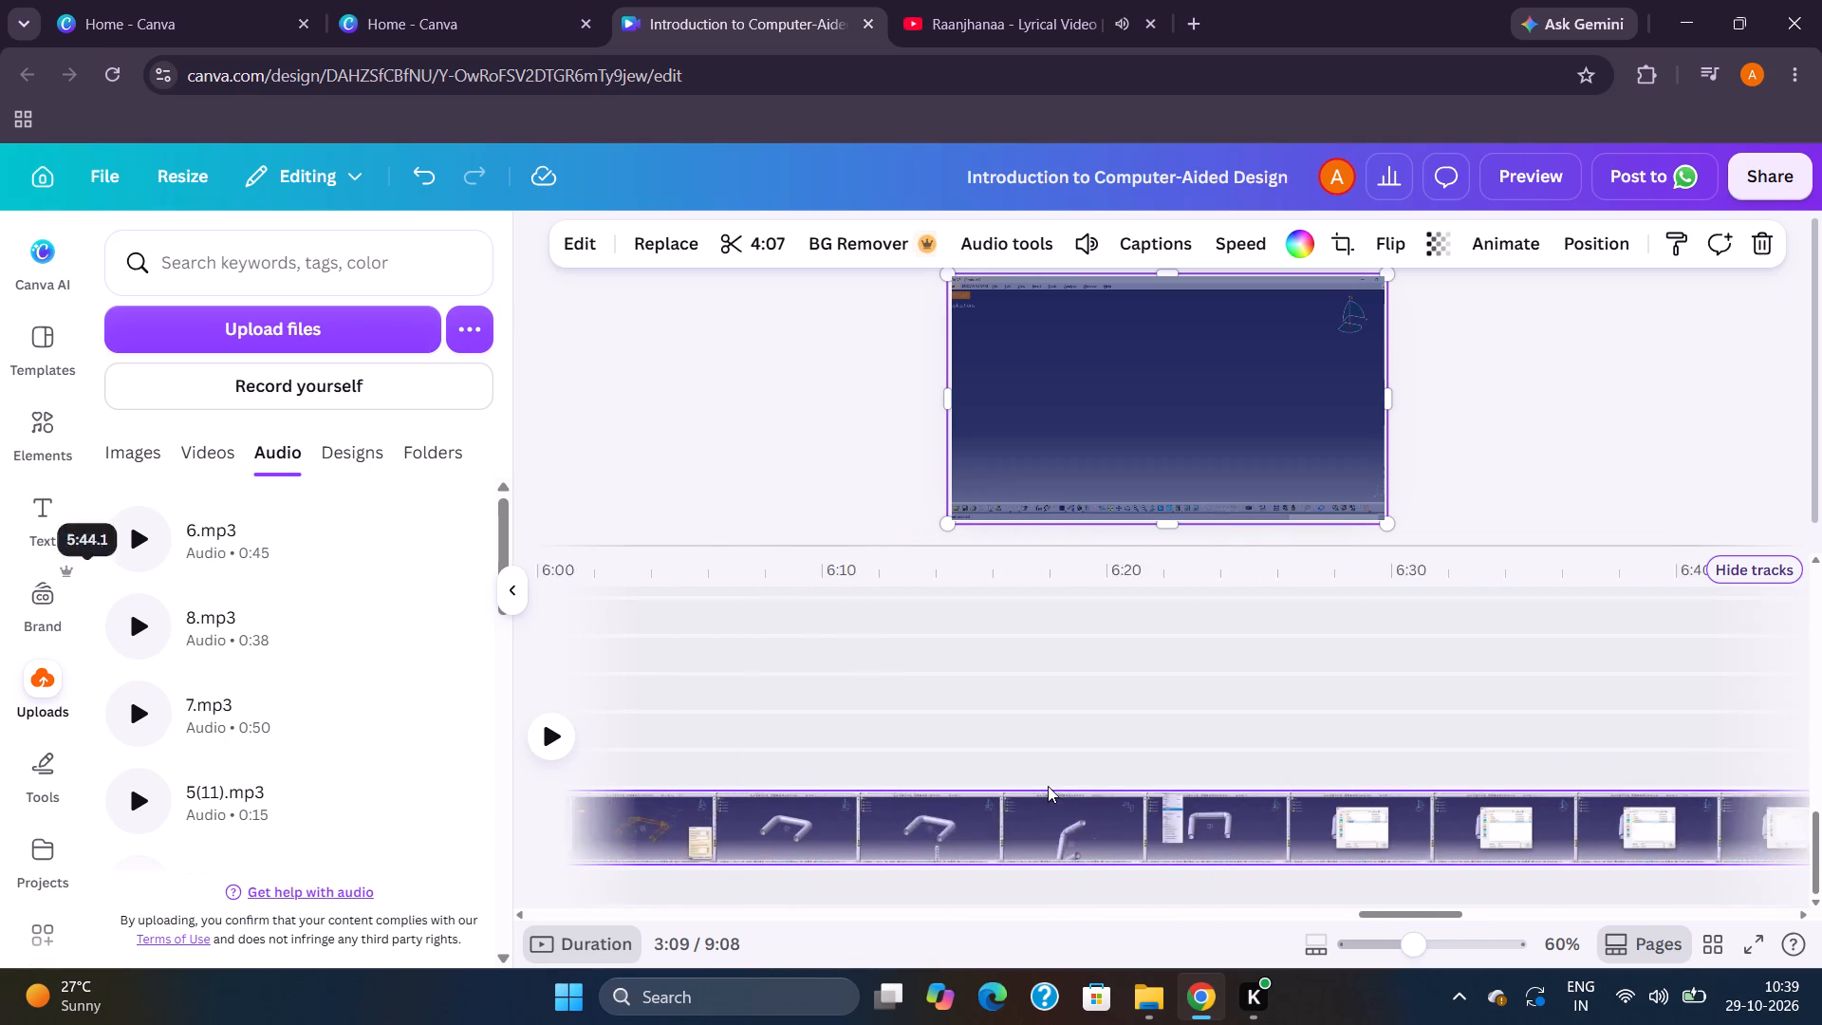
{"action": "scroll", "coordinate": [1294, 798], "scroll_direction": "left", "scroll_amount": 5}
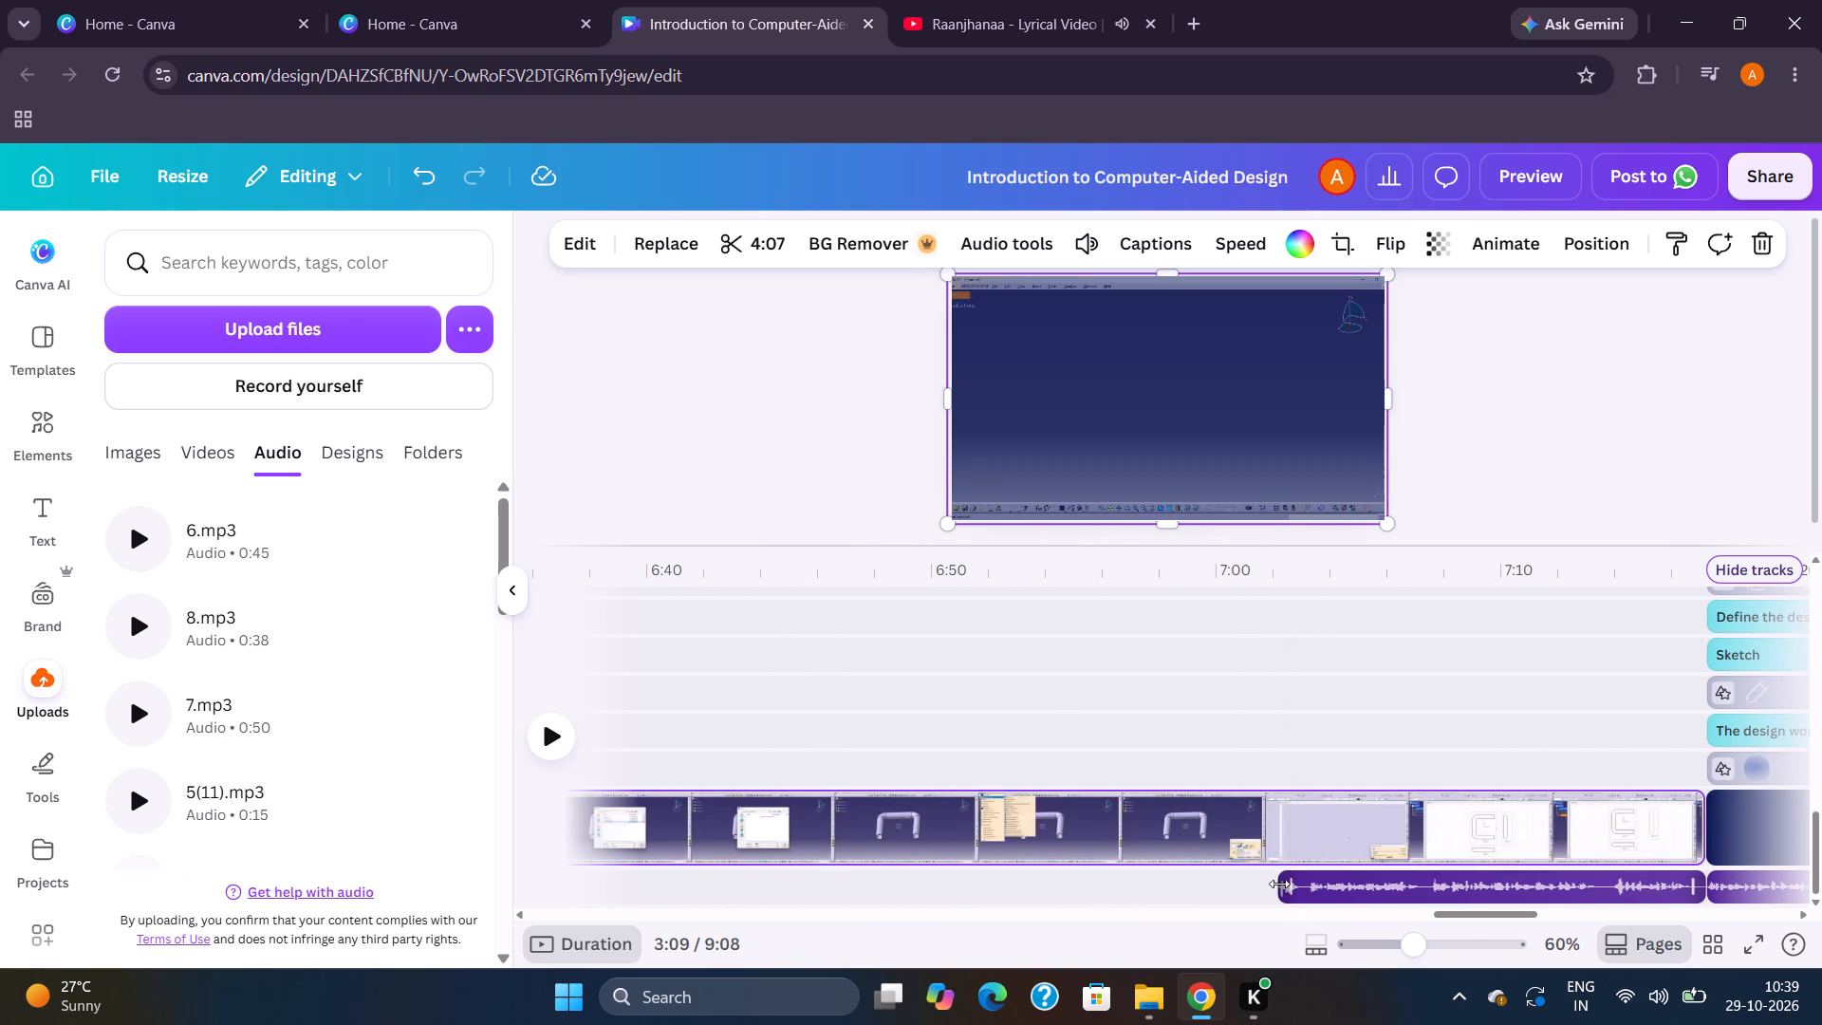
{"action": "left_click_drag", "start_coordinate": [1276, 882], "coordinate": [1257, 879]}
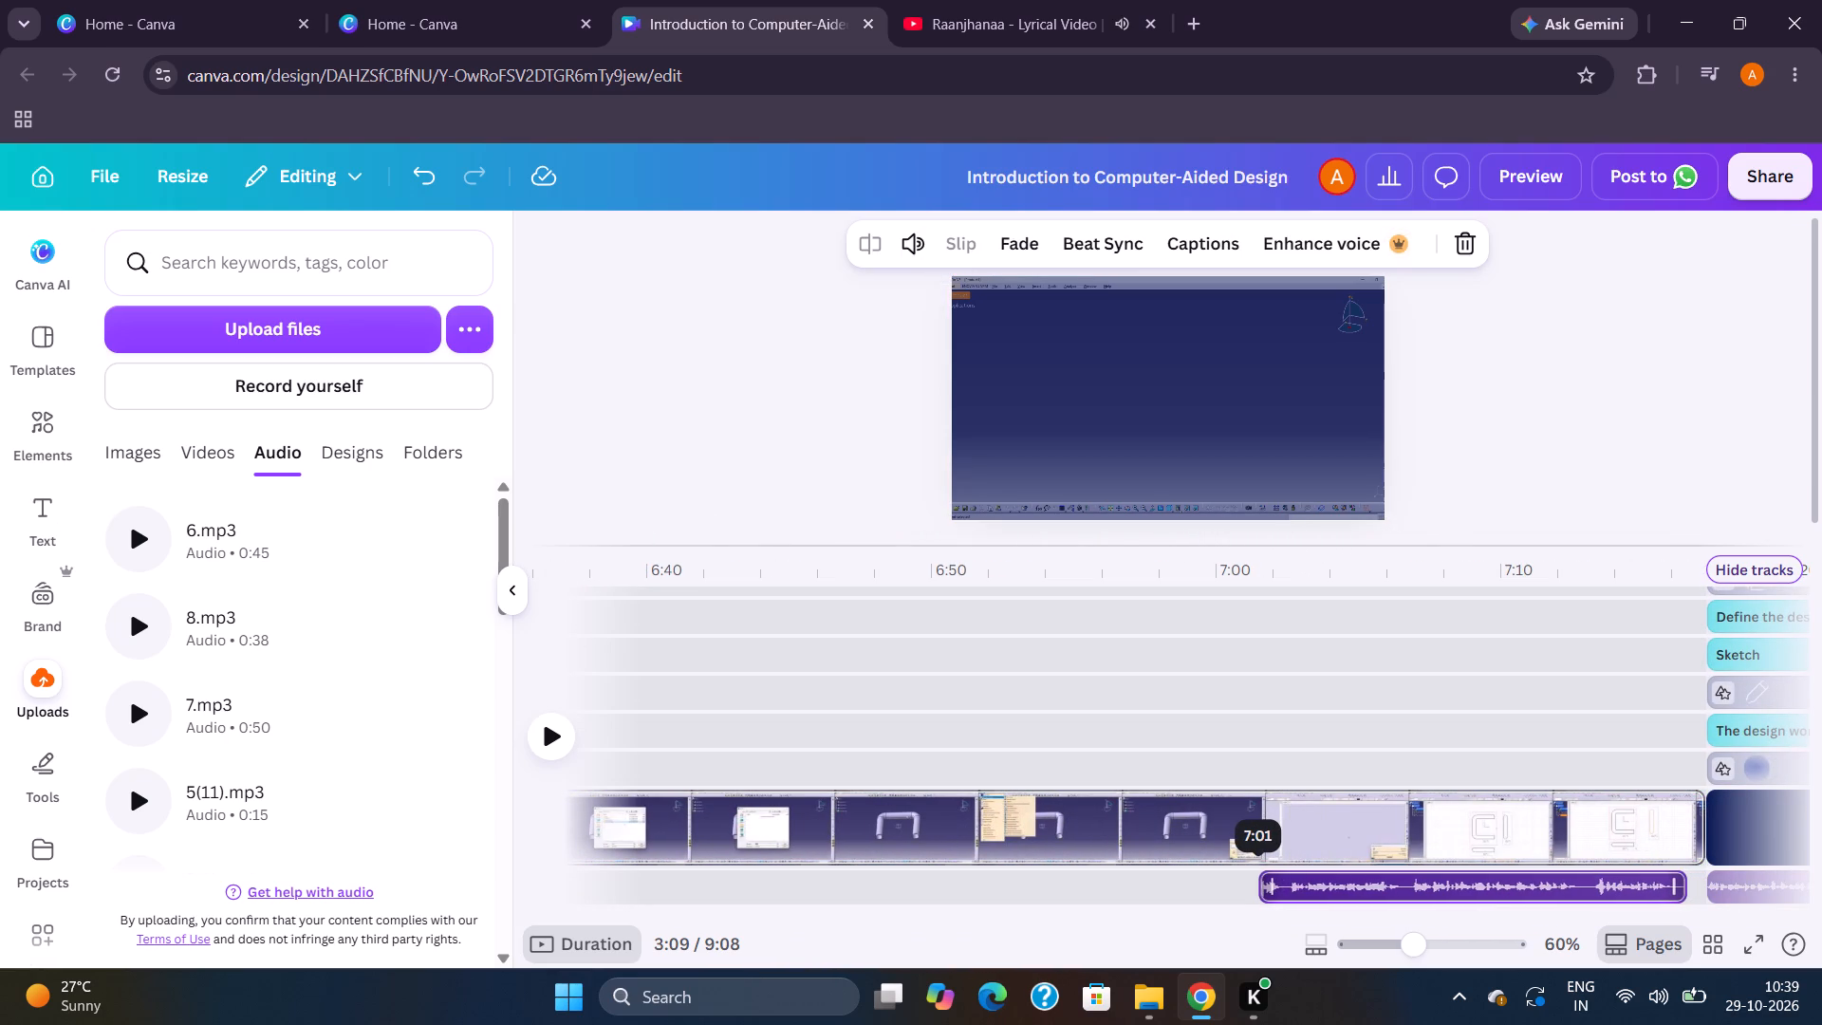
{"action": "left_click_drag", "start_coordinate": [1257, 879], "coordinate": [1261, 879]}
Examine the CATIA recording's frames backwards from about 7:00 and locate the preceding voice-over clip on the audio track.
{"action": "scroll", "coordinate": [1186, 897], "scroll_direction": "right", "scroll_amount": 3}
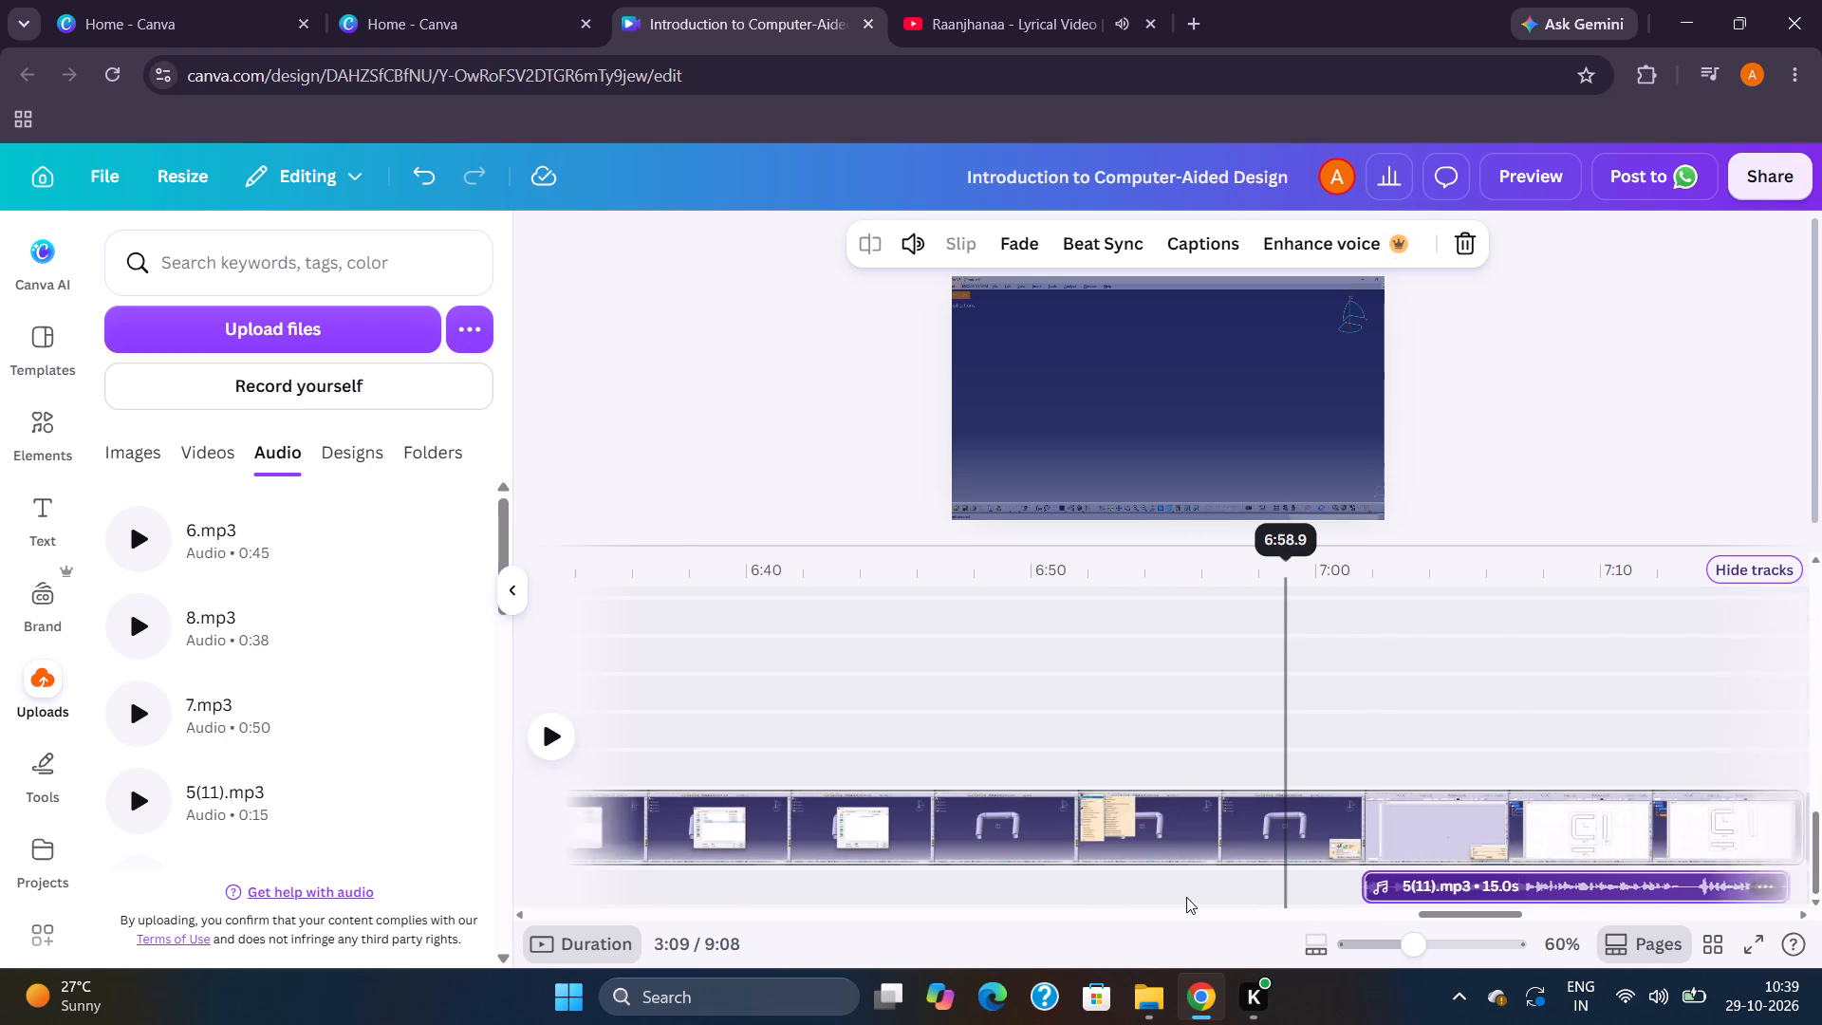
{"action": "scroll", "coordinate": [1186, 897], "scroll_direction": "right", "scroll_amount": 3}
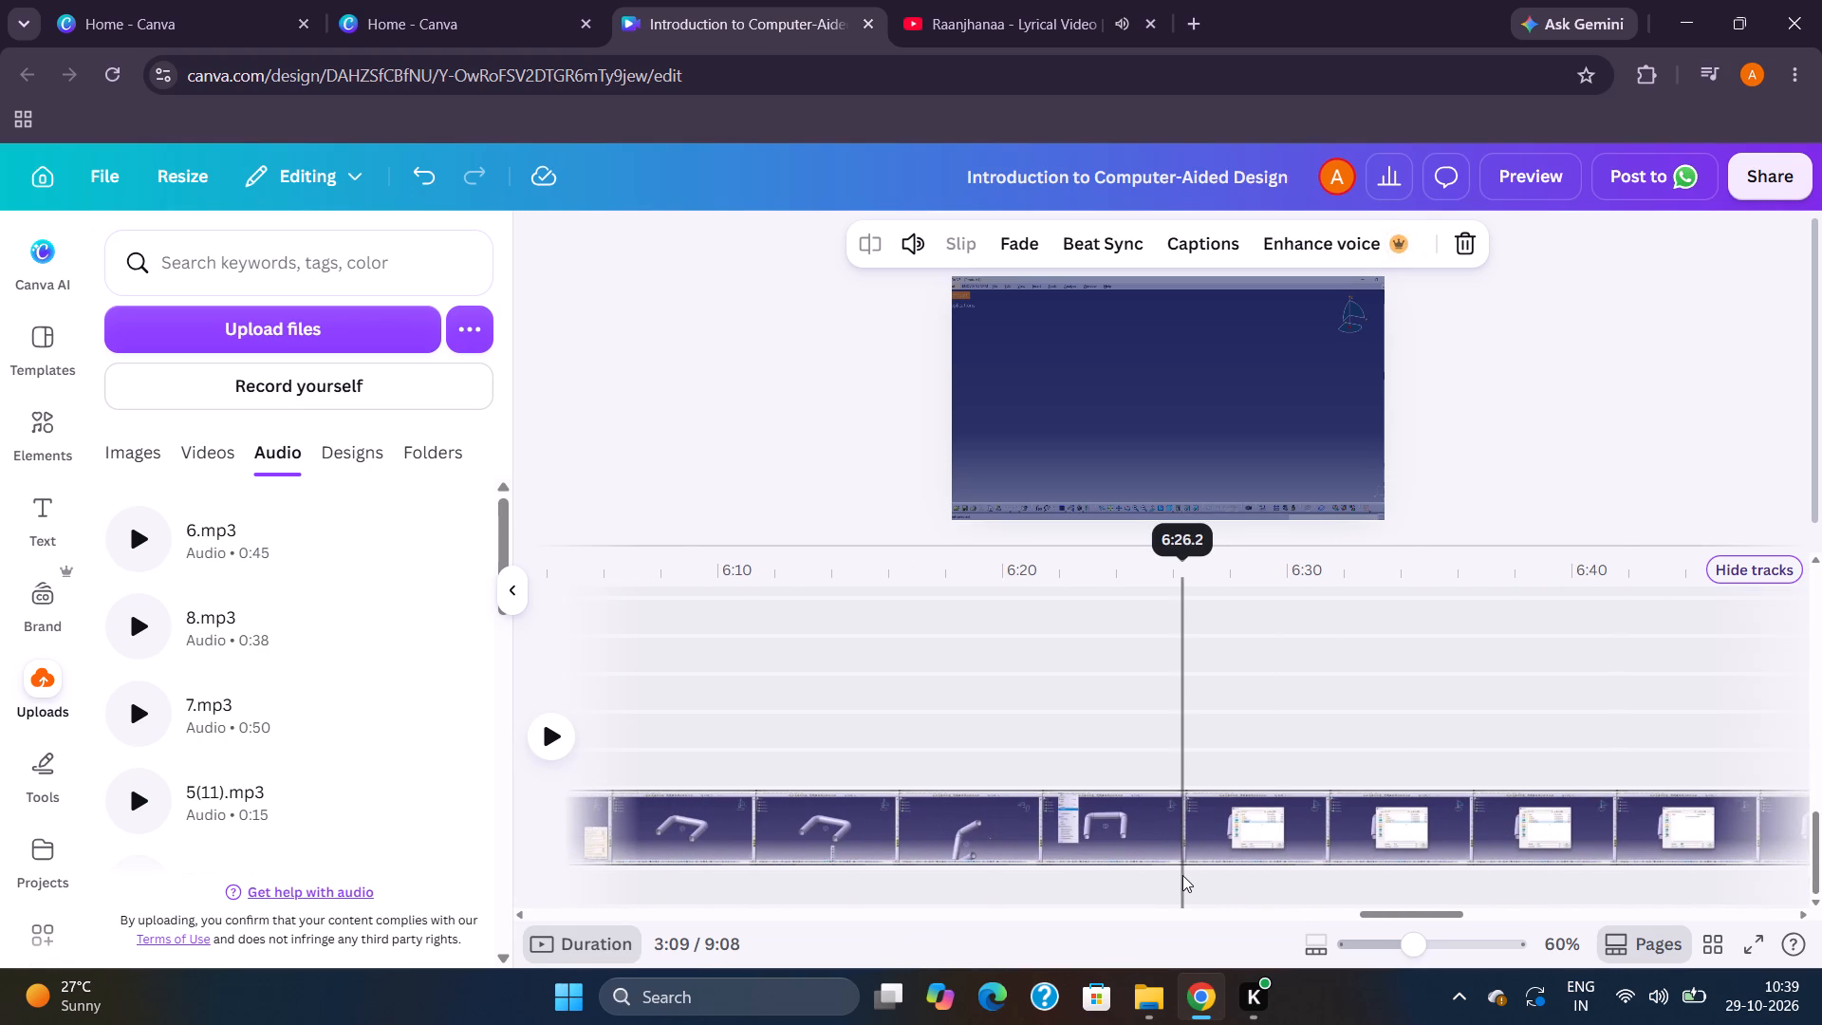
{"action": "scroll", "coordinate": [1182, 875], "scroll_direction": "right", "scroll_amount": 4}
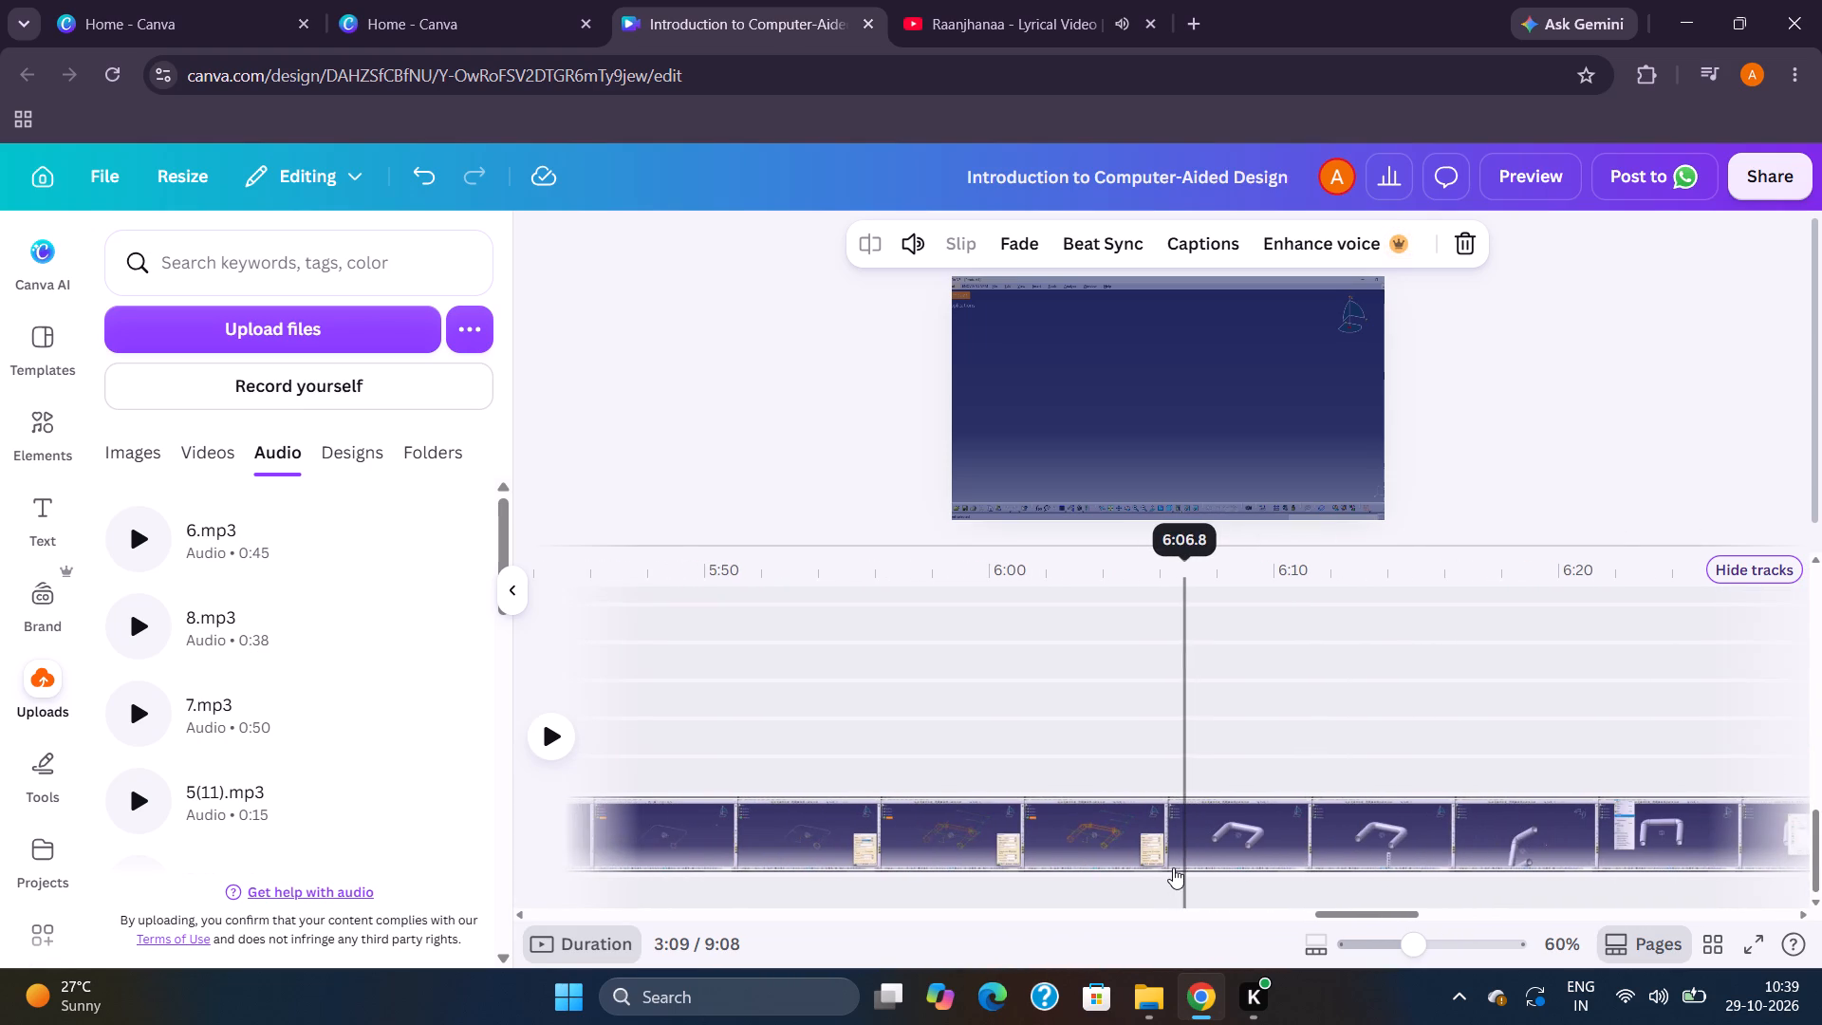
{"action": "scroll", "coordinate": [1180, 861], "scroll_direction": "right", "scroll_amount": 1}
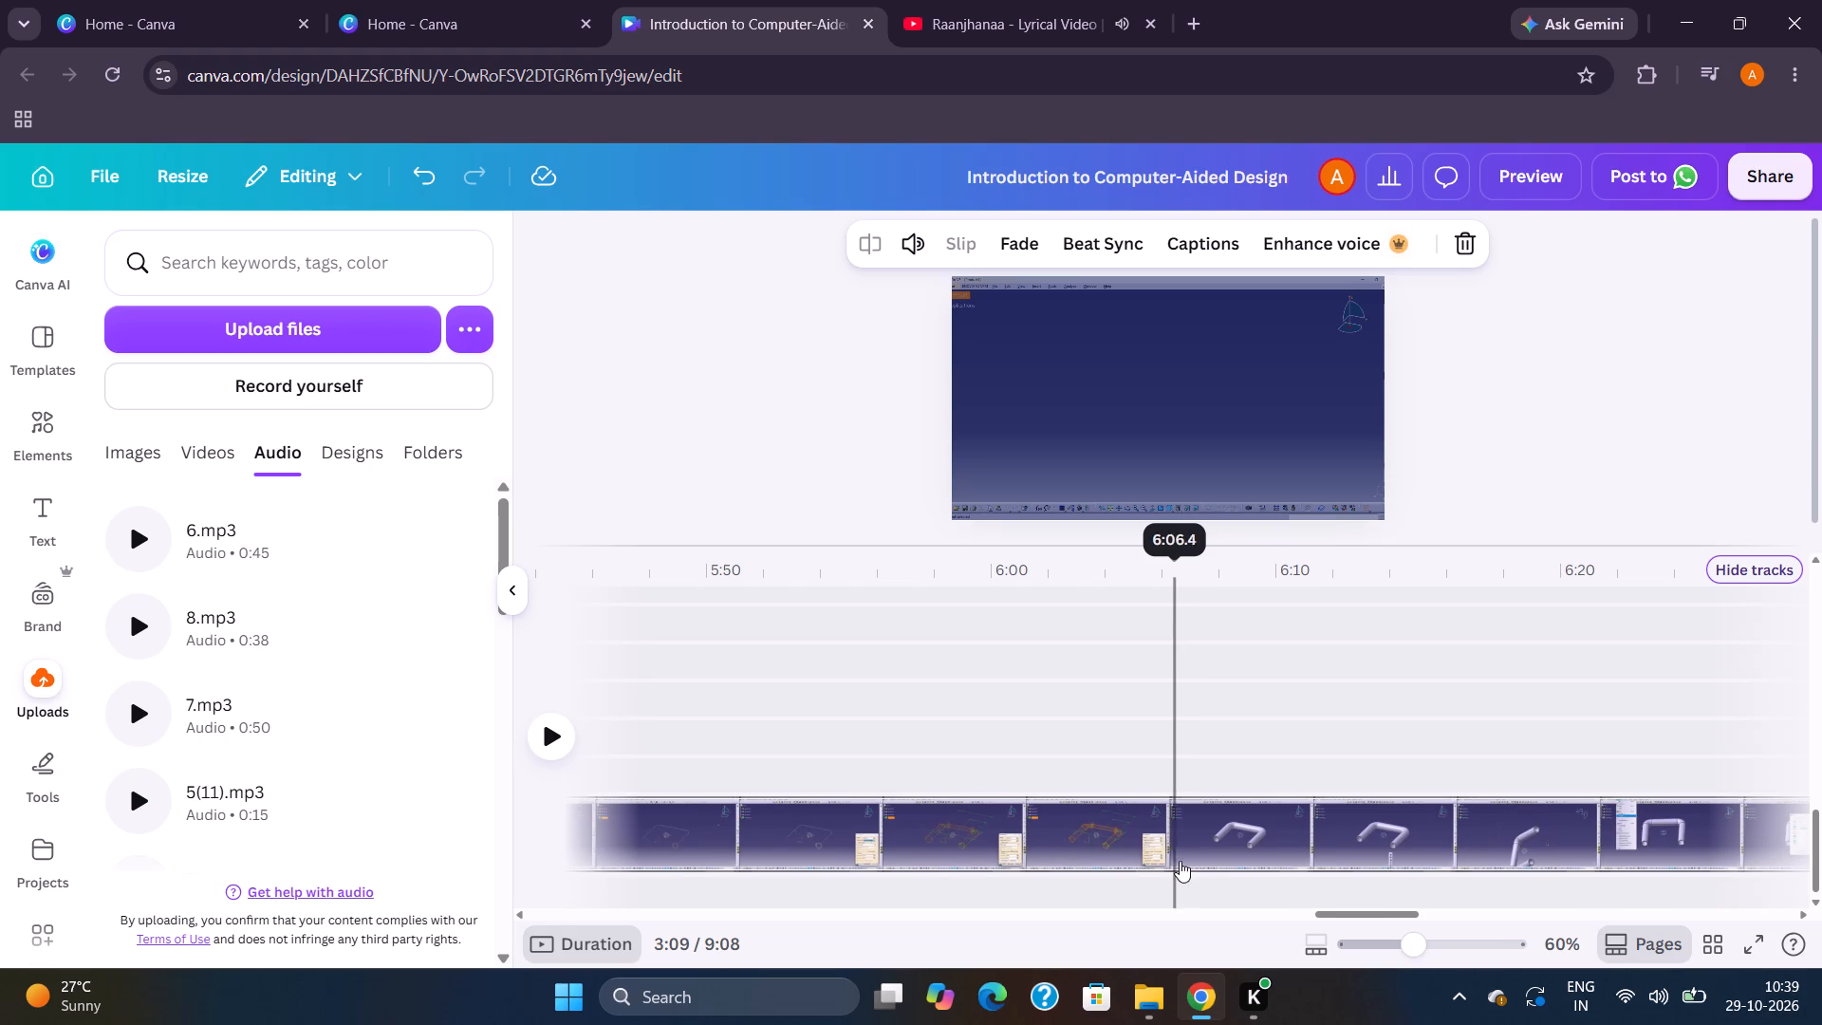
{"action": "scroll", "coordinate": [1180, 861], "scroll_direction": "right", "scroll_amount": 2}
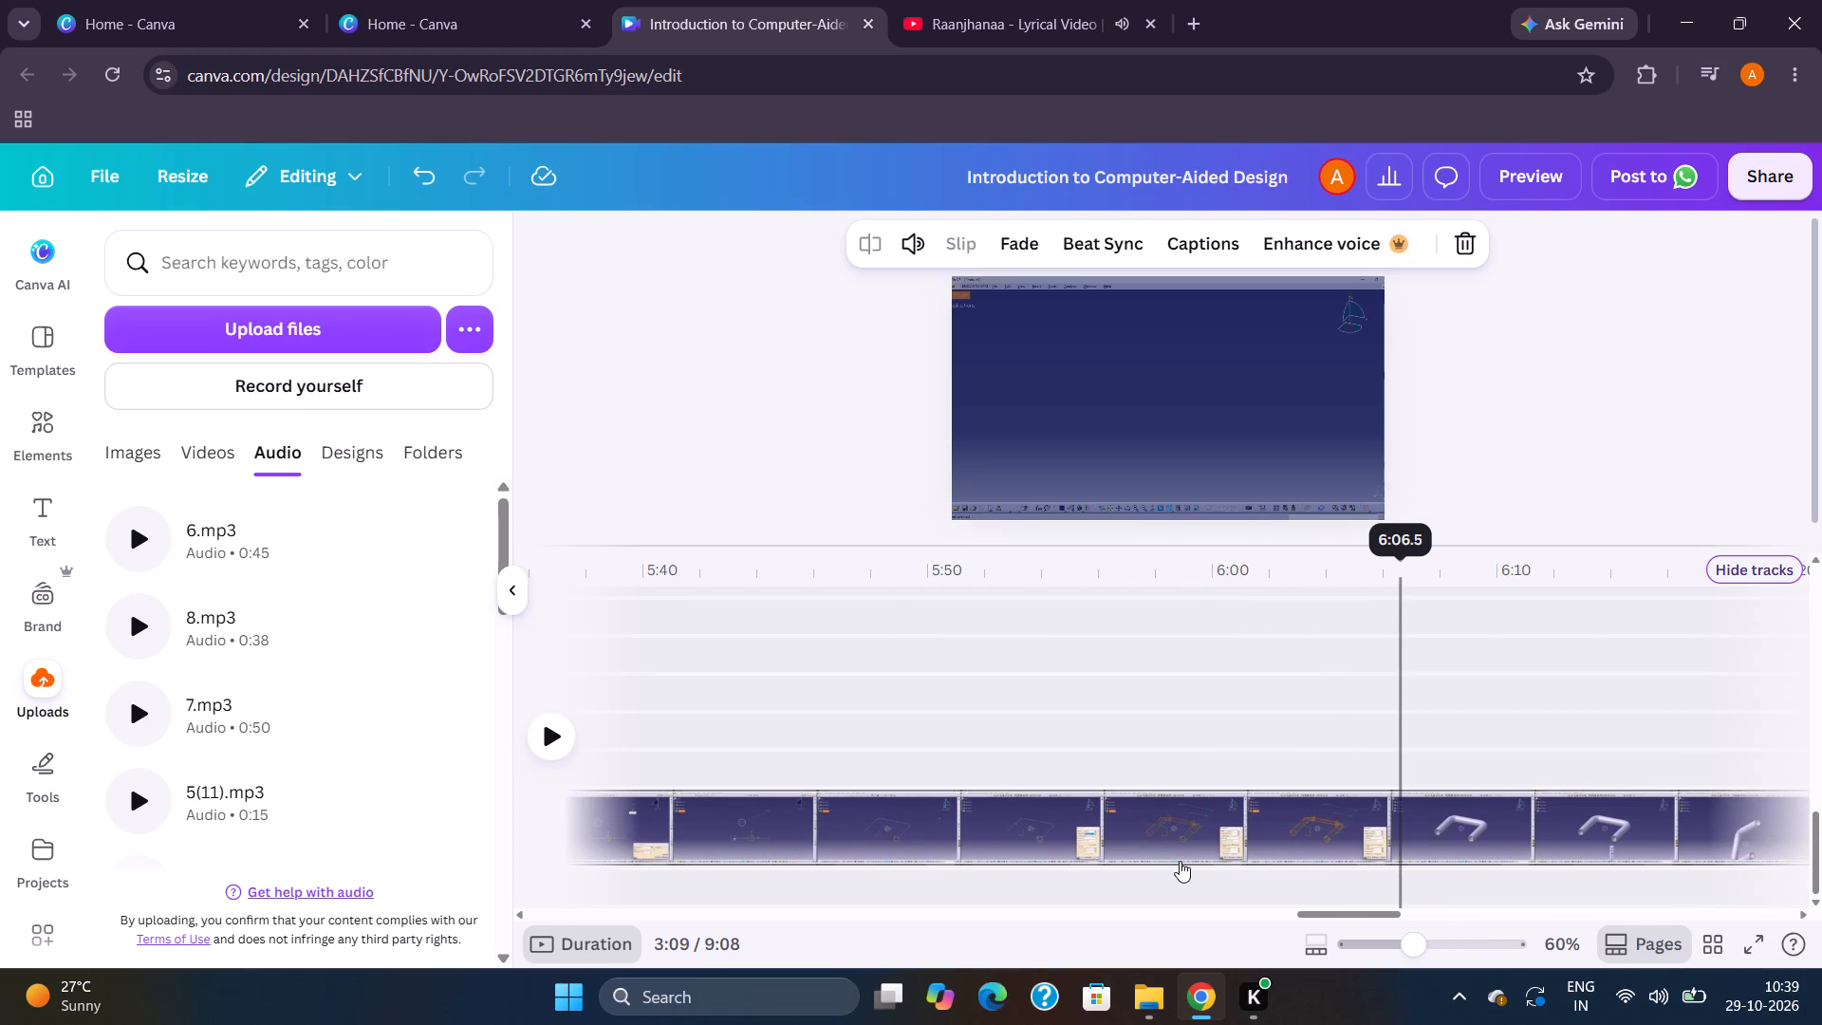
{"action": "scroll", "coordinate": [1180, 861], "scroll_direction": "right", "scroll_amount": 1}
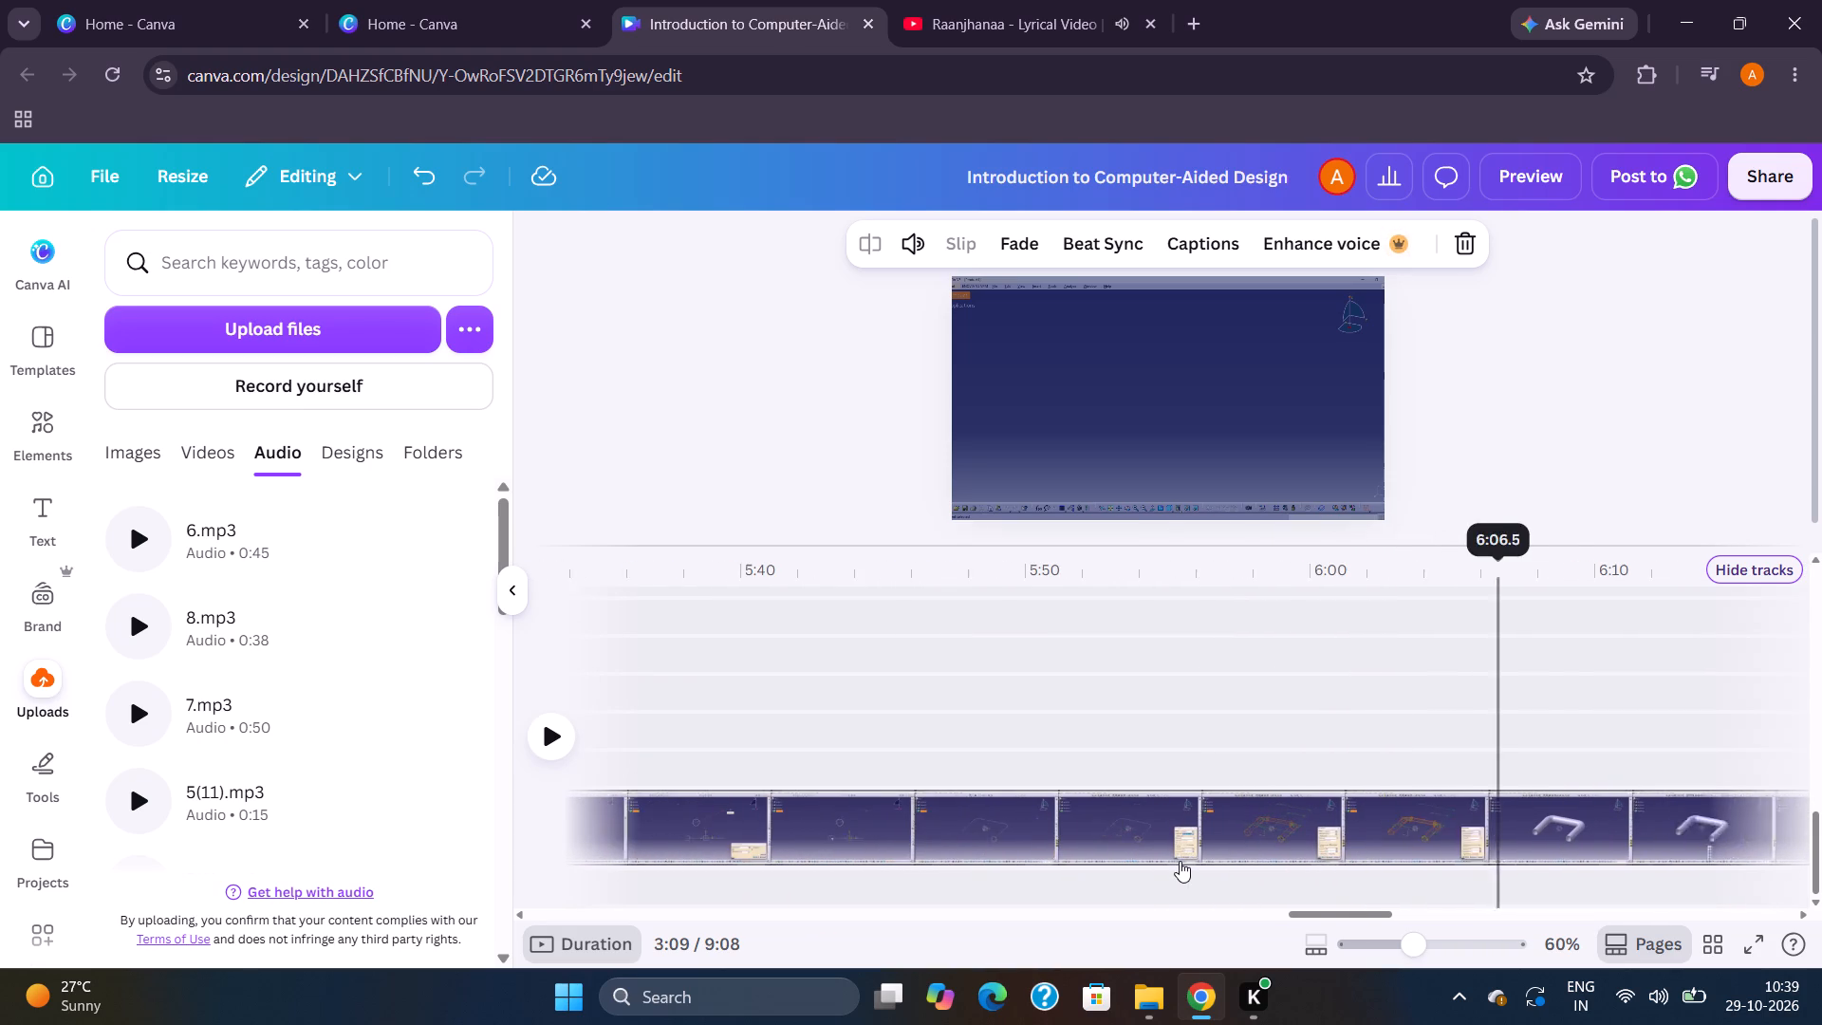
{"action": "scroll", "coordinate": [1180, 861], "scroll_direction": "right", "scroll_amount": 3}
{"action": "scroll", "coordinate": [929, 868], "scroll_direction": "down", "scroll_amount": 1}
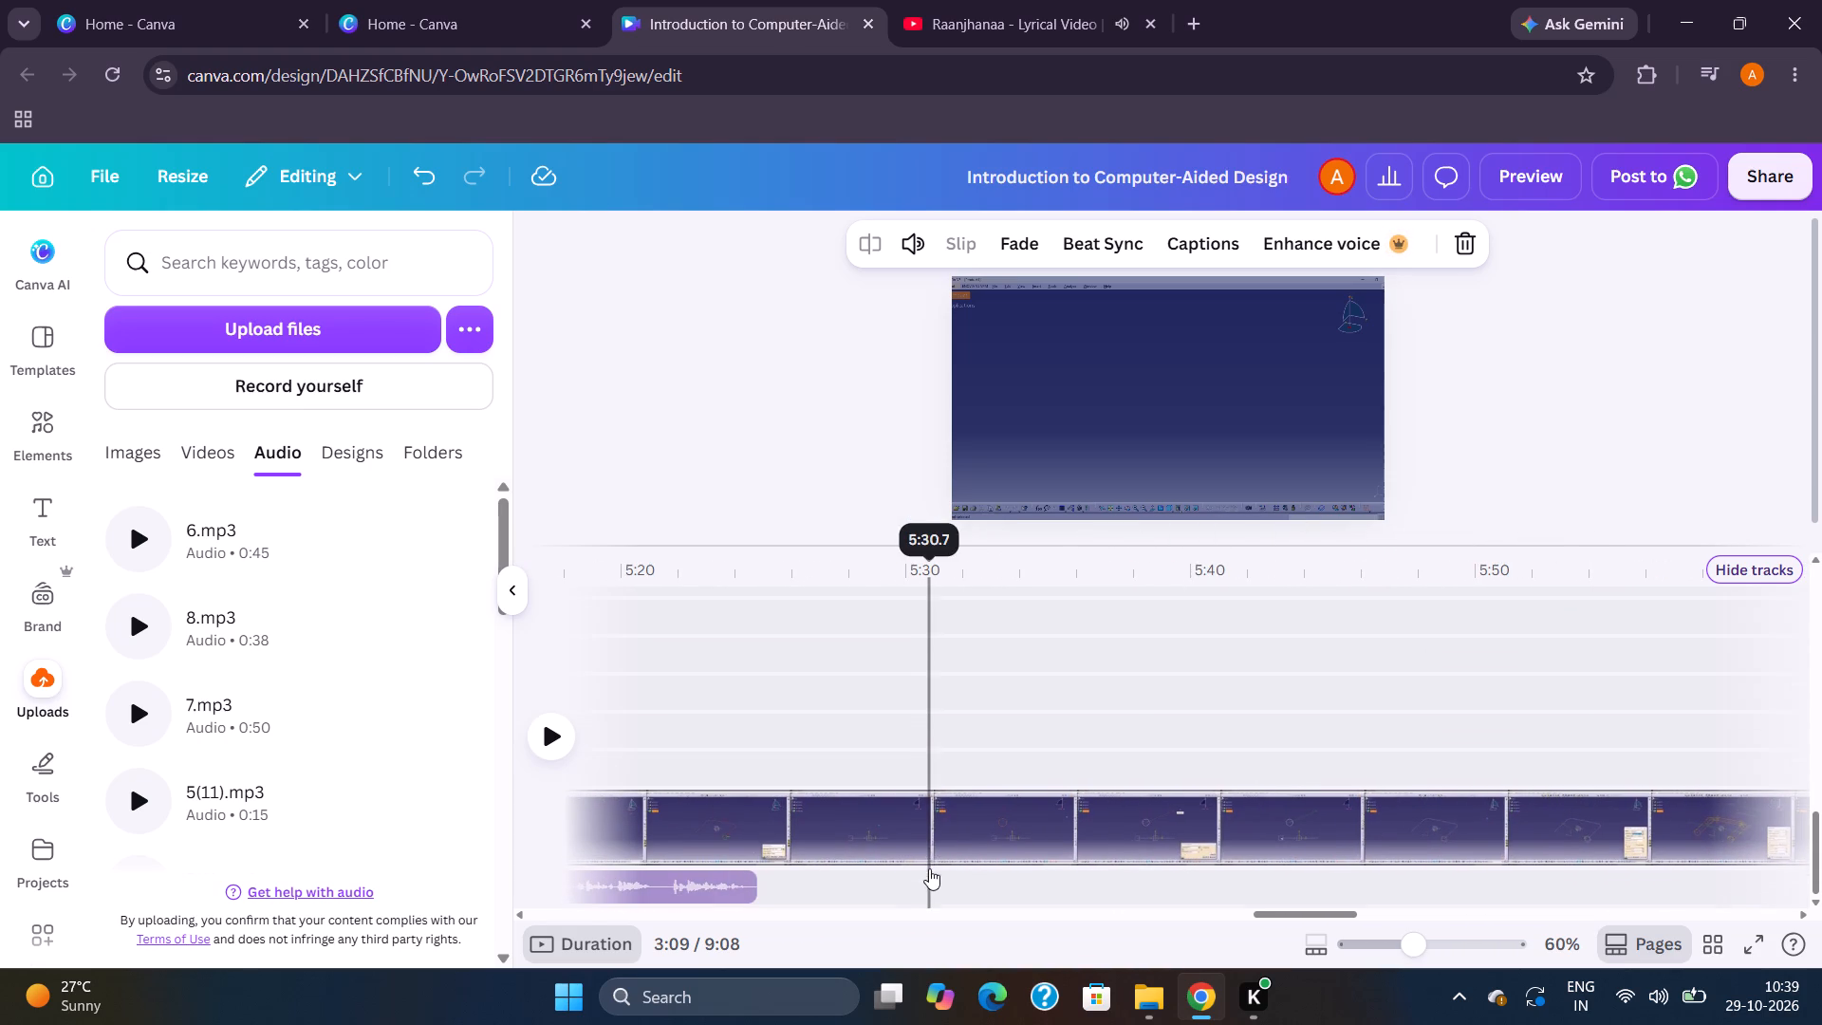
{"action": "scroll", "coordinate": [929, 868], "scroll_direction": "down", "scroll_amount": 1}
{"action": "left_click", "coordinate": [890, 890]}
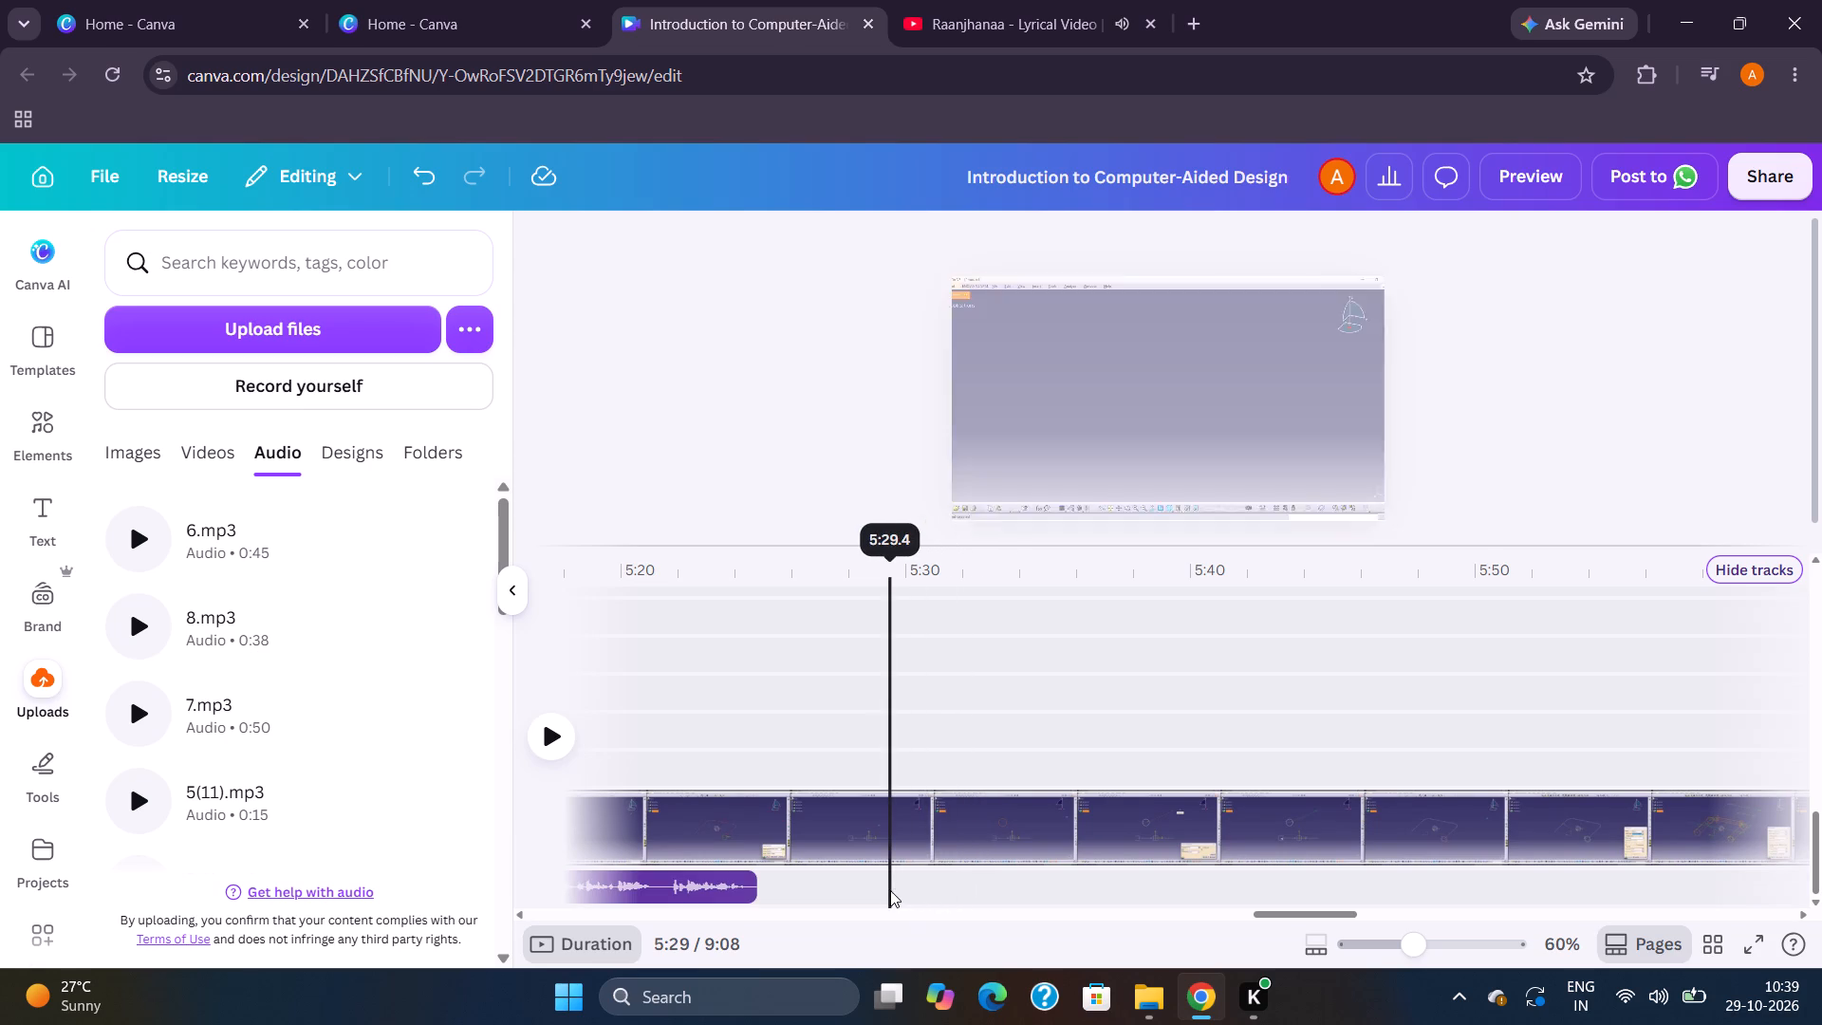
{"action": "scroll", "coordinate": [851, 886], "scroll_direction": "right", "scroll_amount": 6}
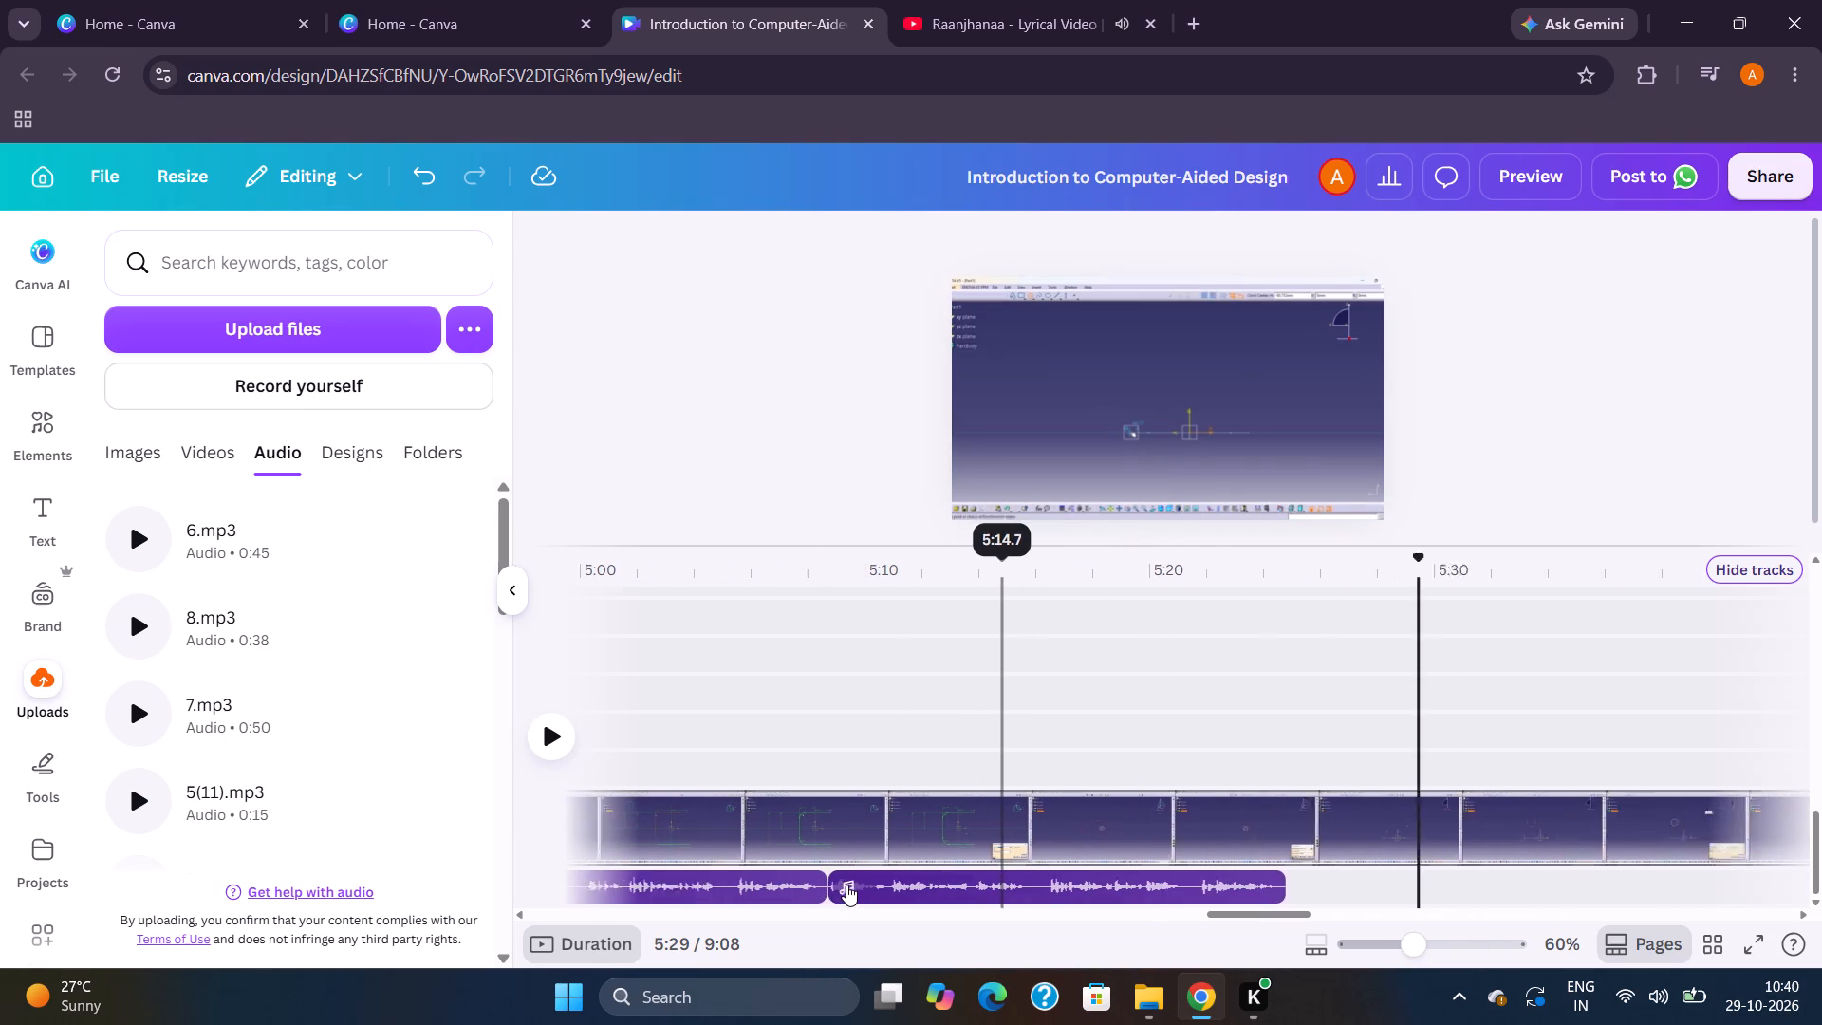